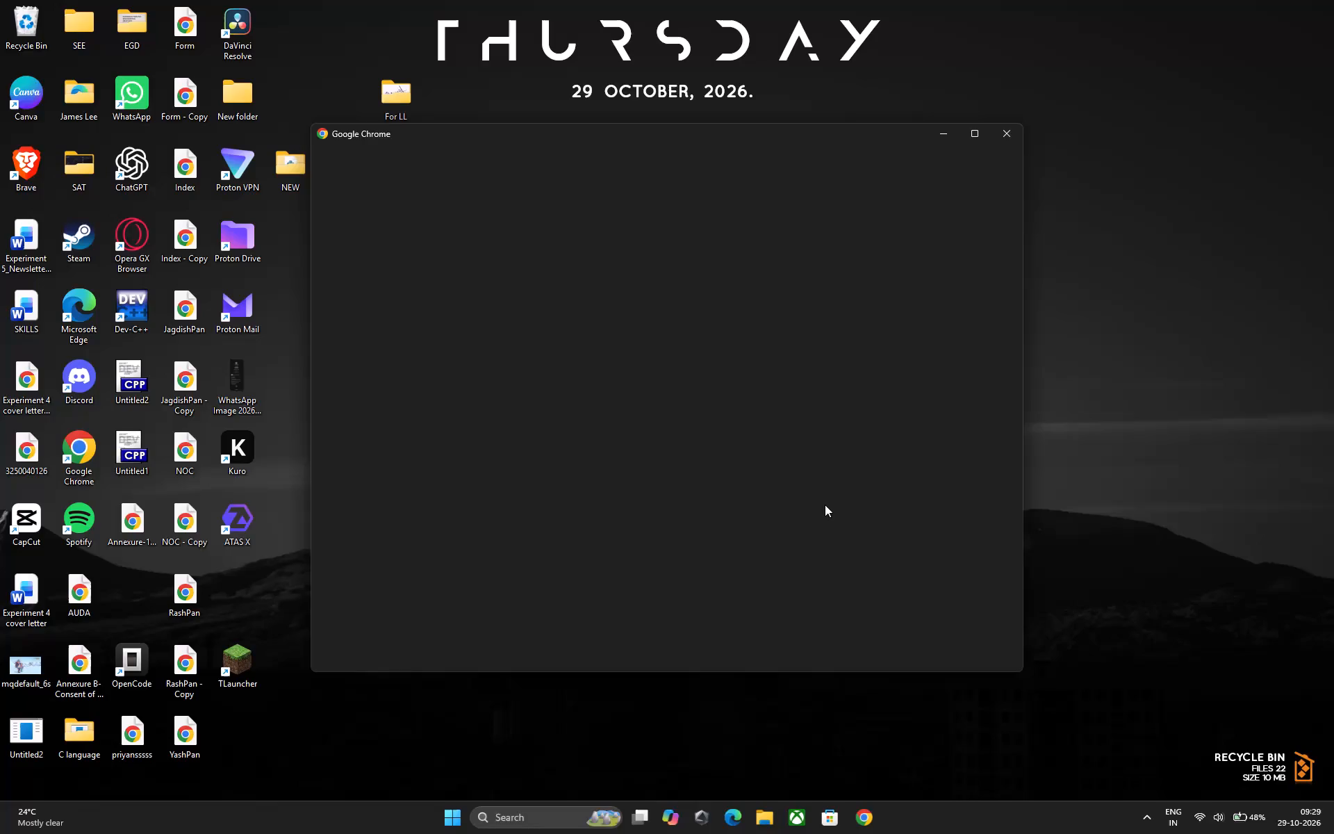
Search Google for tradingview and open the official TradingView India website from the results.
left_click(819, 414)
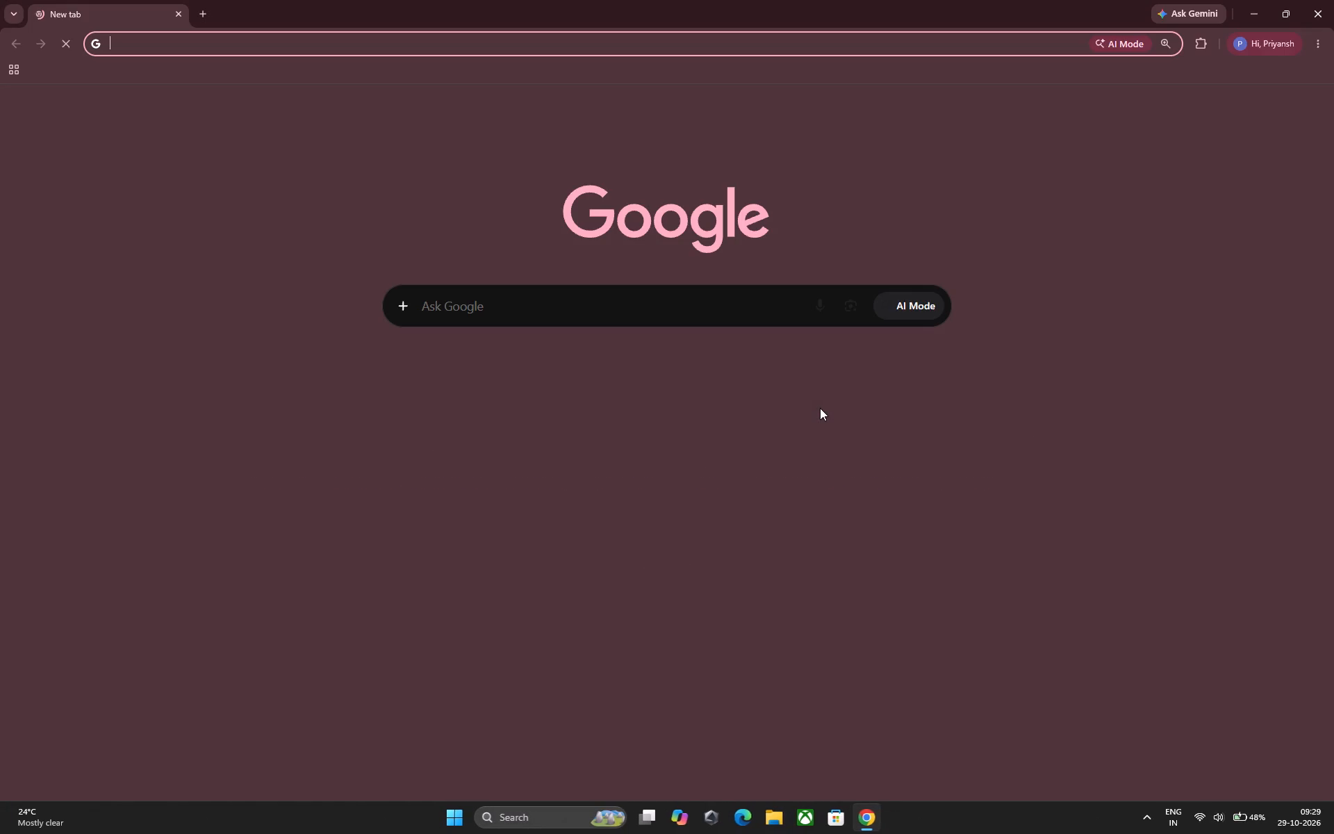
type("tr")
type("adin")
key("Return")
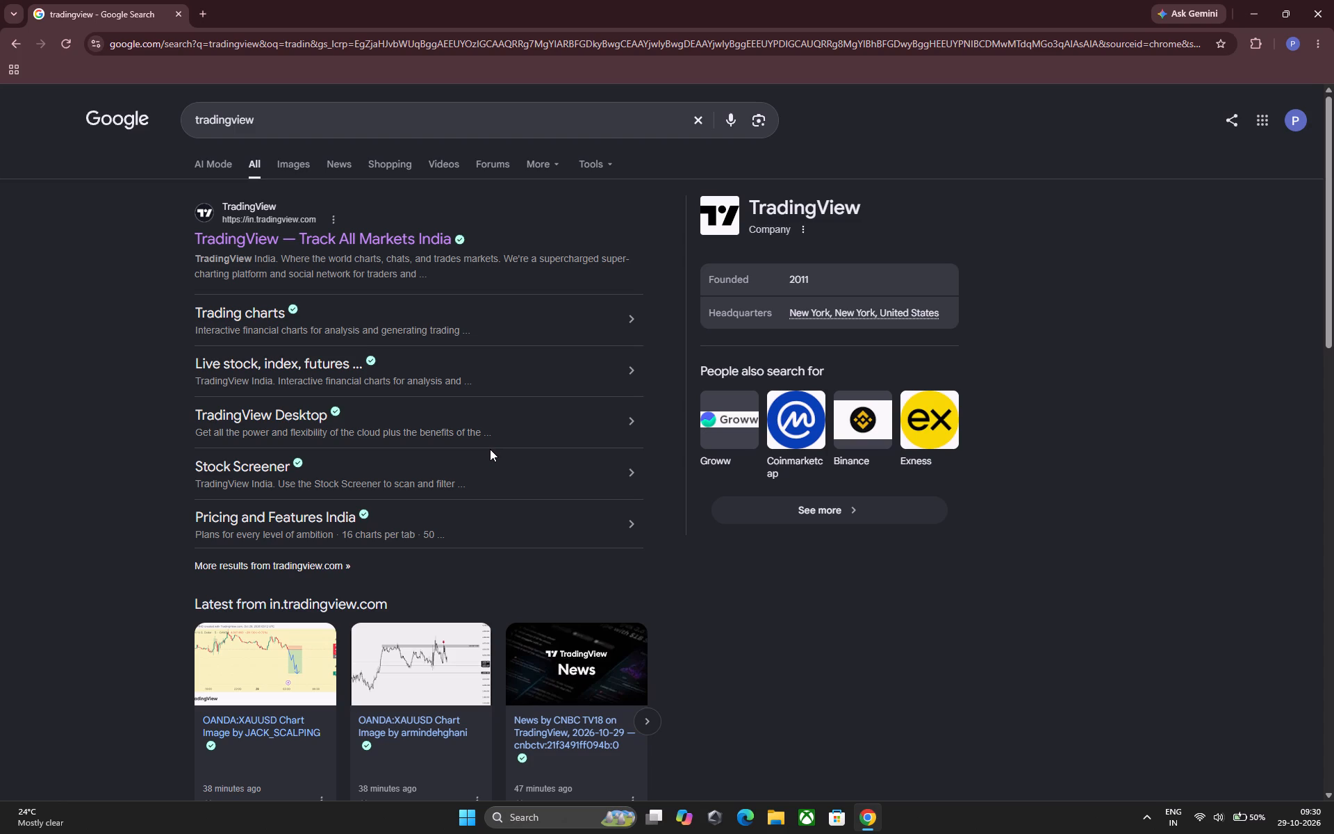
left_click(310, 244)
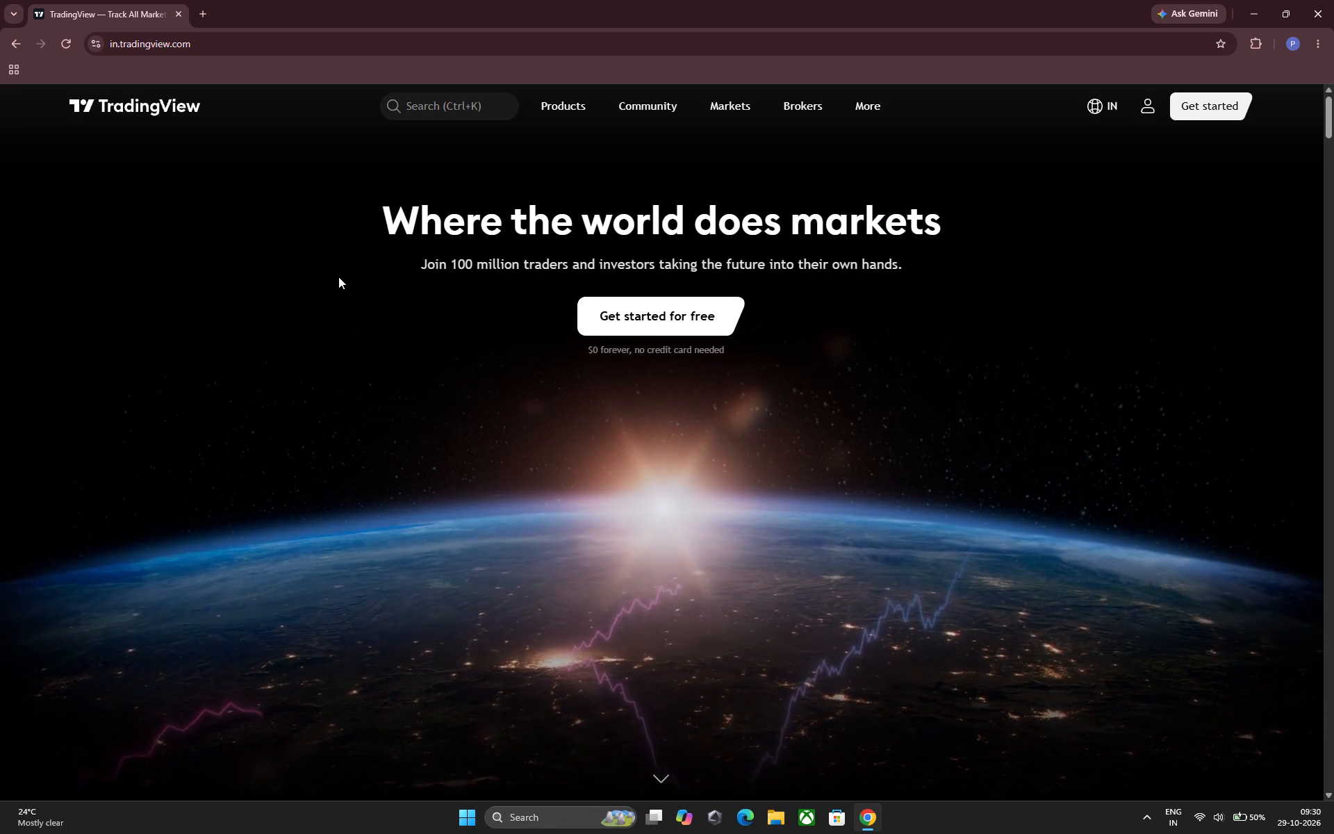
Go from the TradingView home page to the pricing page and open the sign-up form for the free ₹0 plan.
left_click(1219, 114)
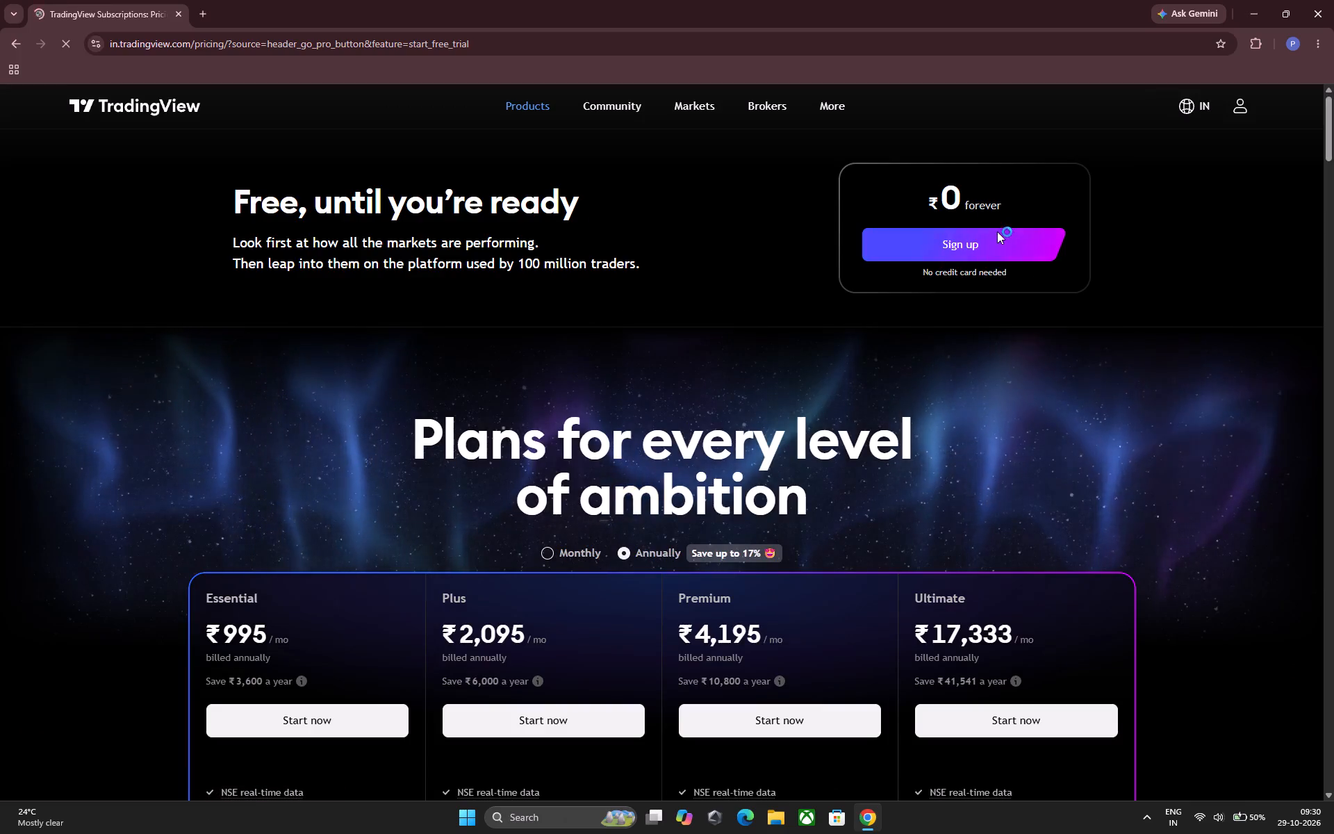
left_click(997, 232)
left_click(996, 240)
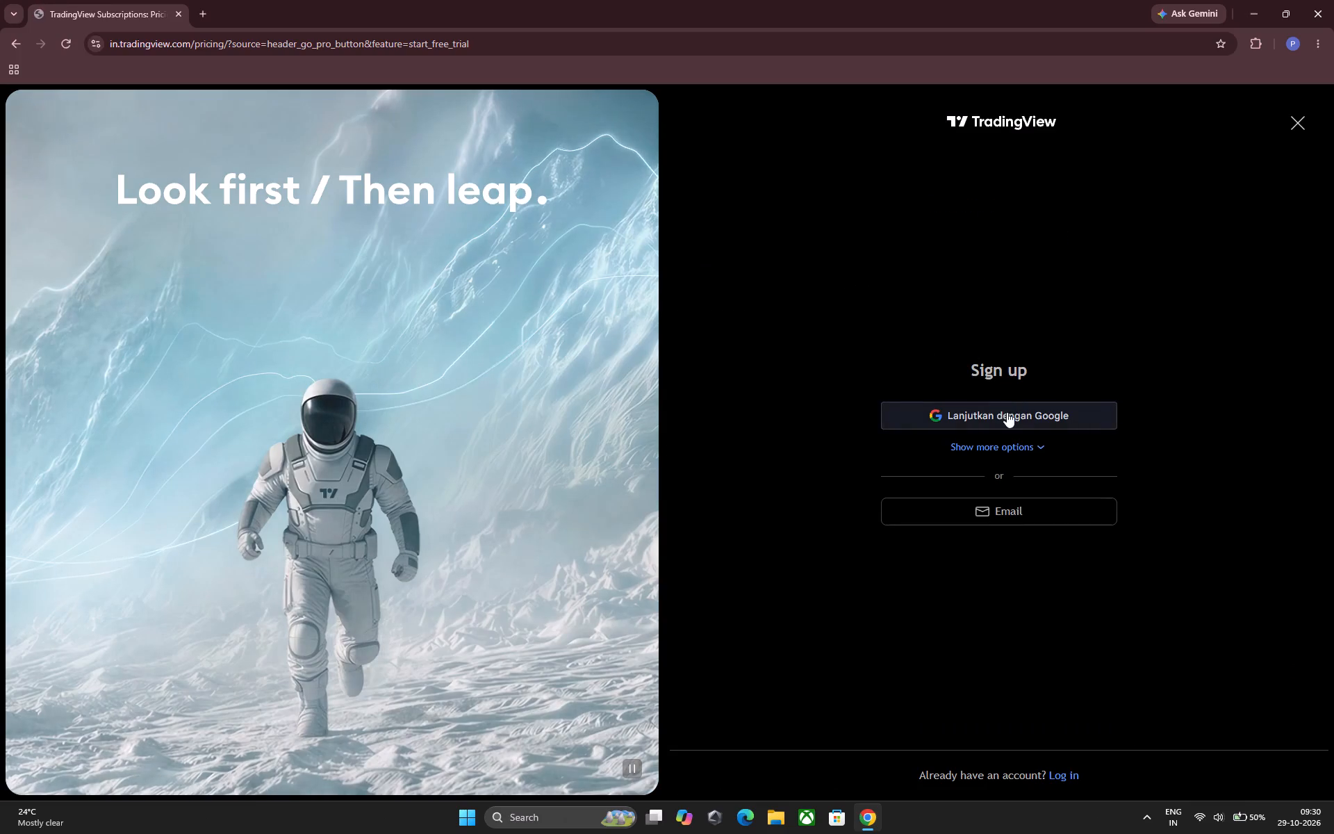
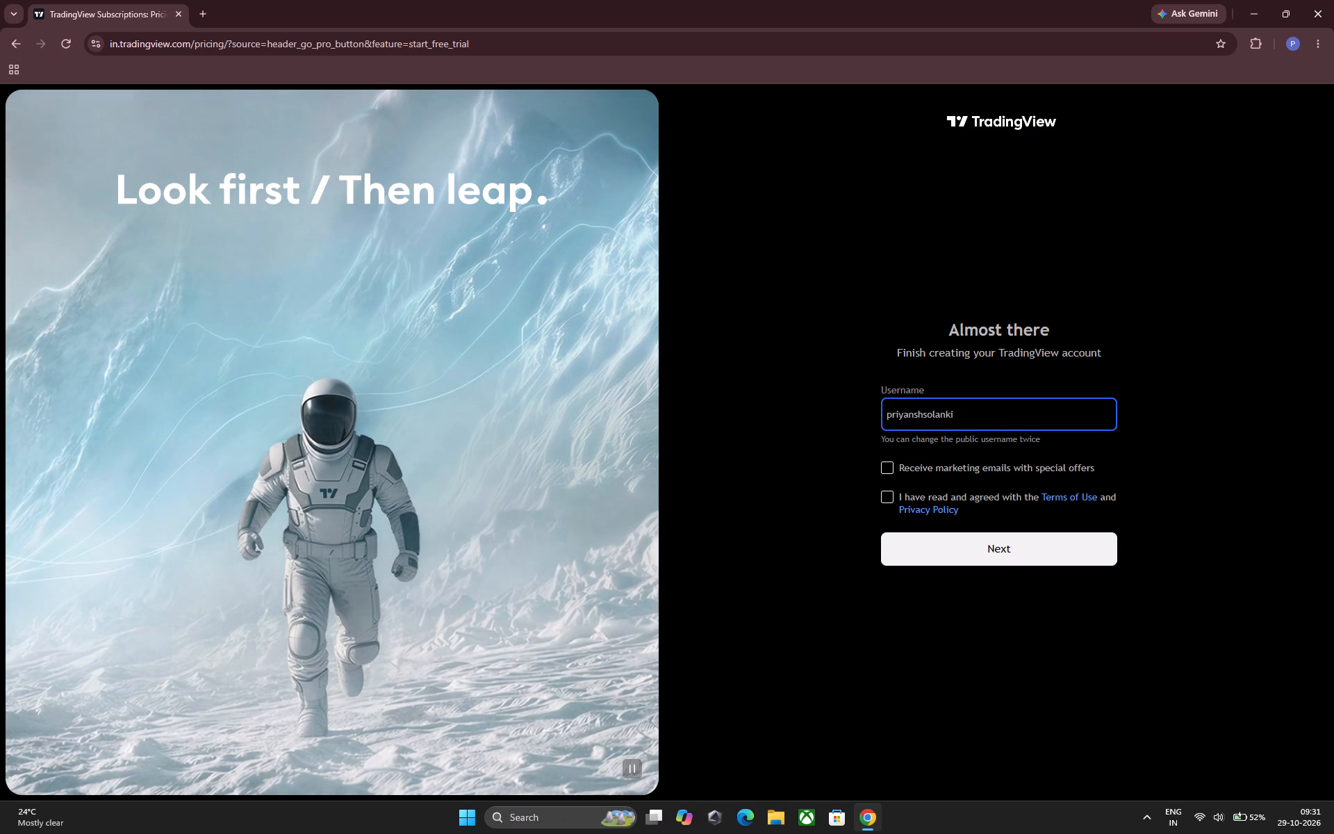
Finish creating the account: accept marketing emails and the terms, change the username's surname part to tradesfx, and submit.
left_click(881, 465)
left_click(891, 494)
left_click(939, 555)
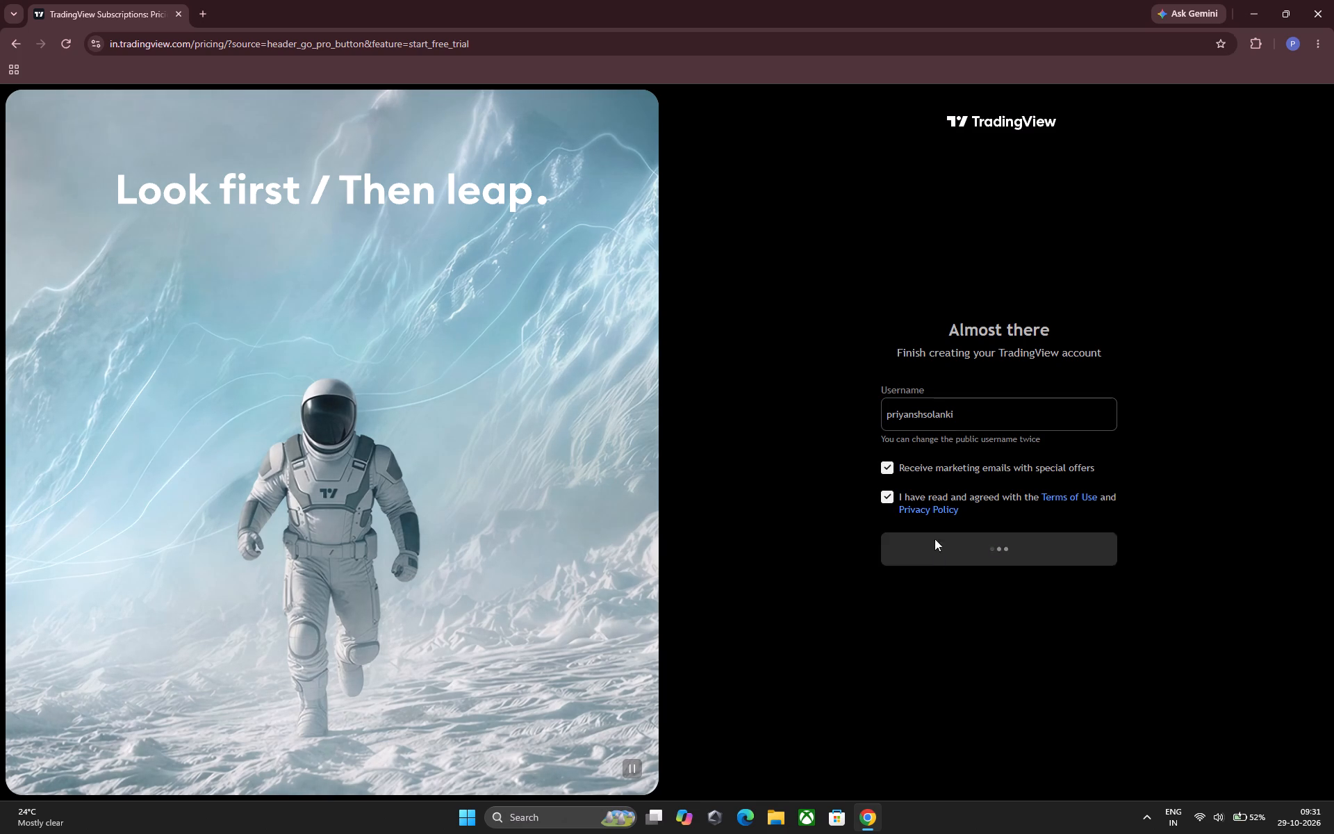
left_click(973, 421)
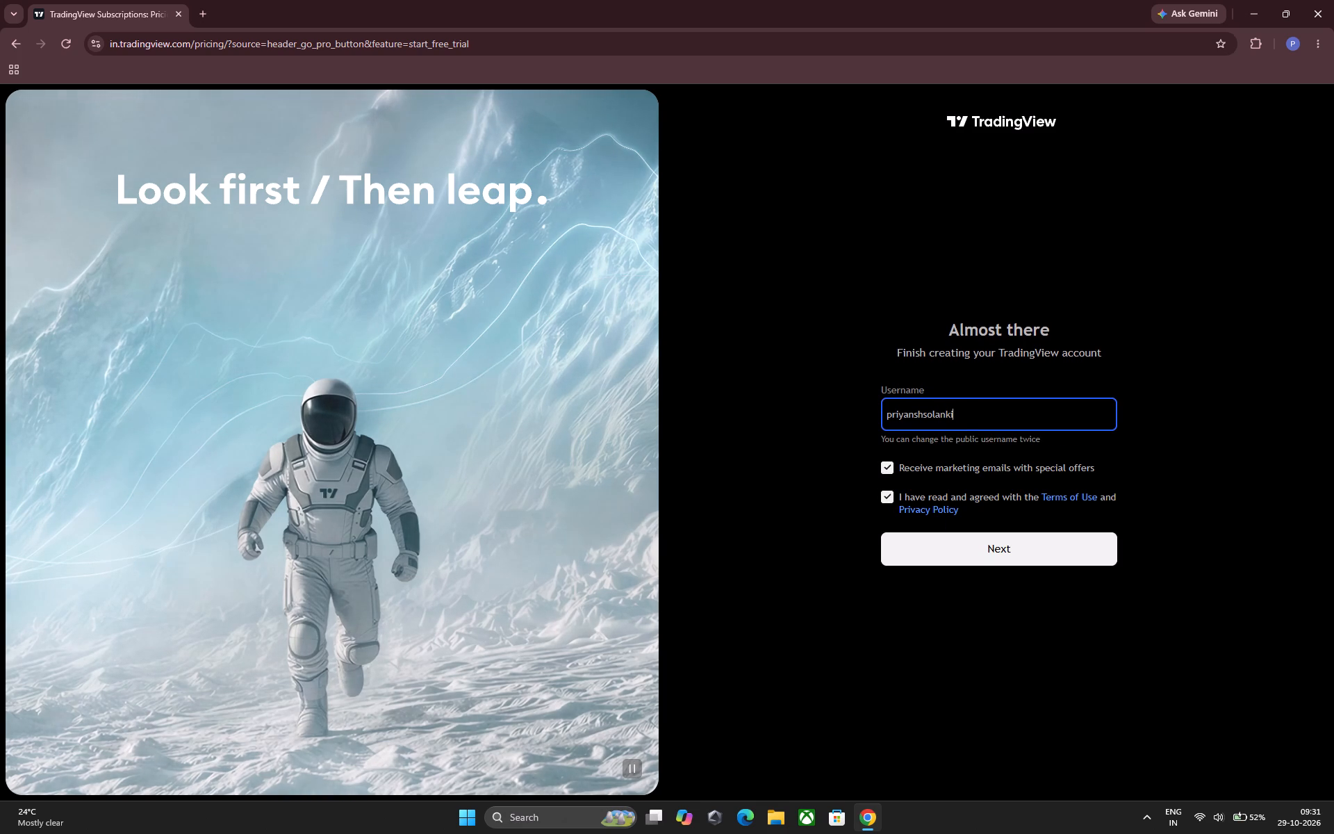
key("BackSpace")
key("BackSpace")
key("BackSpace")
key("BackSpace")
key("BackSpace")
key("BackSpace")
key("BackSpace")
key("BackSpace")
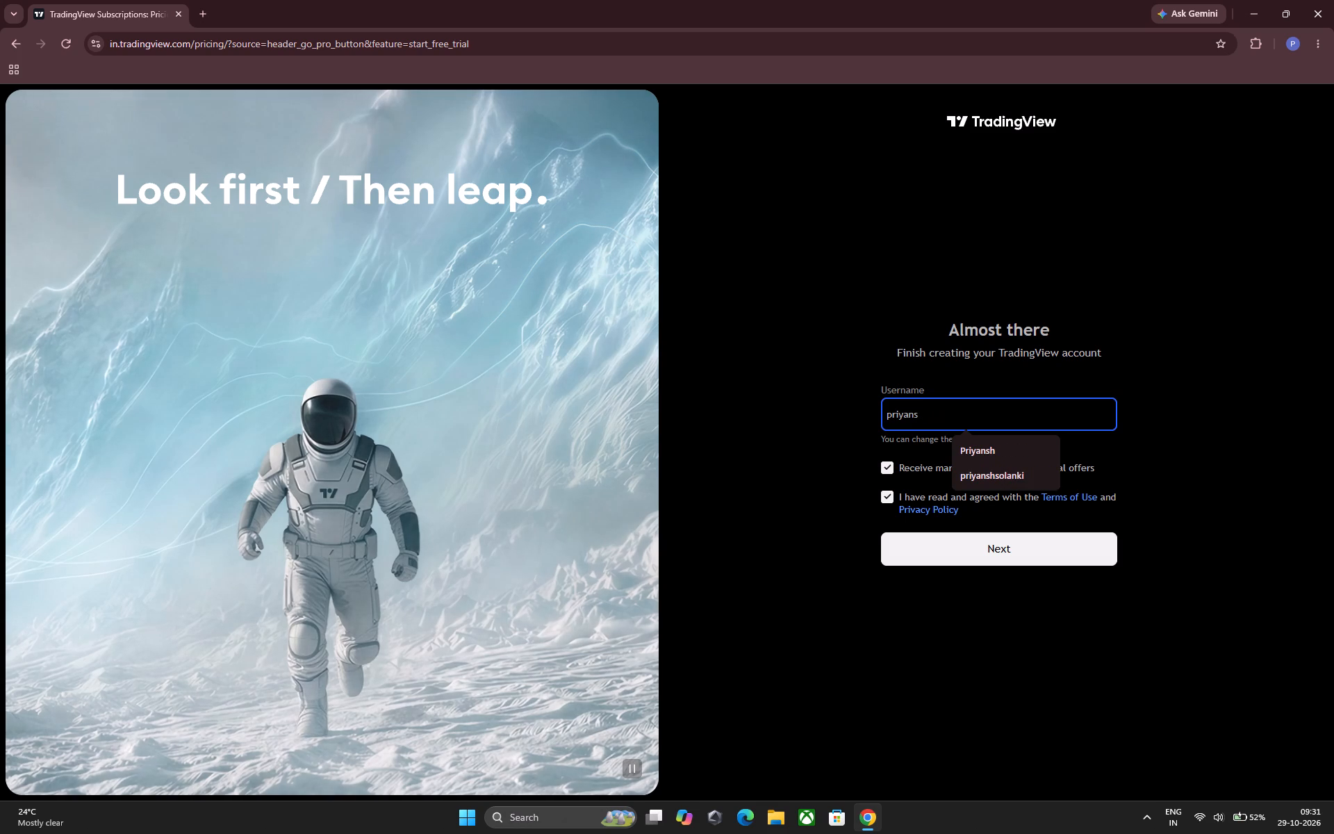
type("htradesfx")
left_click(1016, 549)
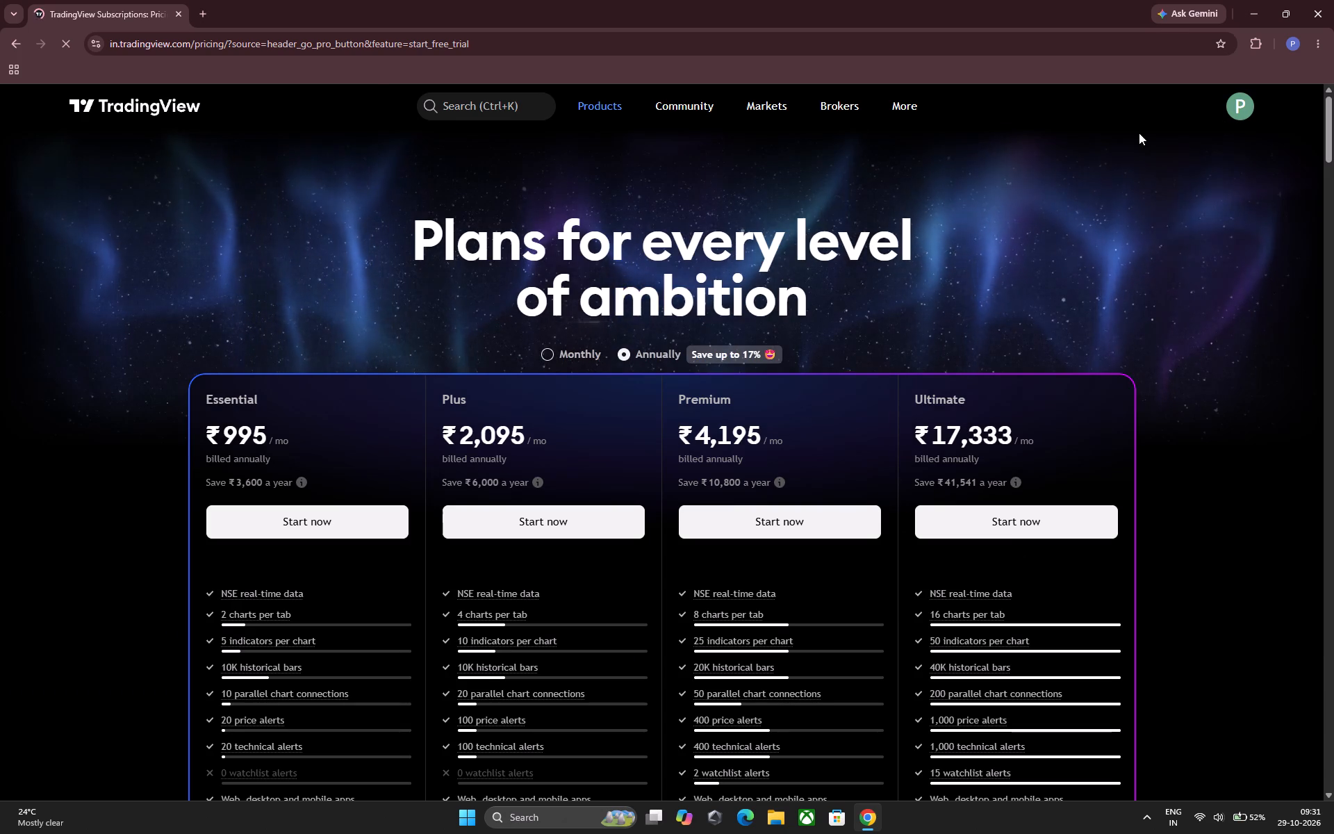
Find XAUTUSD.P in the symbol search and open its chart.
left_click(482, 95)
left_click(474, 107)
left_click(460, 108)
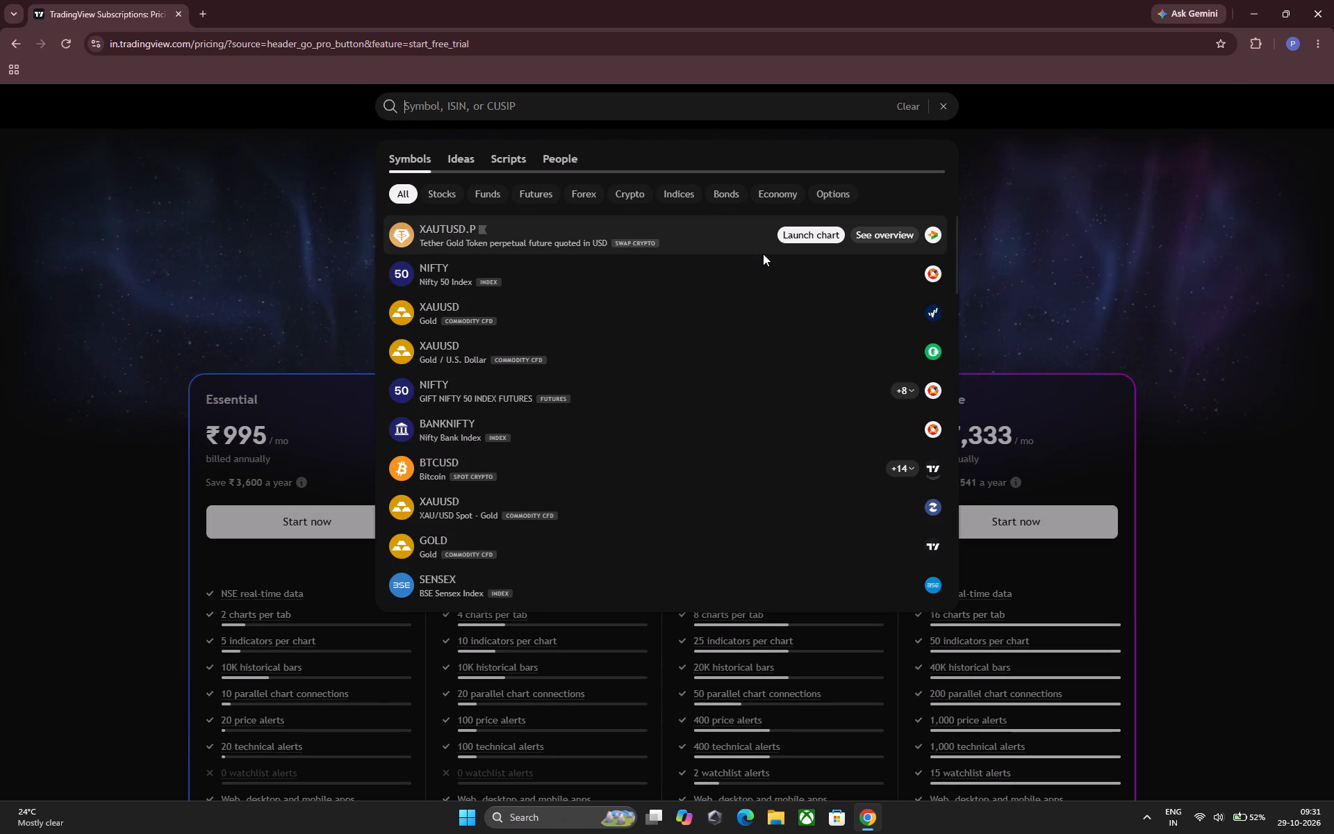
left_click(705, 242)
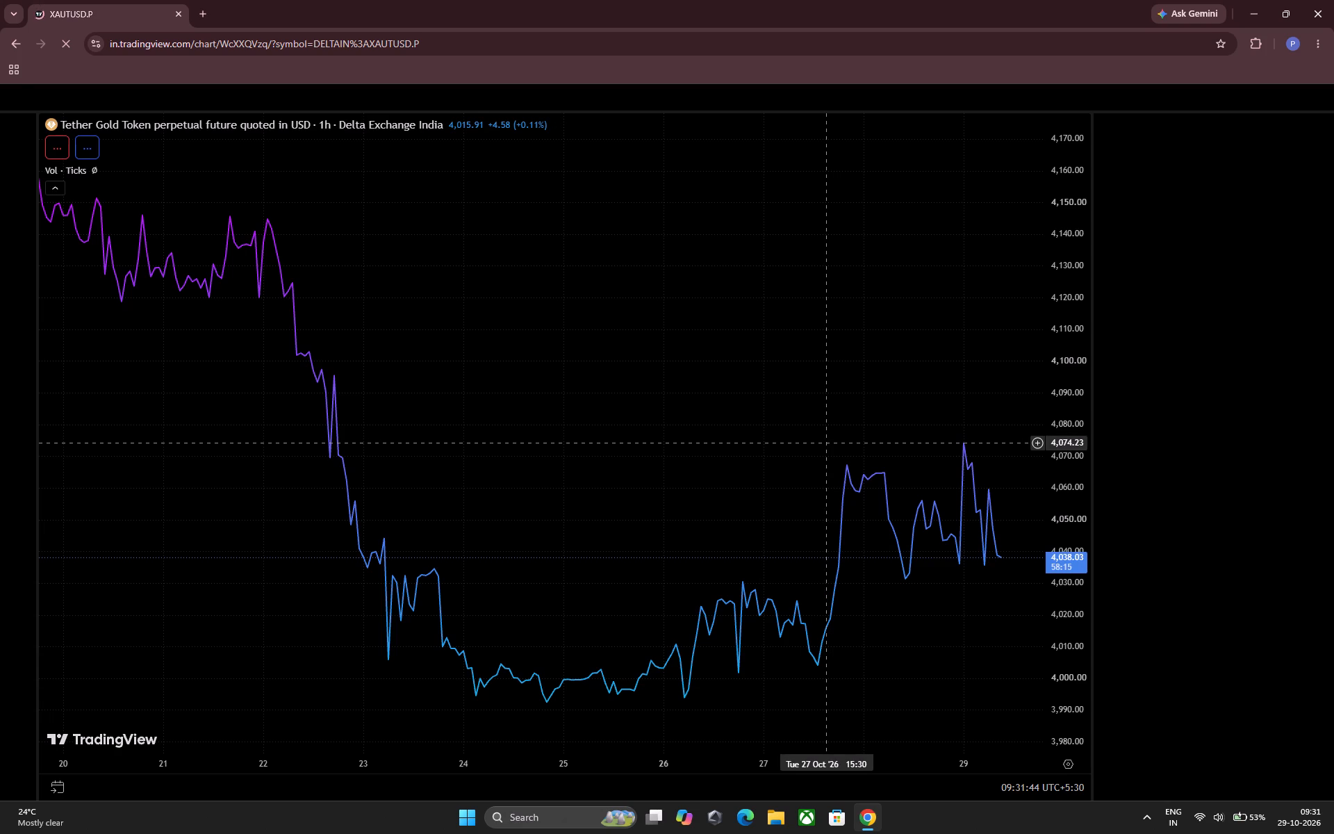
Change the XAUTUSD.P chart style to candles and dismiss the indicator-template and AI Copilot tips.
left_click_drag(825, 443, 647, 368)
left_click_drag(725, 378, 668, 211)
left_click_drag(752, 370, 724, 306)
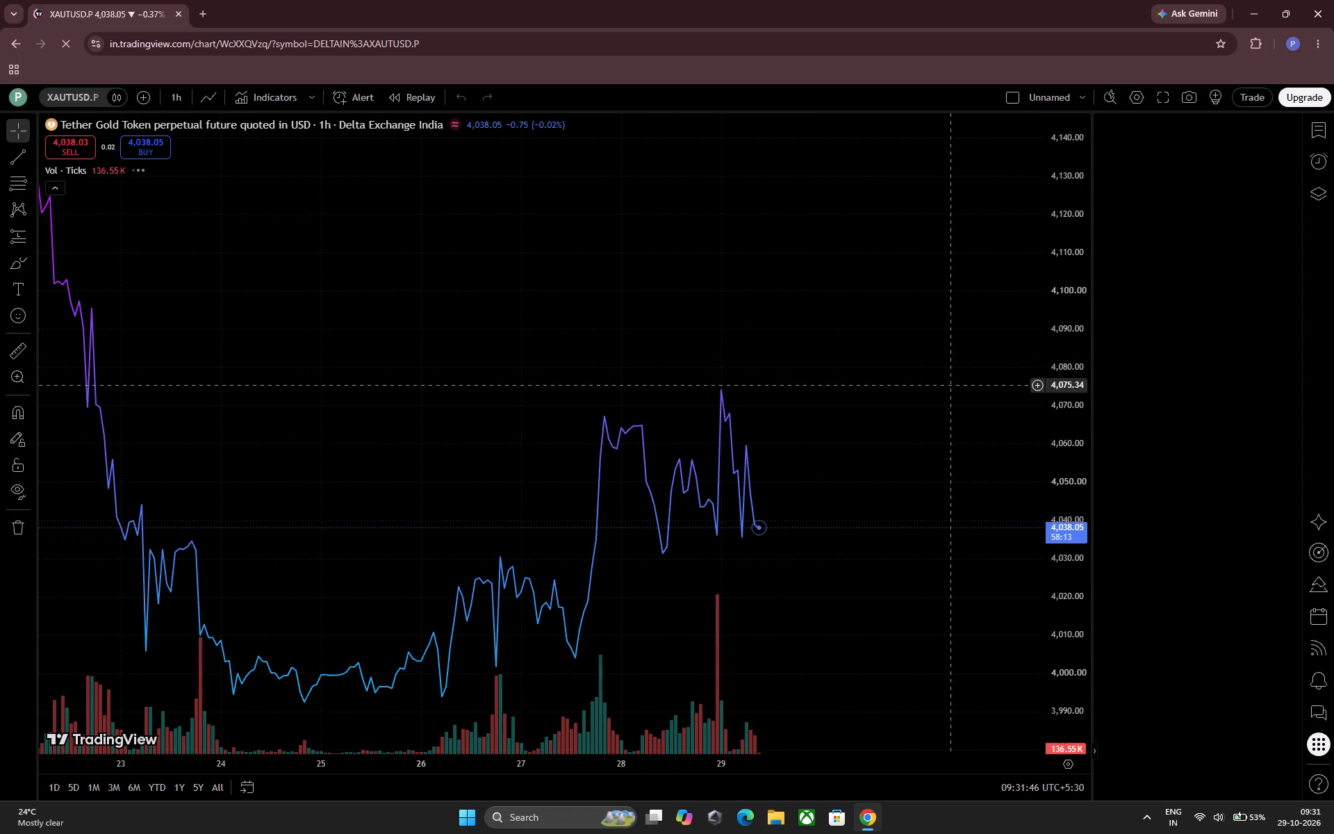
left_click_drag(1060, 543, 1058, 445)
left_click_drag(916, 455, 916, 388)
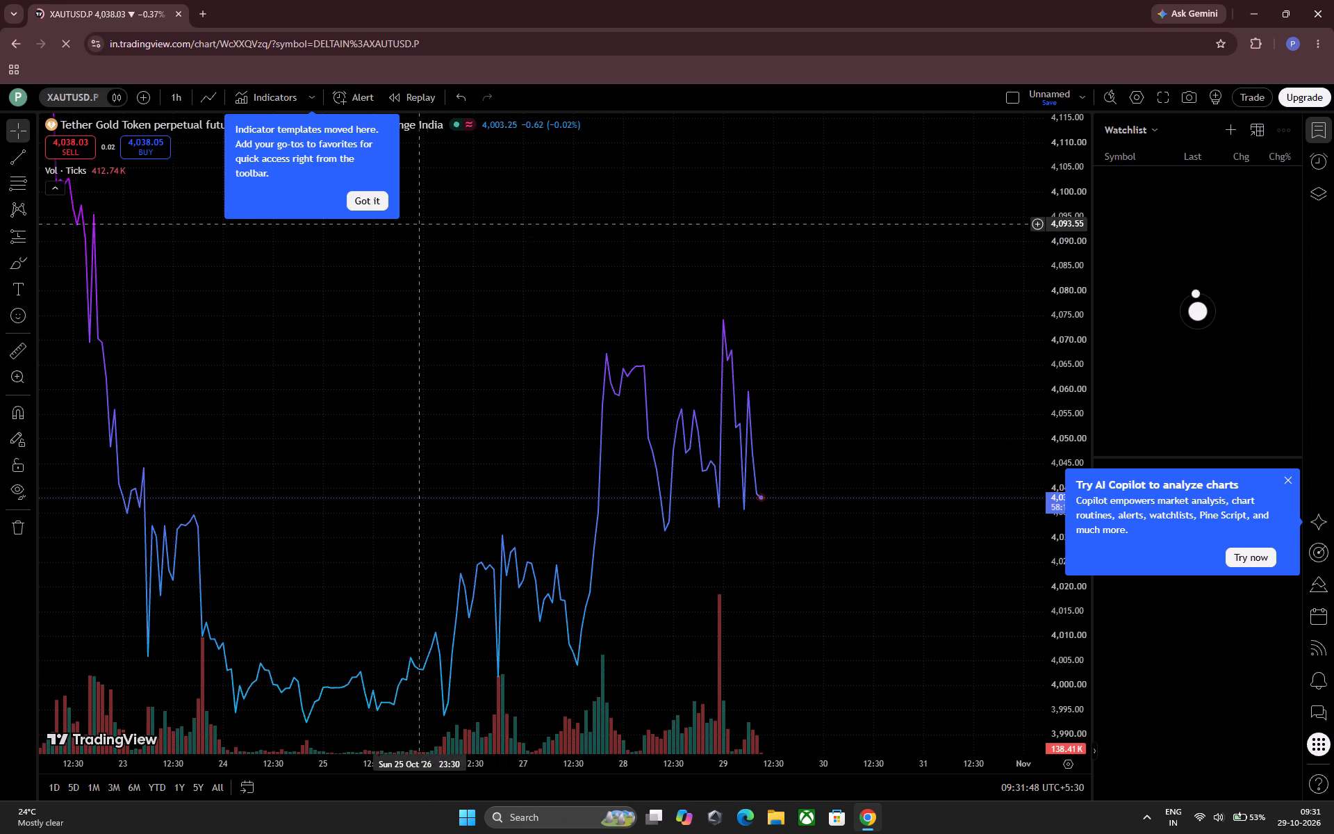
left_click(379, 205)
left_click_drag(757, 339, 757, 272)
left_click_drag(648, 286, 629, 237)
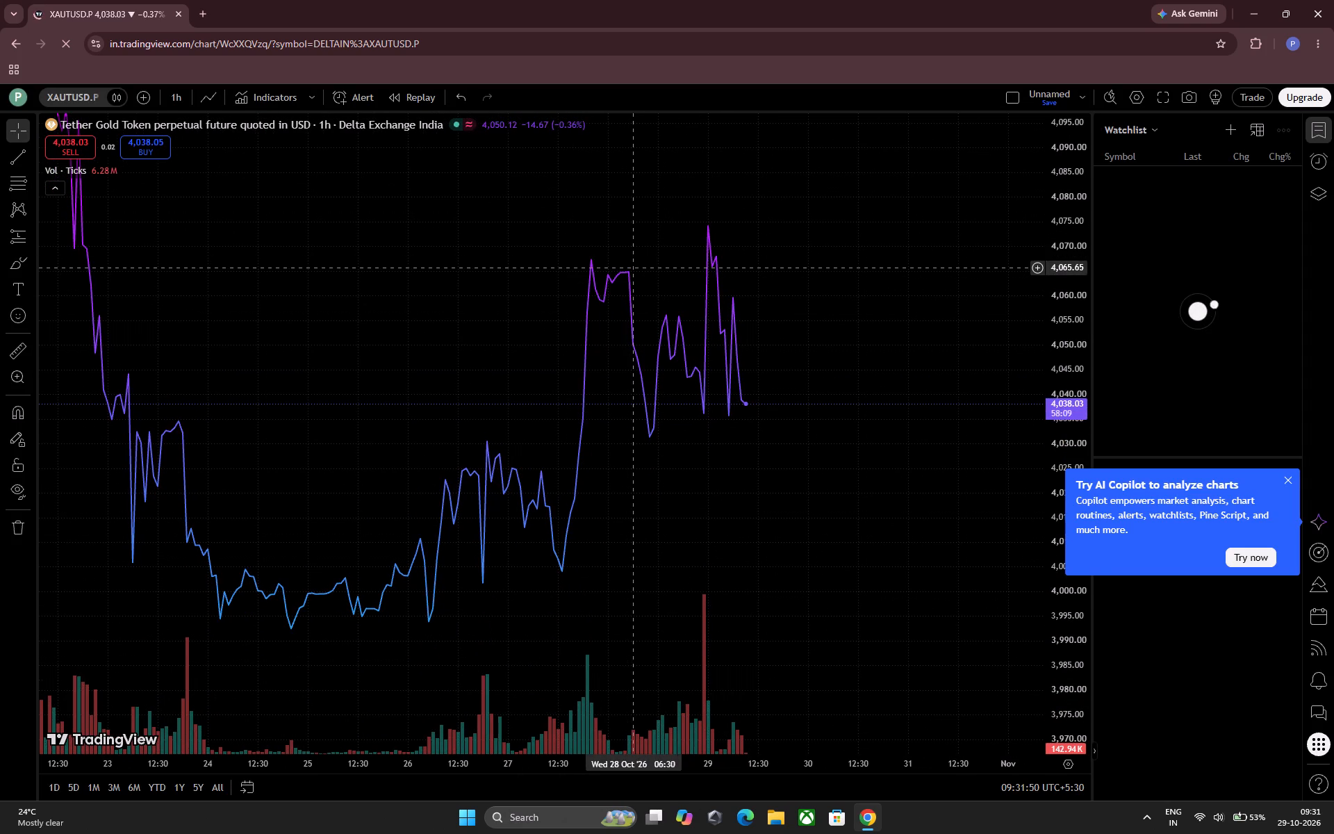
scroll(631, 268, "up", 1)
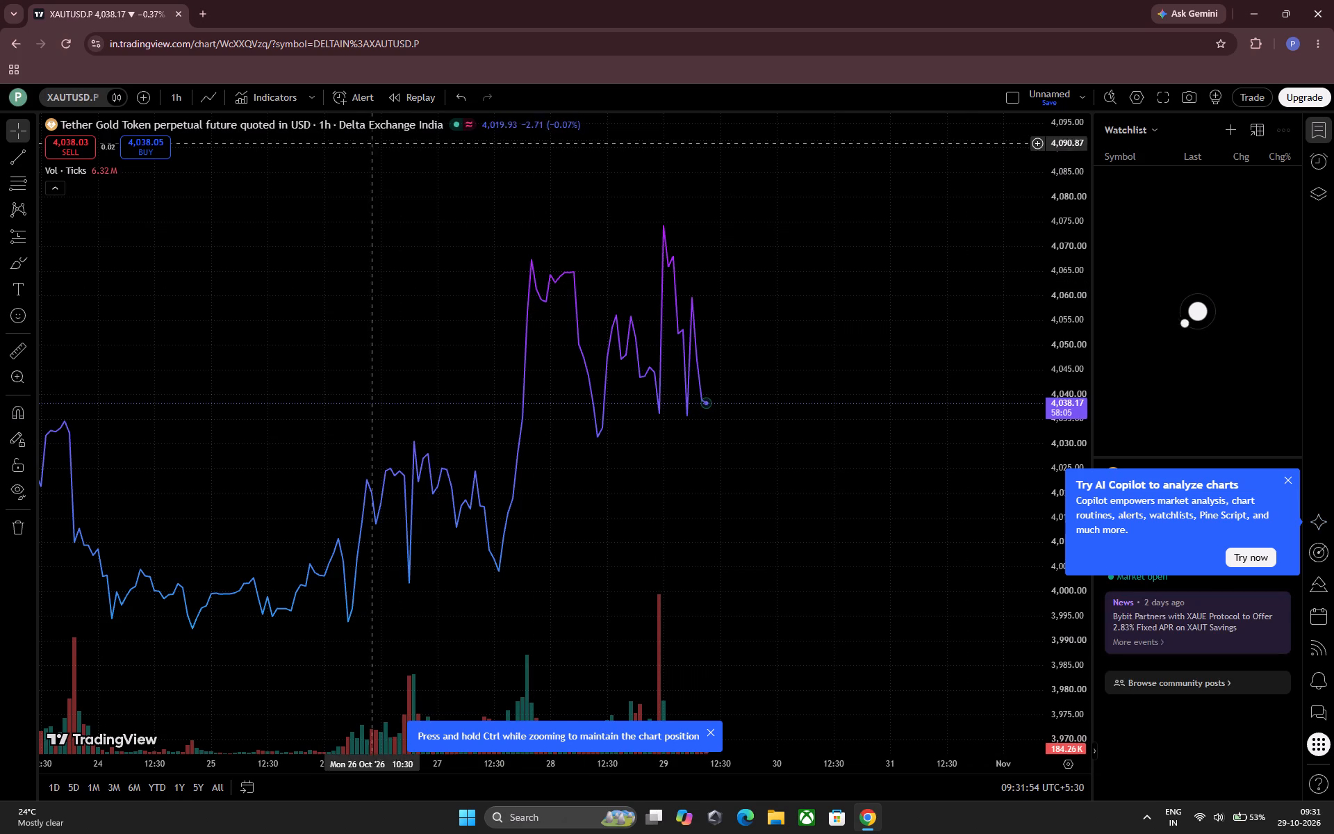
left_click(212, 95)
left_click(250, 156)
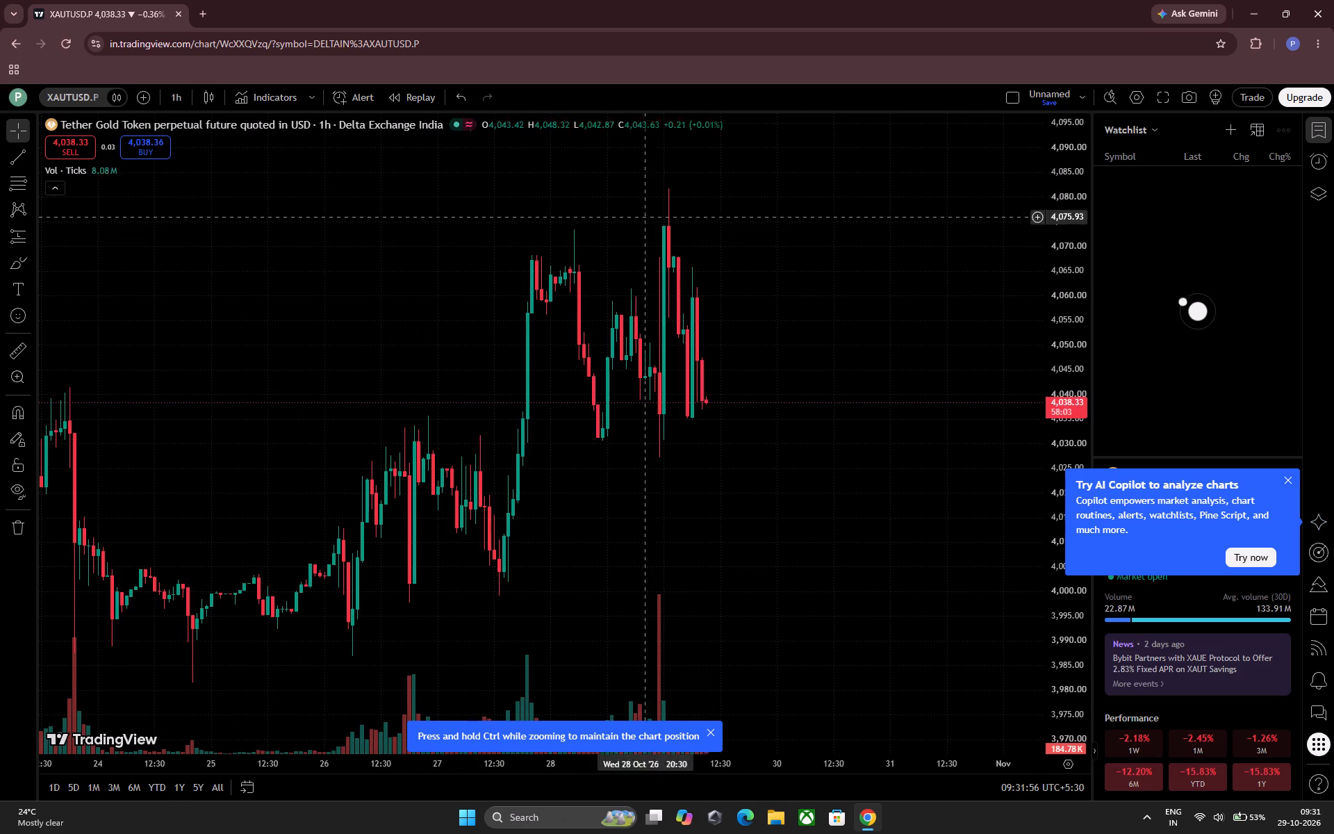
left_click(1287, 484)
Draw a horizontal ray at about 4,036.6 starting near the tall 29 October candles.
left_click_drag(960, 433, 1013, 425)
left_click_drag(922, 387, 959, 377)
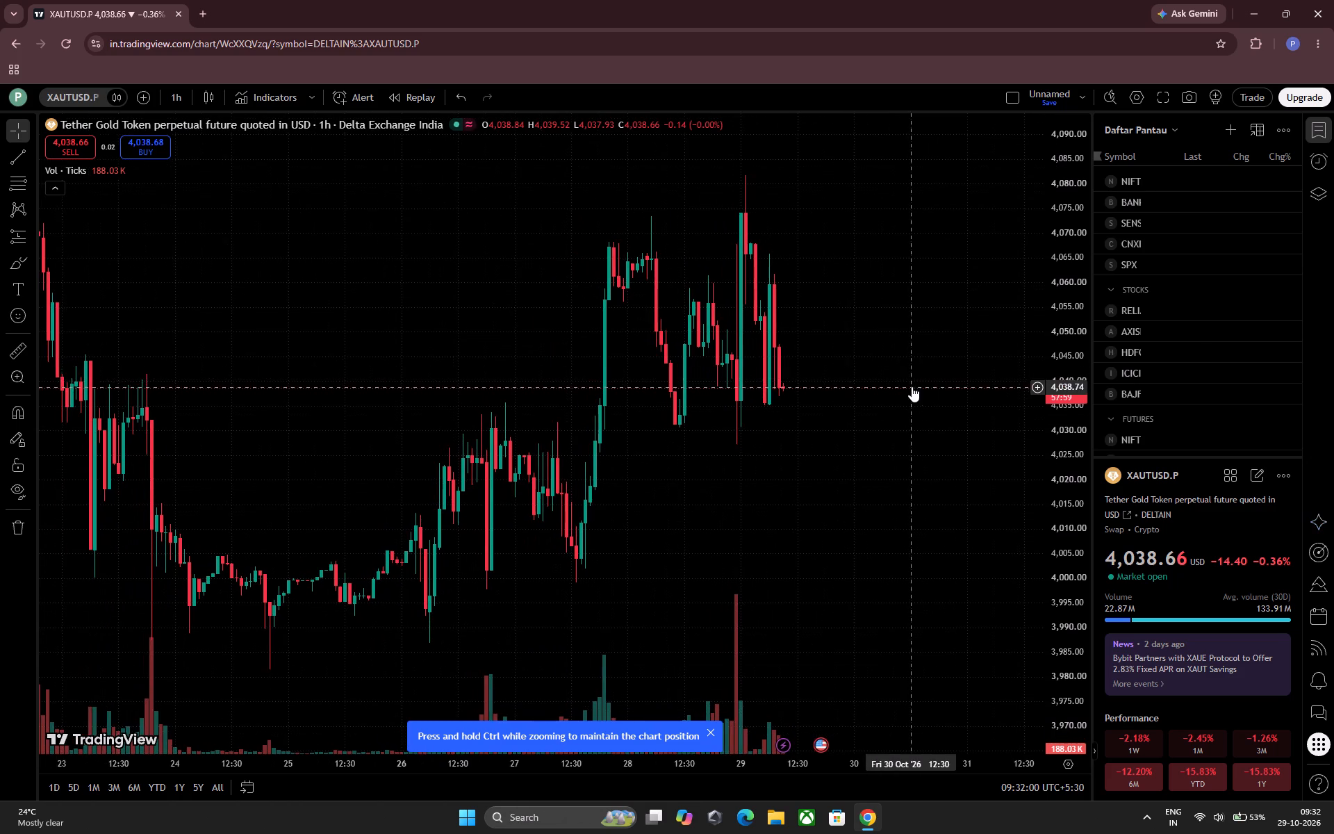
scroll(921, 363, "up", 2)
left_click_drag(871, 334, 882, 369)
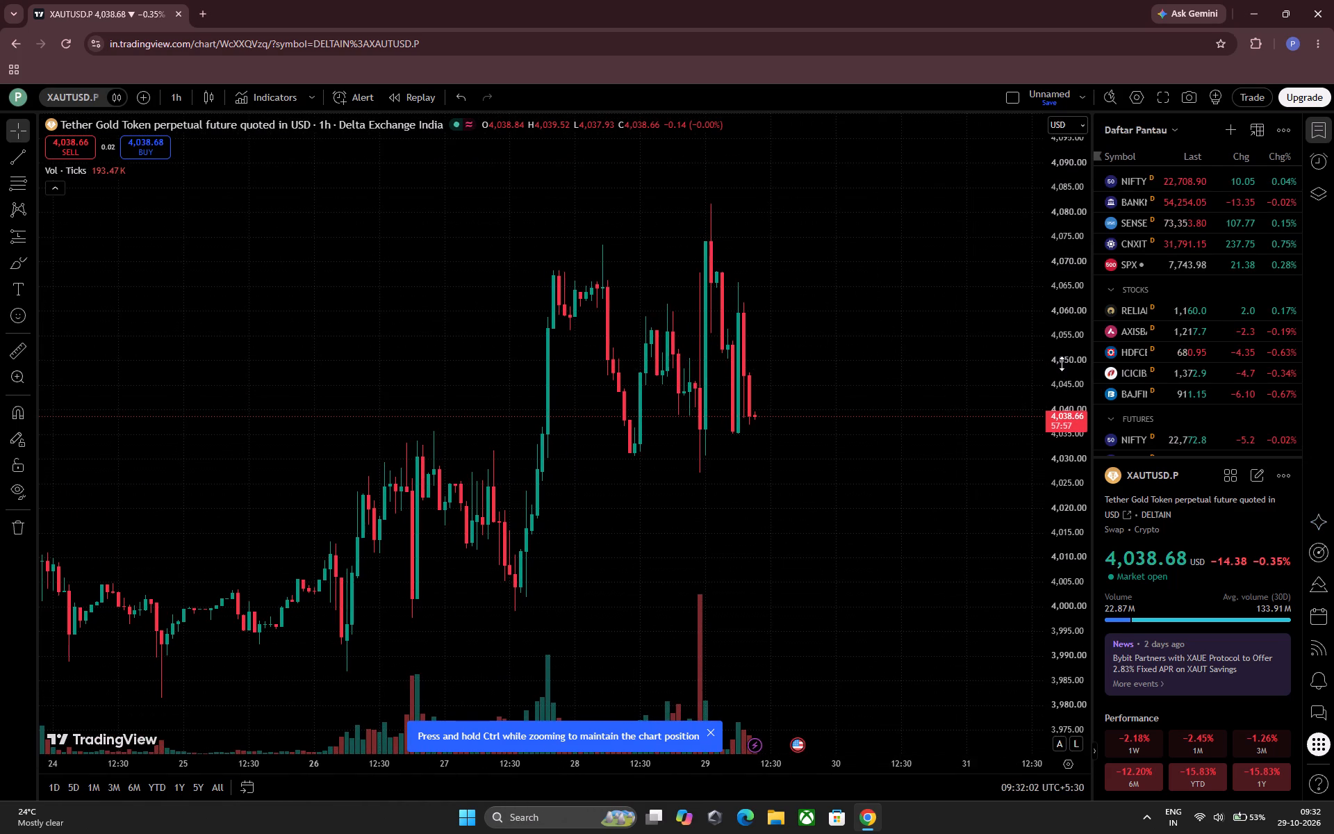
left_click_drag(880, 311, 896, 317)
left_click_drag(854, 293, 887, 295)
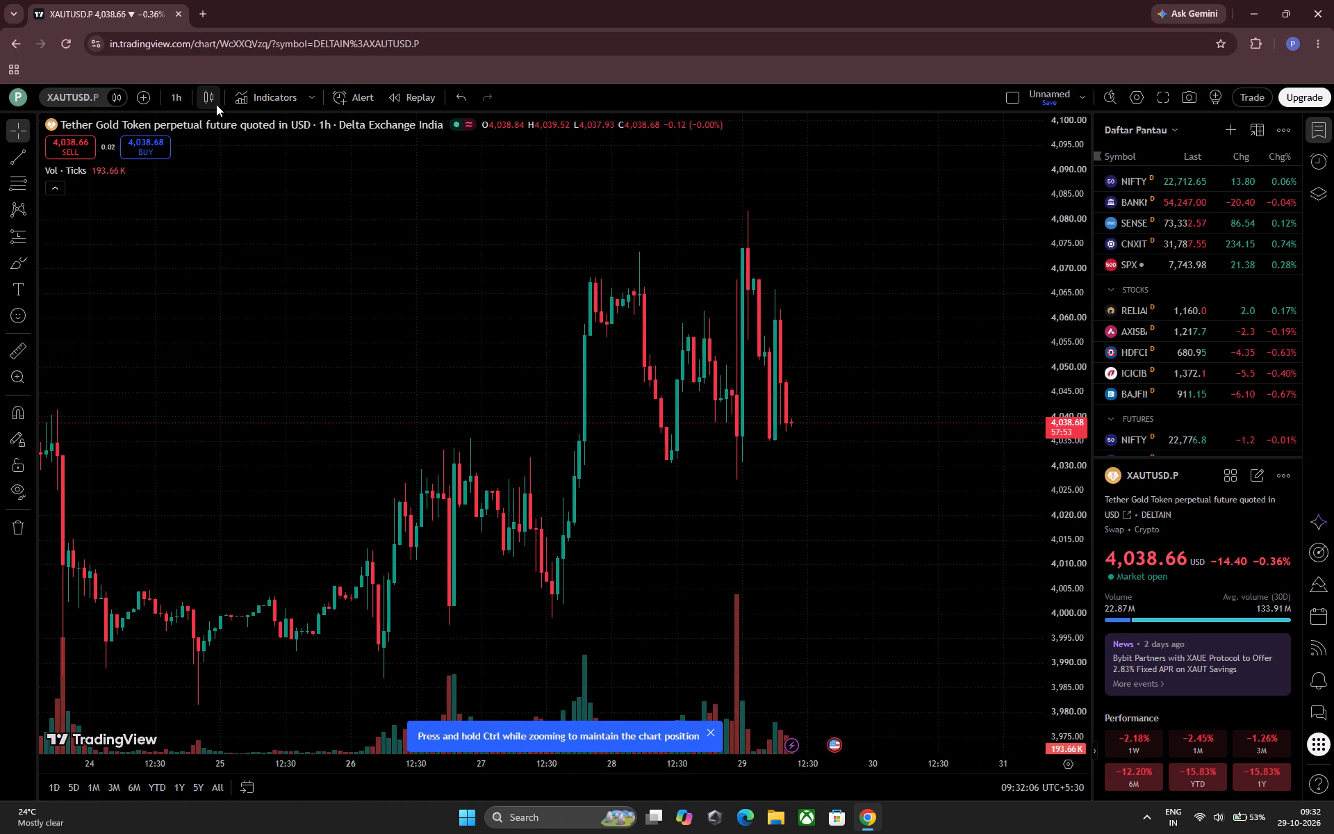
left_click(27, 153)
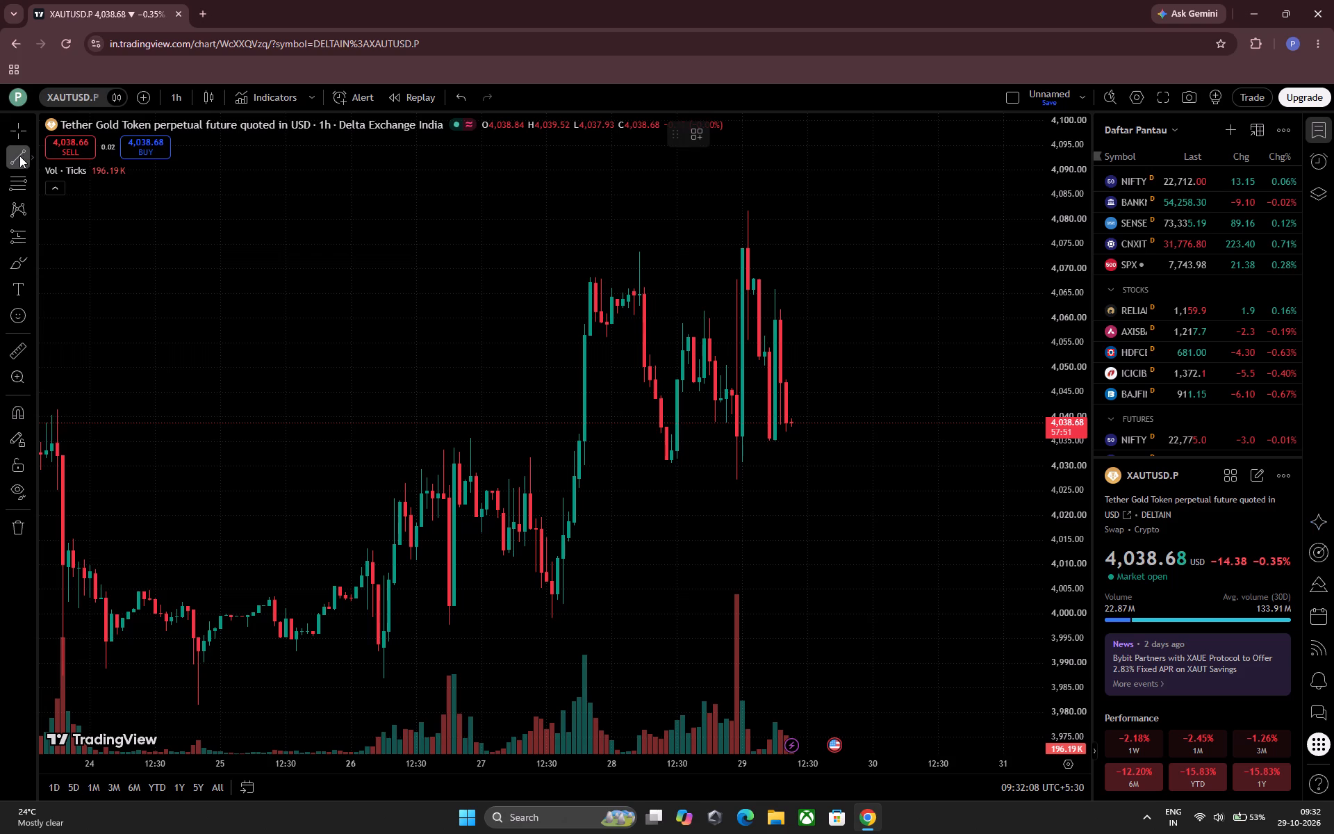
left_click(19, 156)
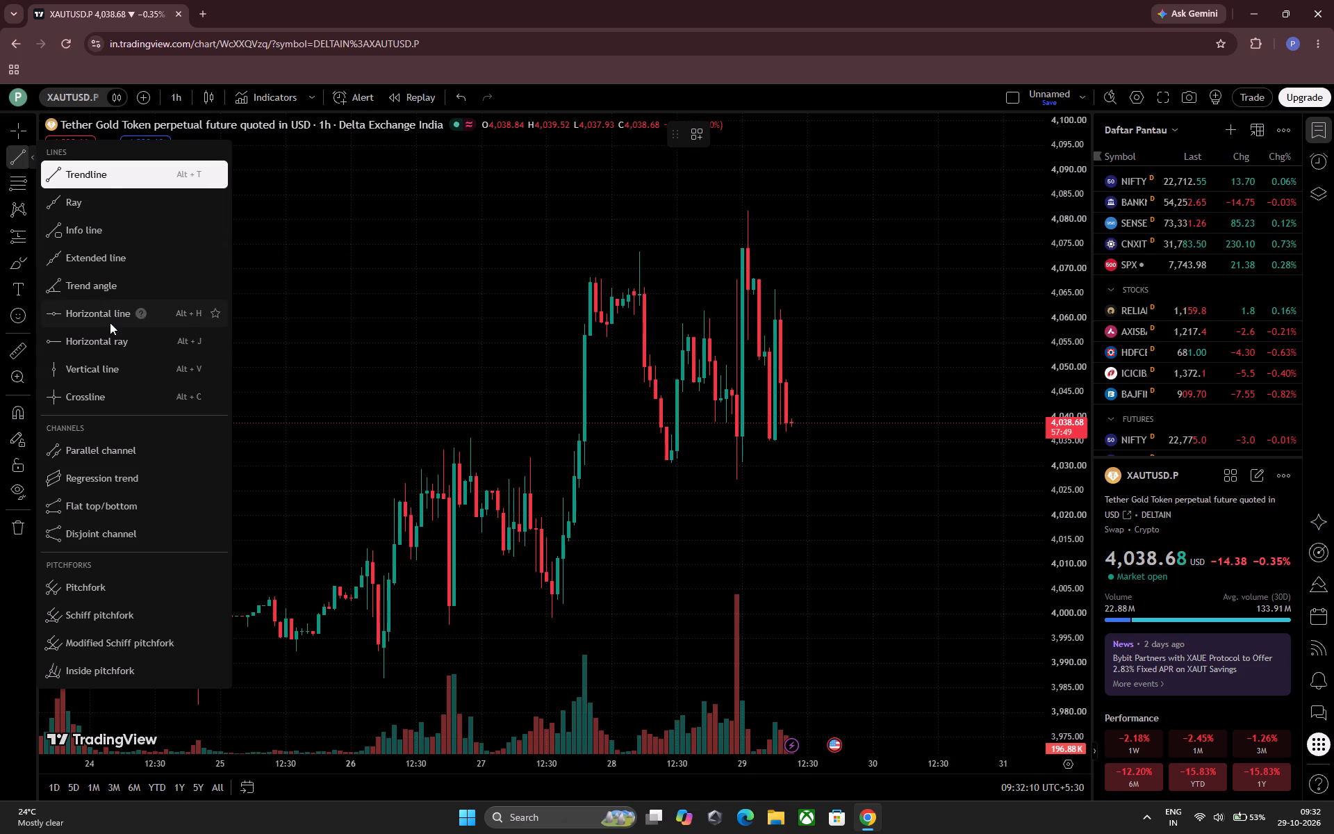
left_click(109, 347)
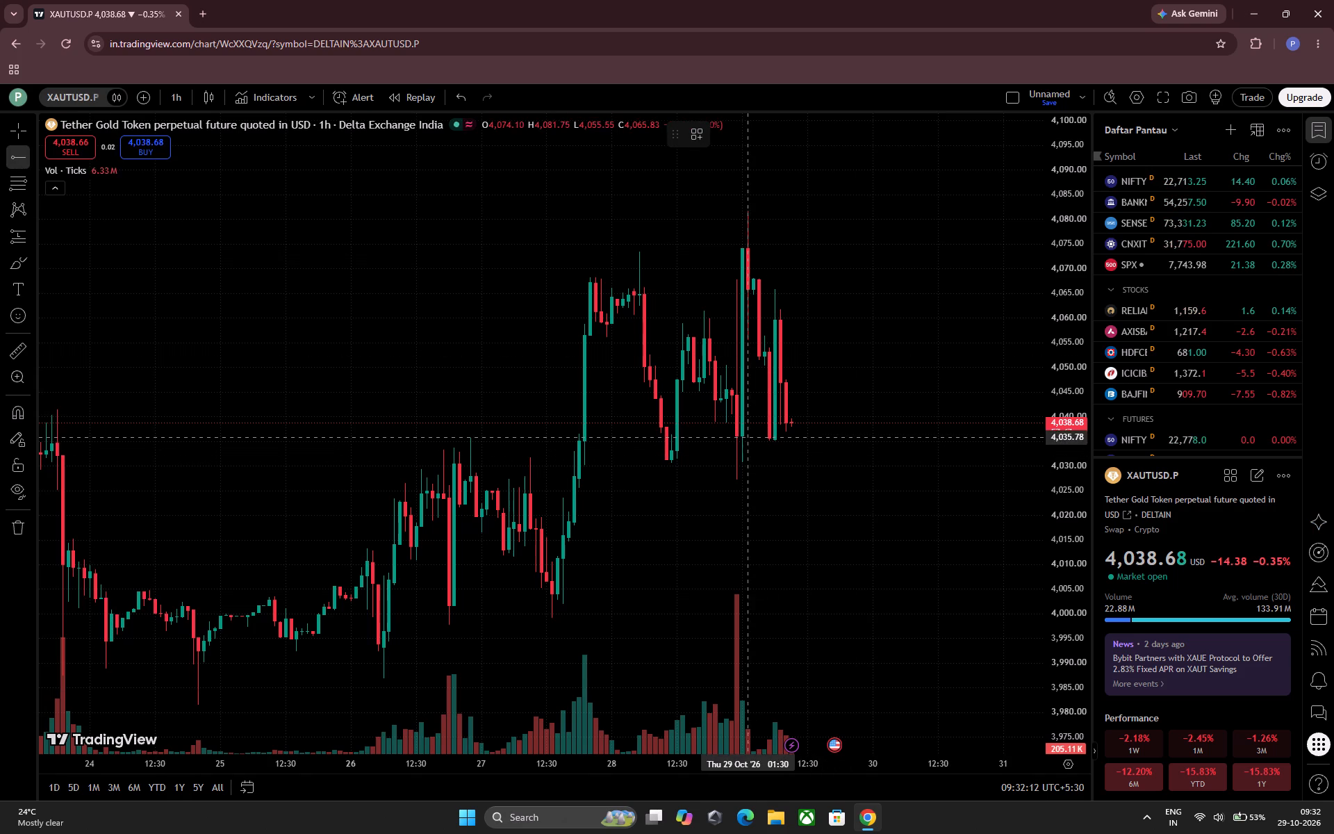
left_click(734, 433)
left_click(848, 364)
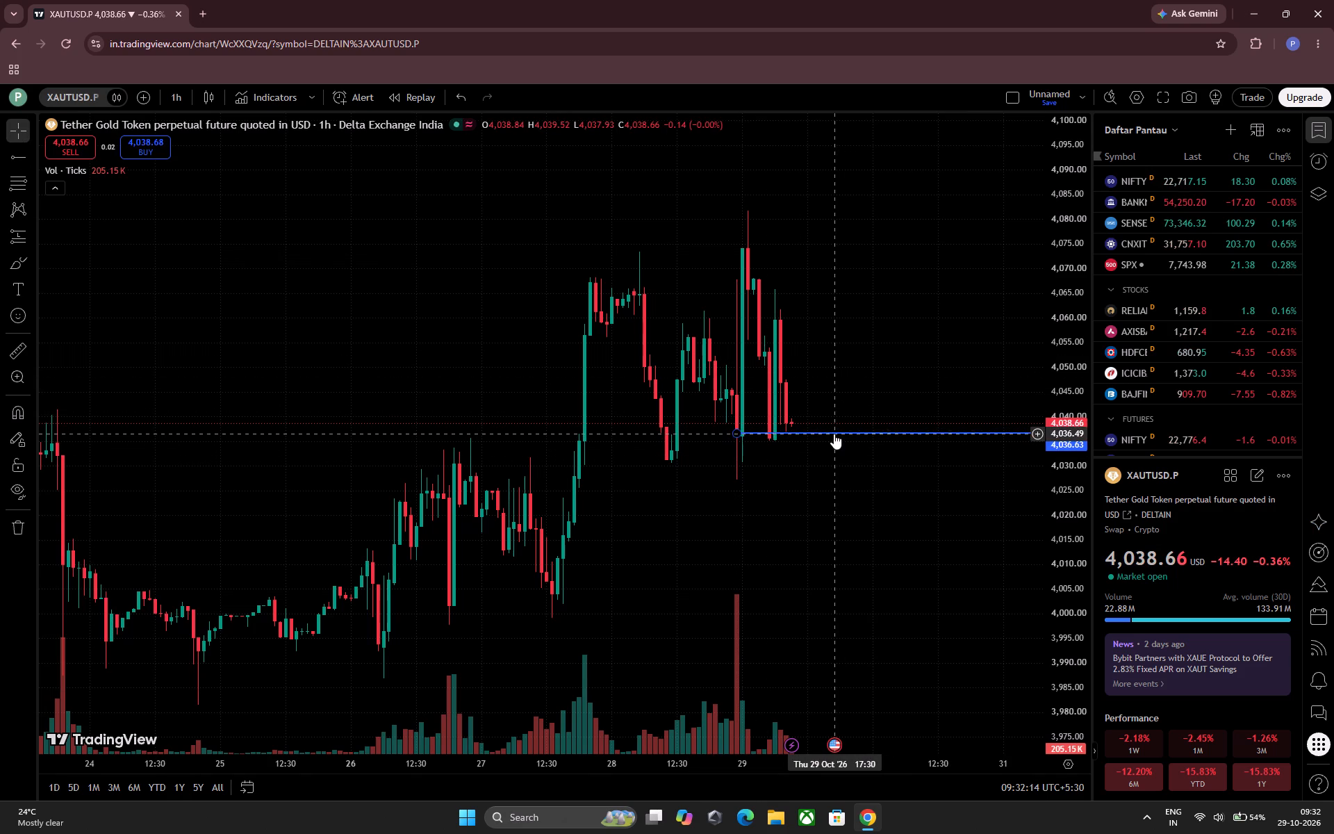
Move the horizontal ray to about 4,035.50, starting at 04:30 on 29 October.
left_click_drag(834, 434, 864, 439)
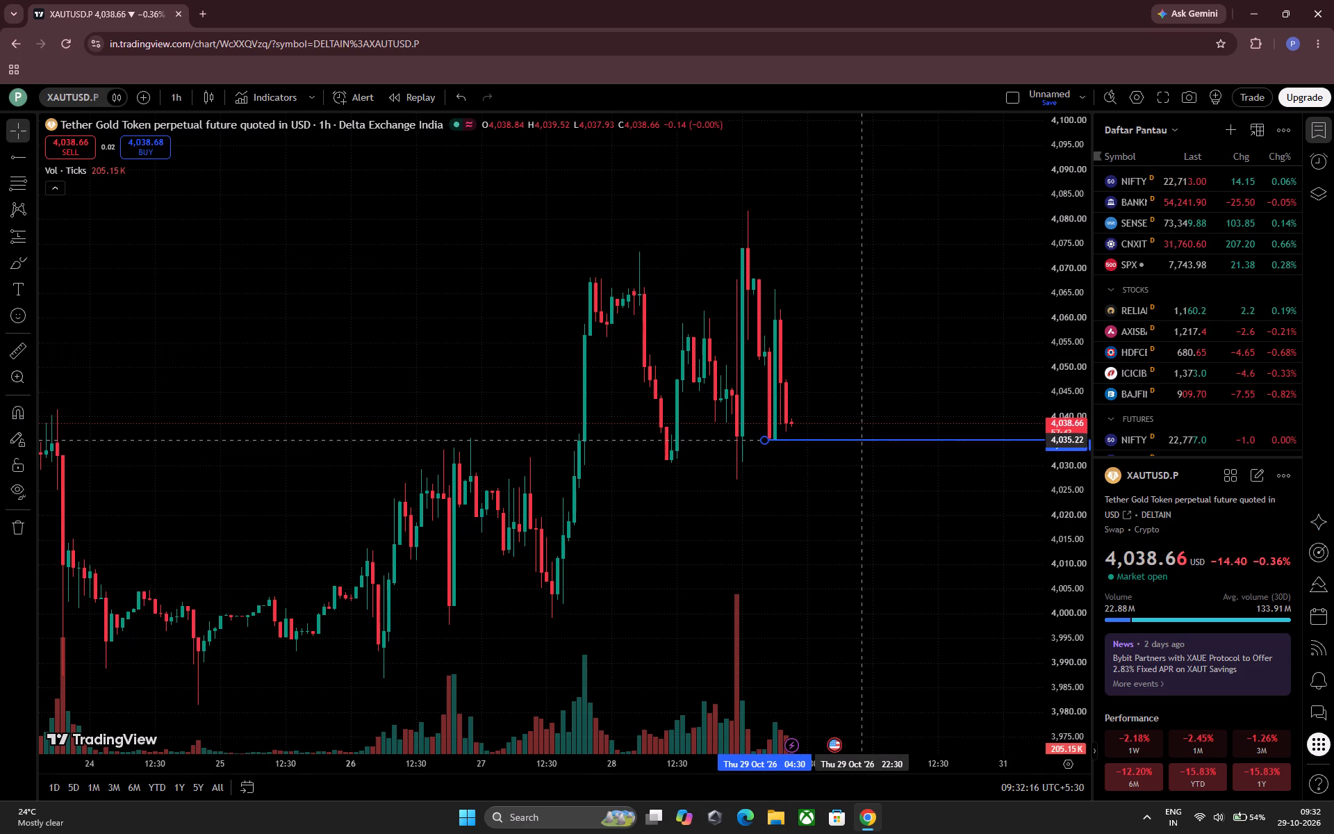
left_click_drag(864, 439, 864, 439)
left_click(853, 370)
left_click_drag(853, 370, 830, 313)
left_click_drag(830, 313, 834, 316)
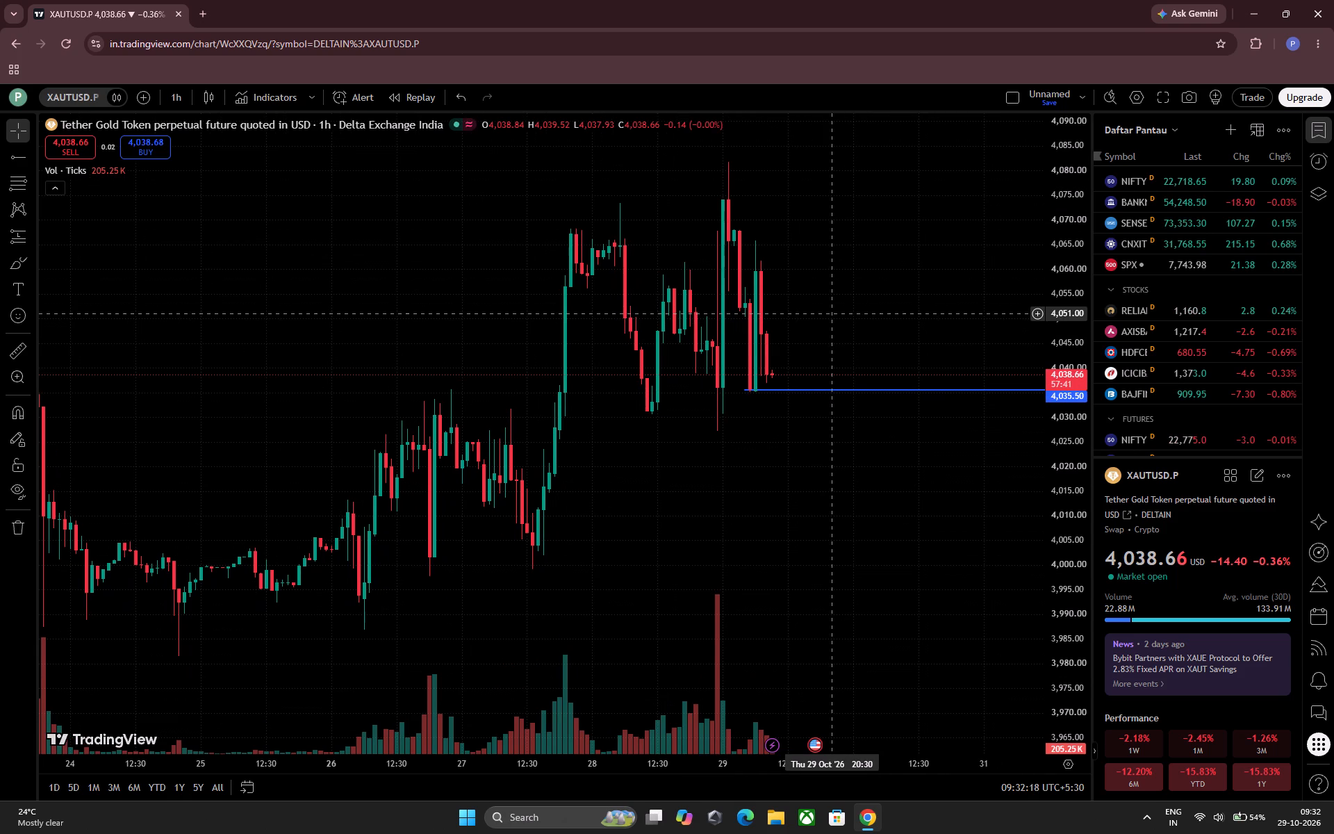
left_click_drag(834, 316, 838, 319)
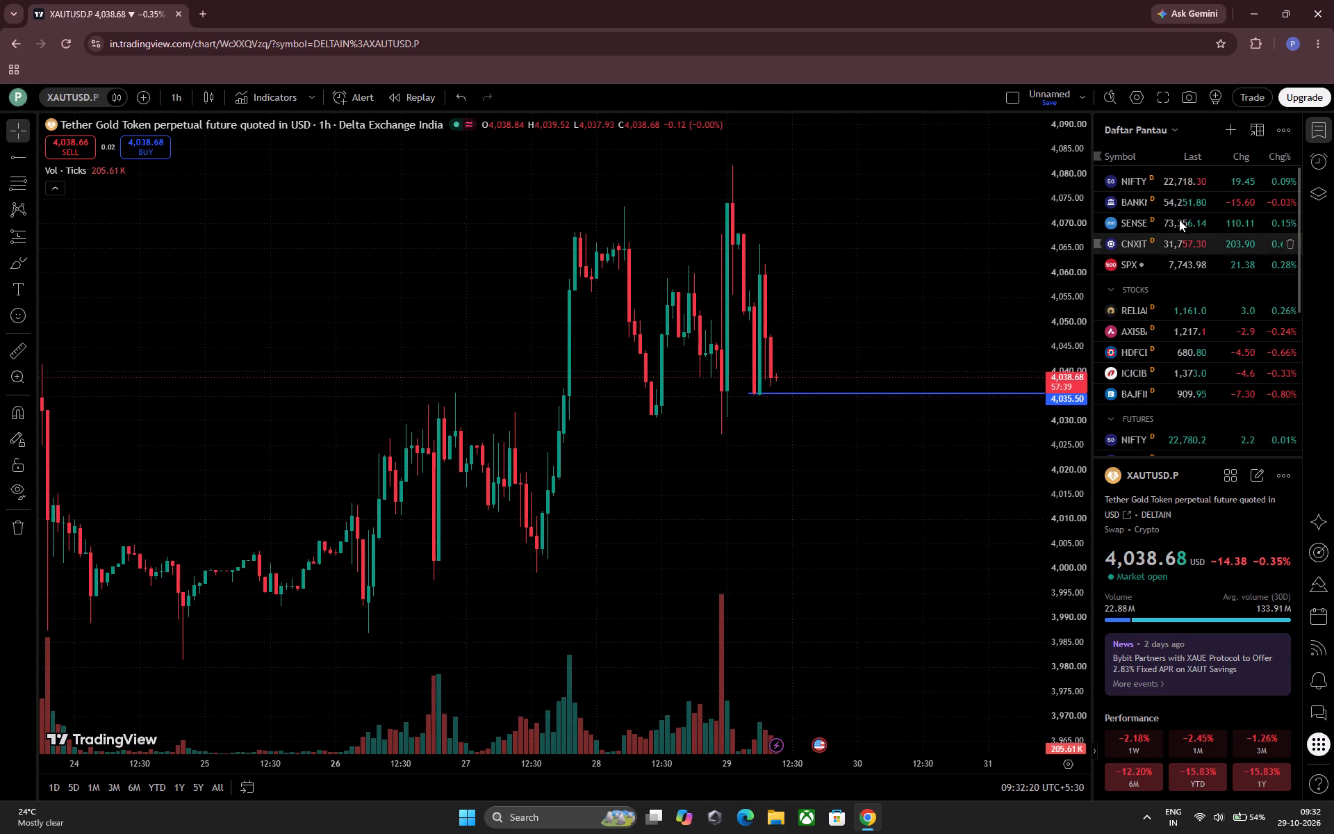
Switch the browser window to full-screen display.
key("F11")
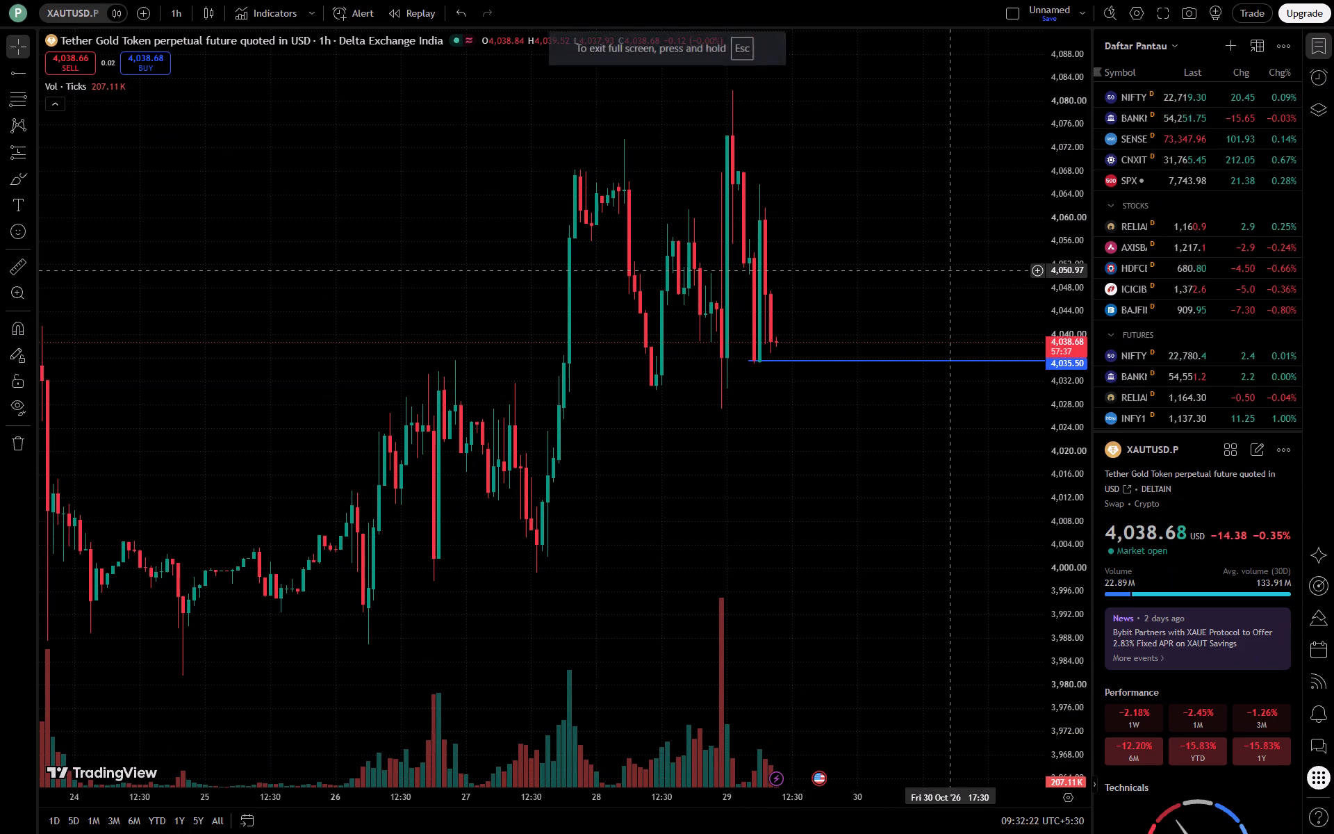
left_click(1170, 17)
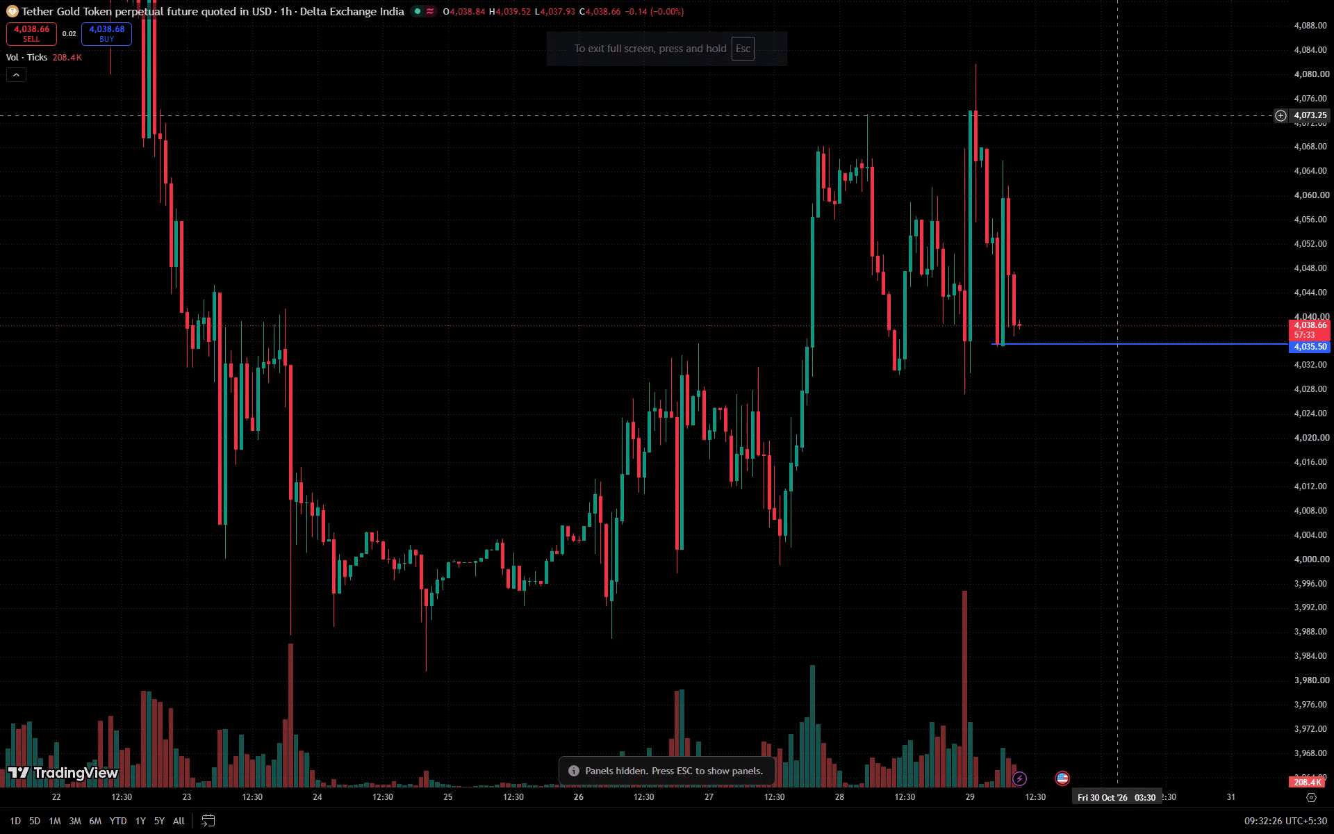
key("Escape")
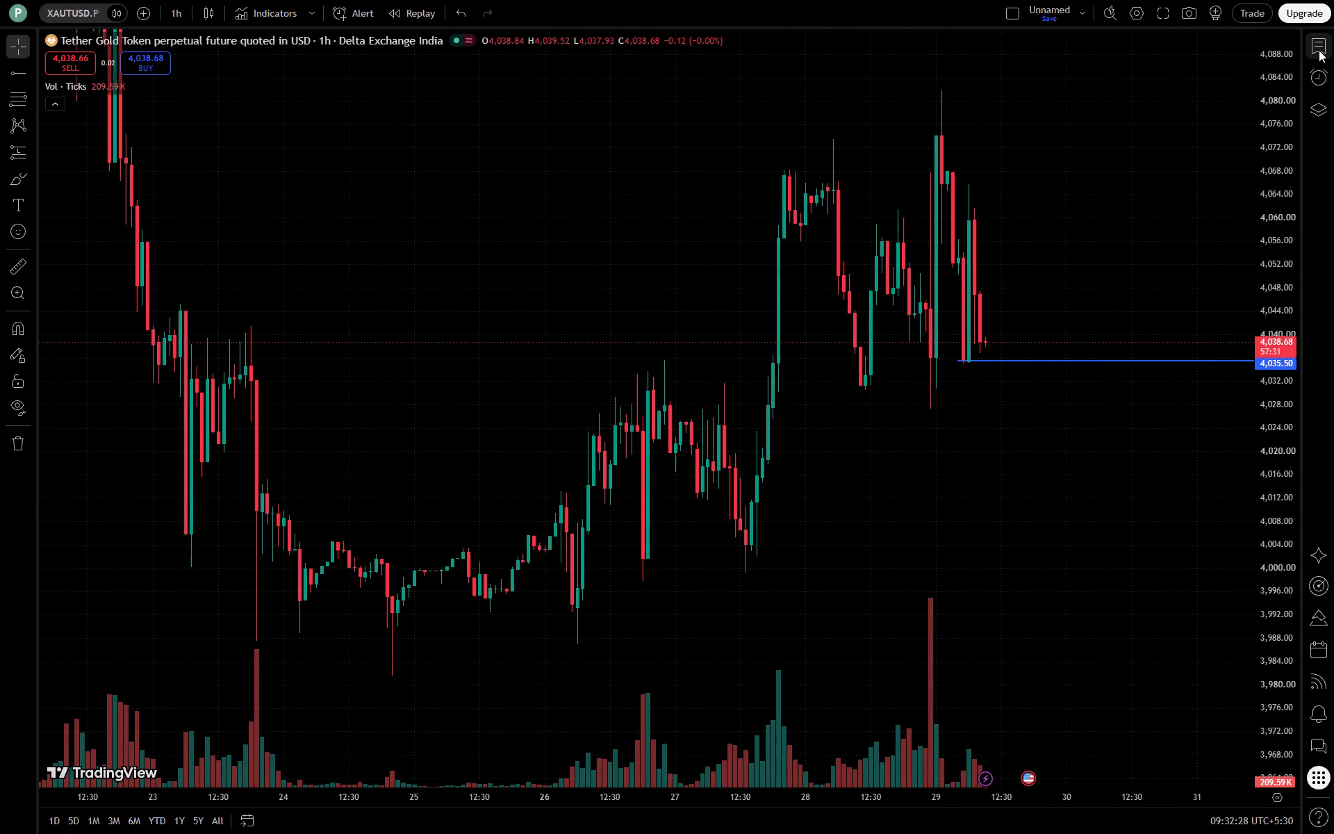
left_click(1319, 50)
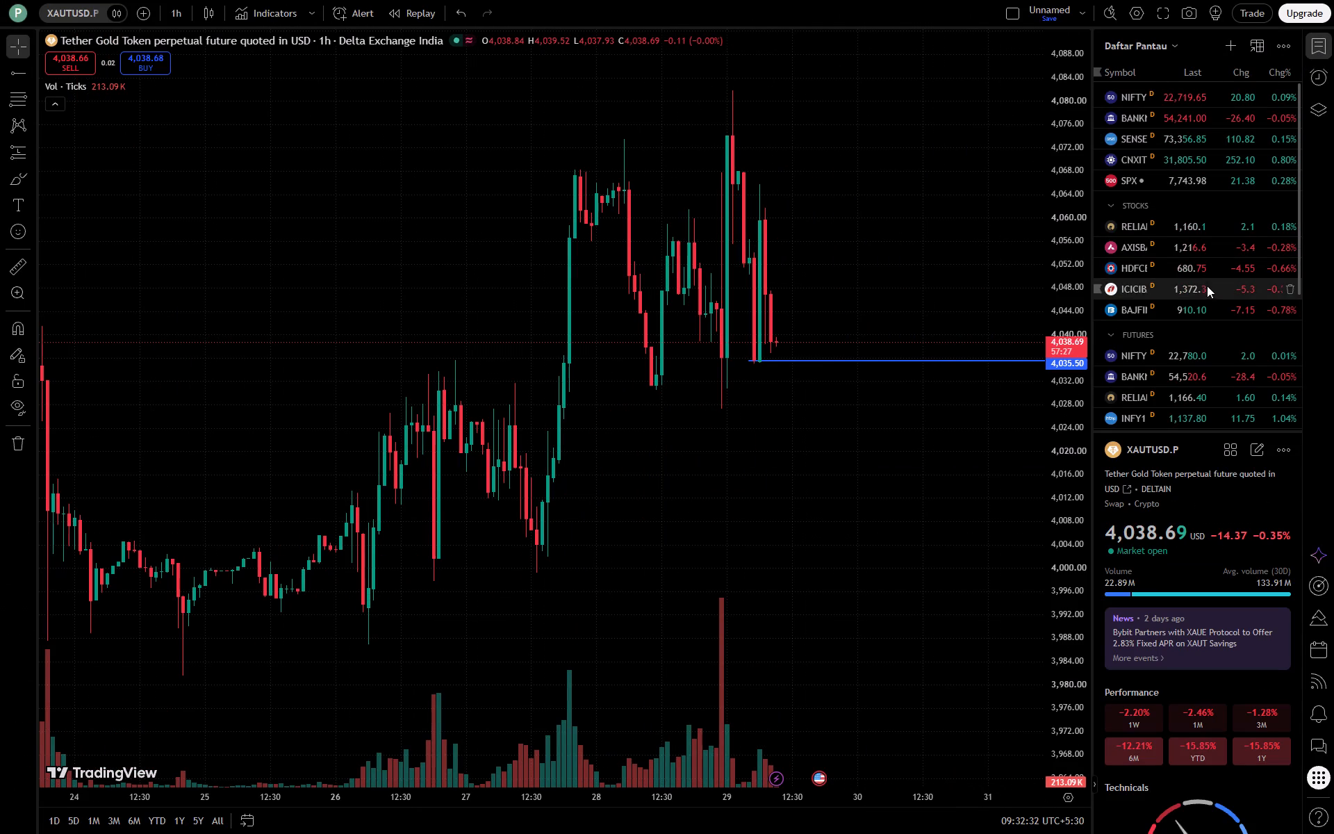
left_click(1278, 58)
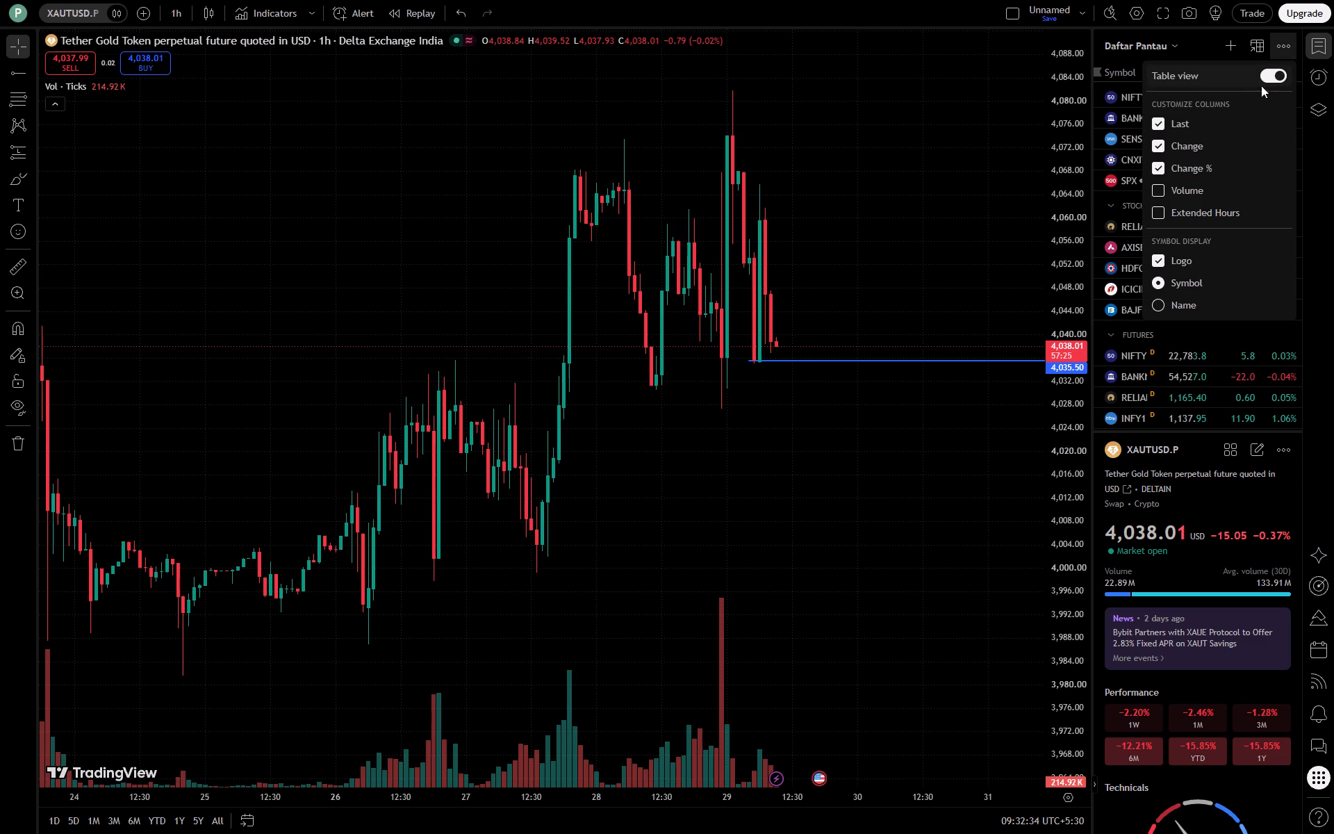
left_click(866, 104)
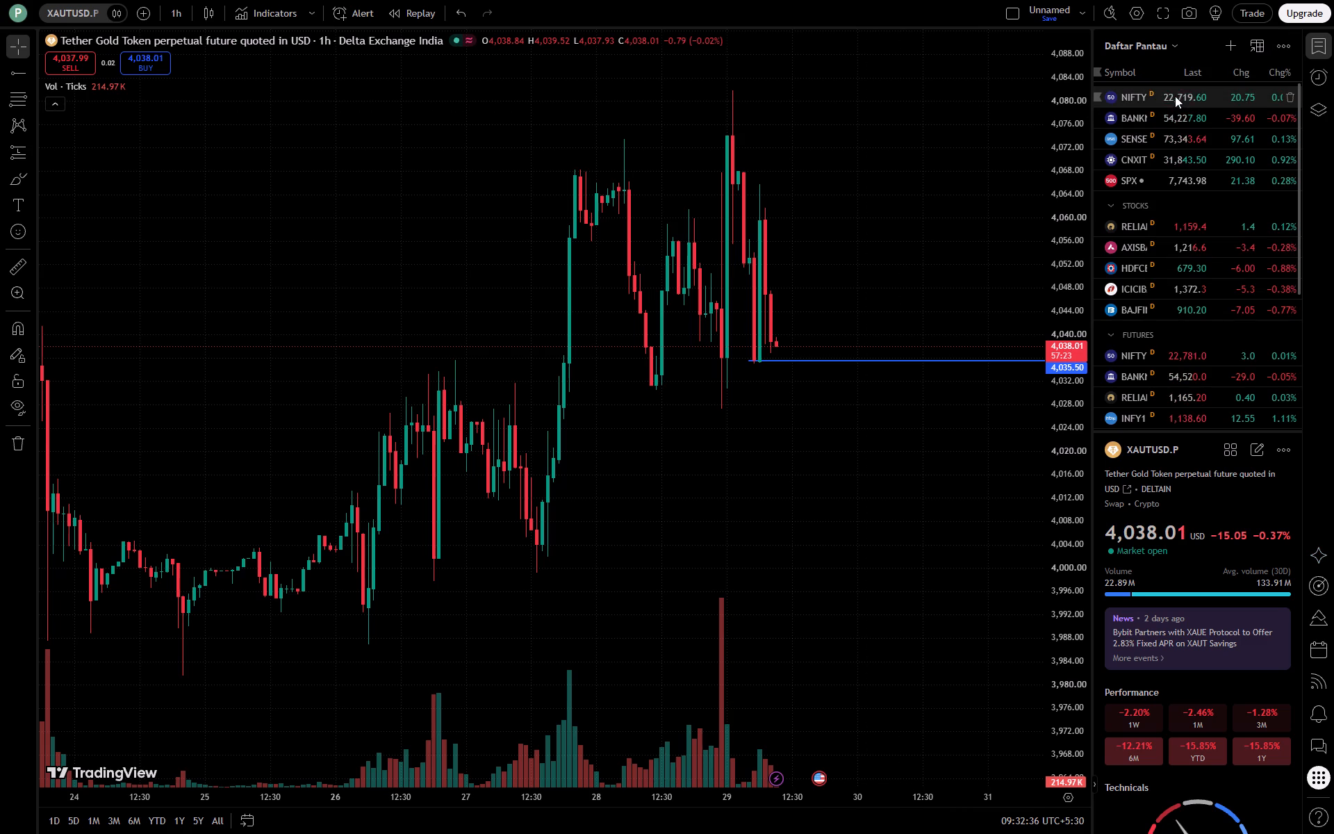
Flag the XAUTUSD.P symbol through the watchlist's symbol search and close the search.
left_click(1220, 46)
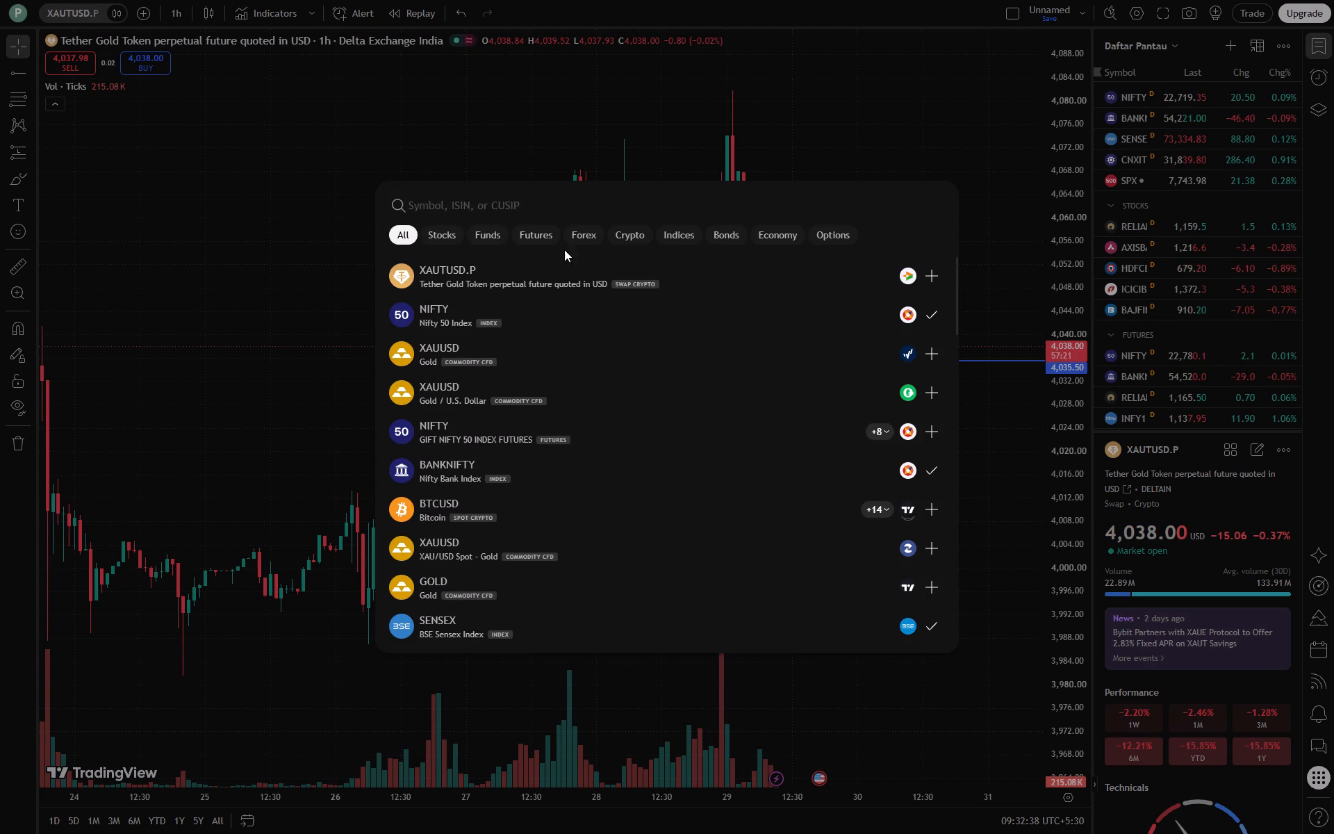
left_click(478, 269)
left_click(650, 154)
left_click(867, 184)
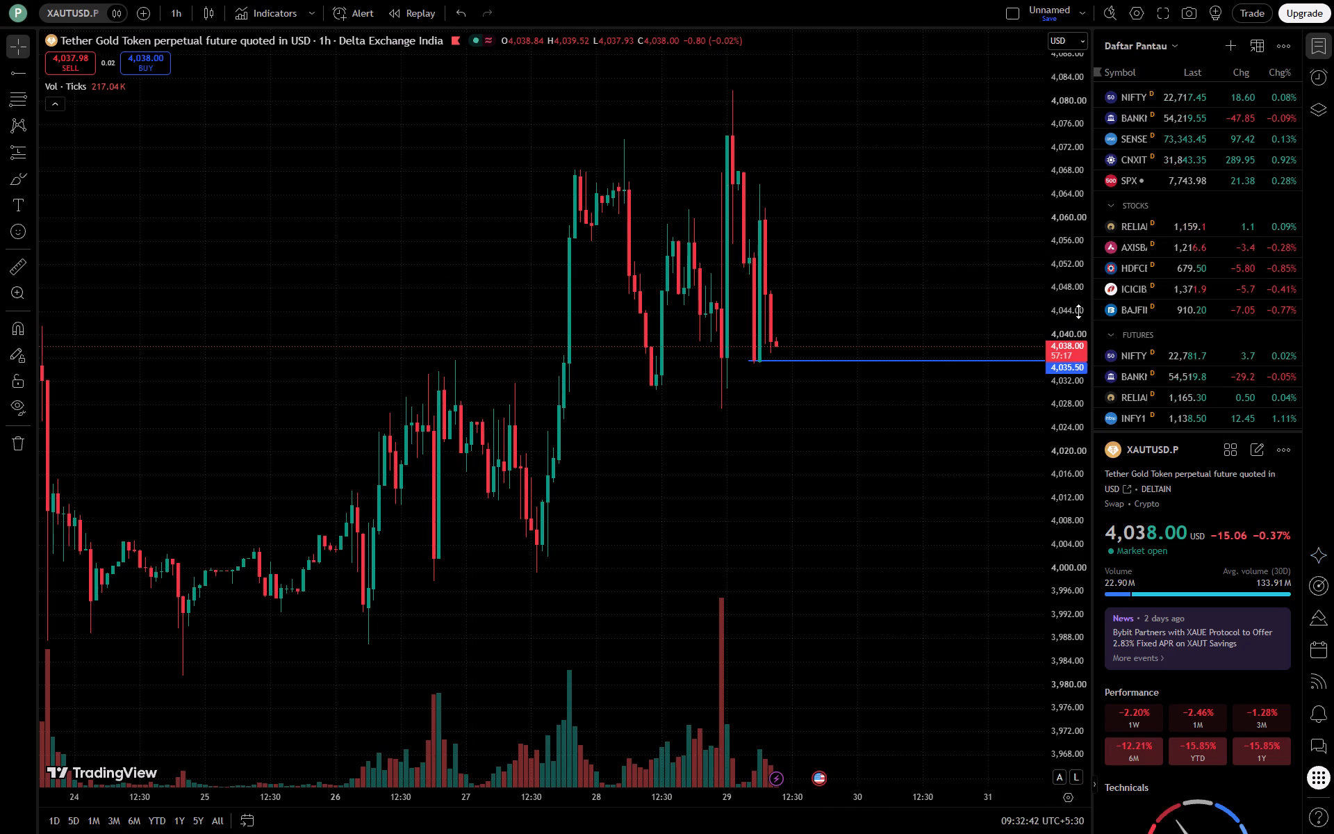
Leave the Futures heading unrenamed and collapse the Stocks section of the watchlist.
left_click(1178, 335)
left_click(1178, 335)
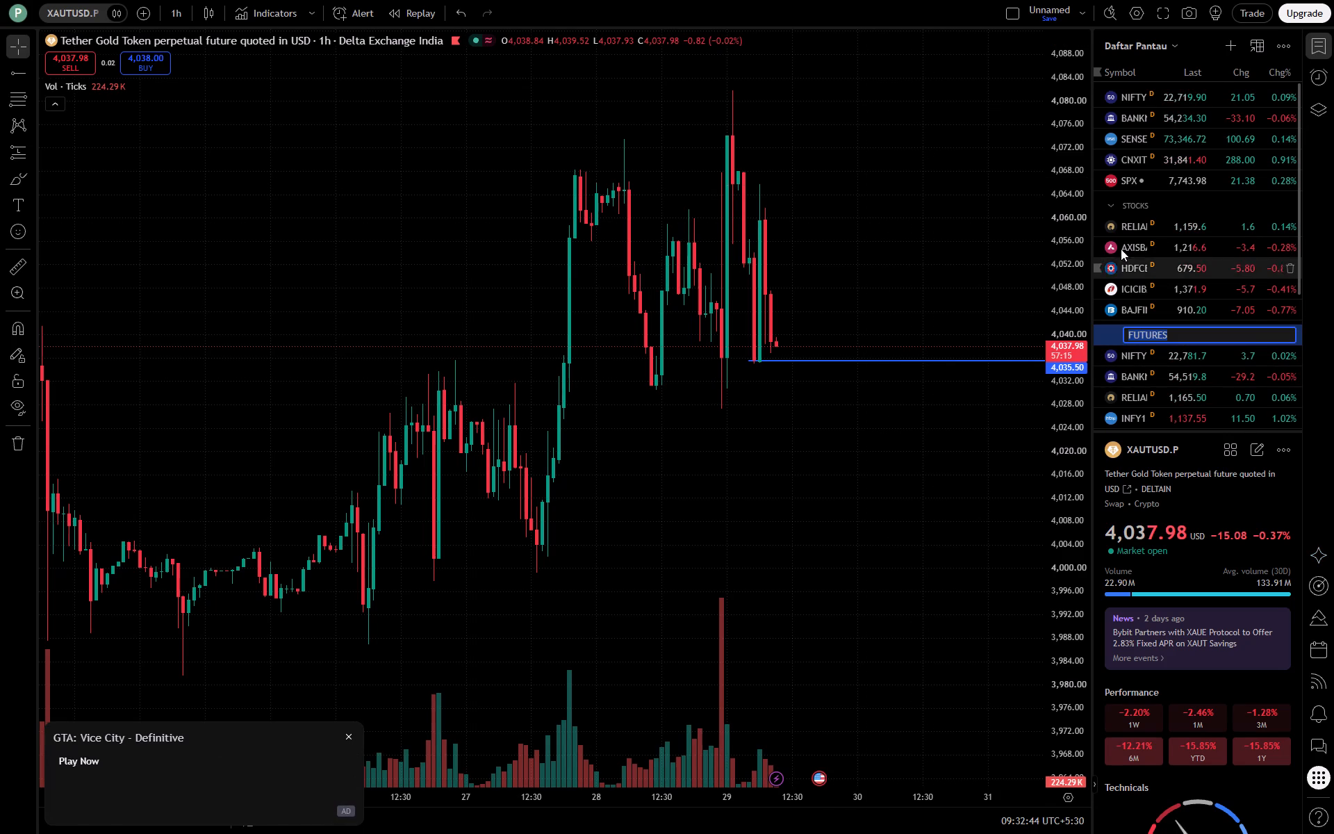
left_click(1126, 211)
left_click(1110, 206)
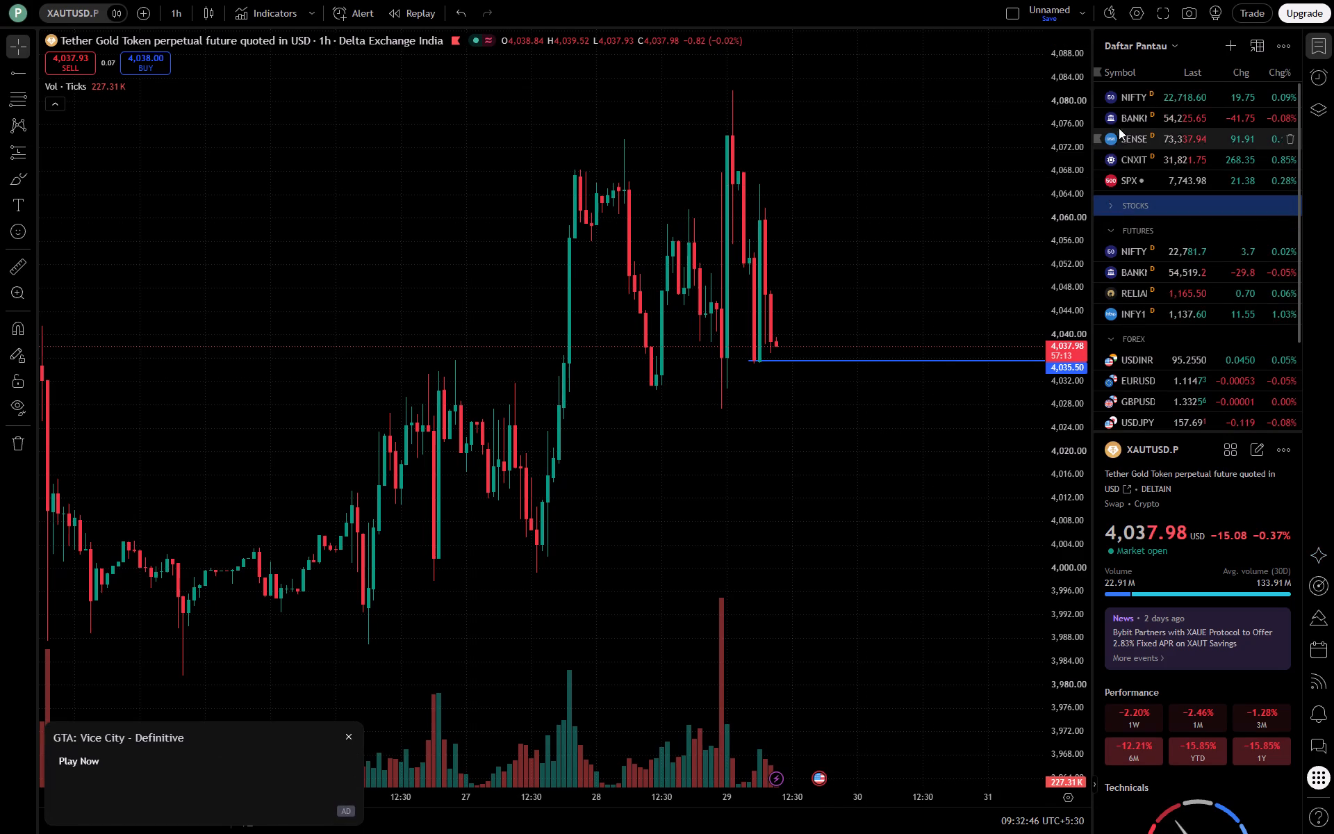
Sort the watchlist by symbol in ascending order.
left_click(1101, 71)
left_click(1114, 74)
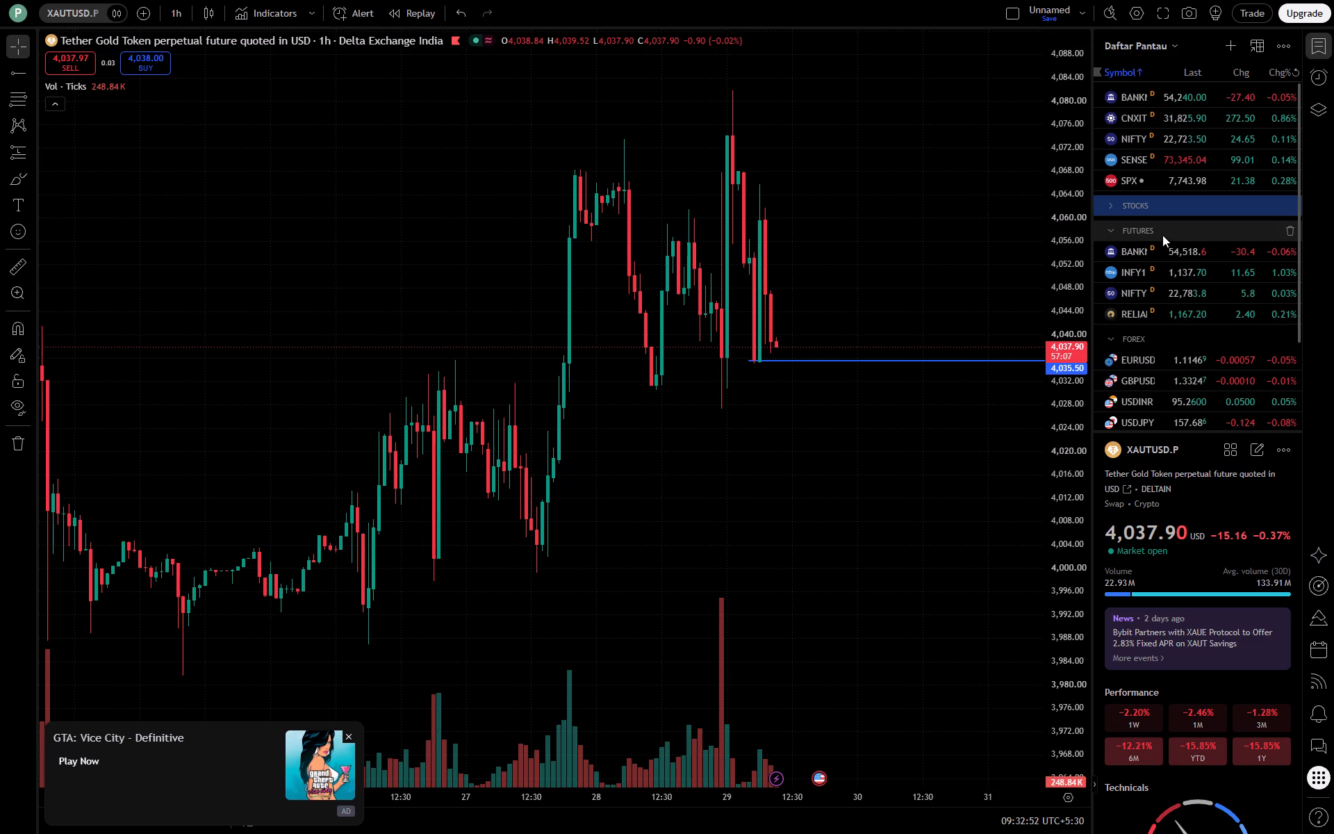
Collapse the Forex, Crypto and Futures sections of the watchlist.
left_click(1107, 338)
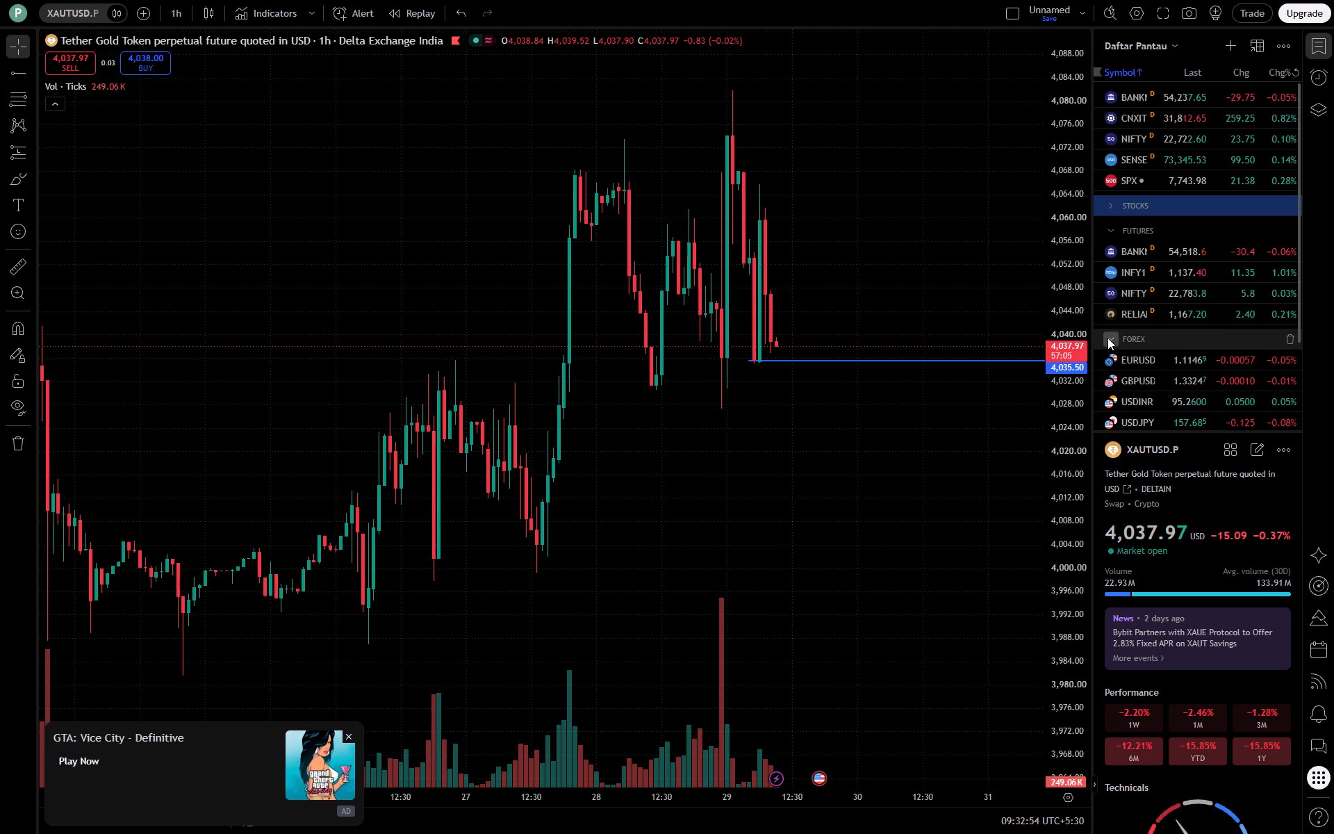
left_click(1114, 366)
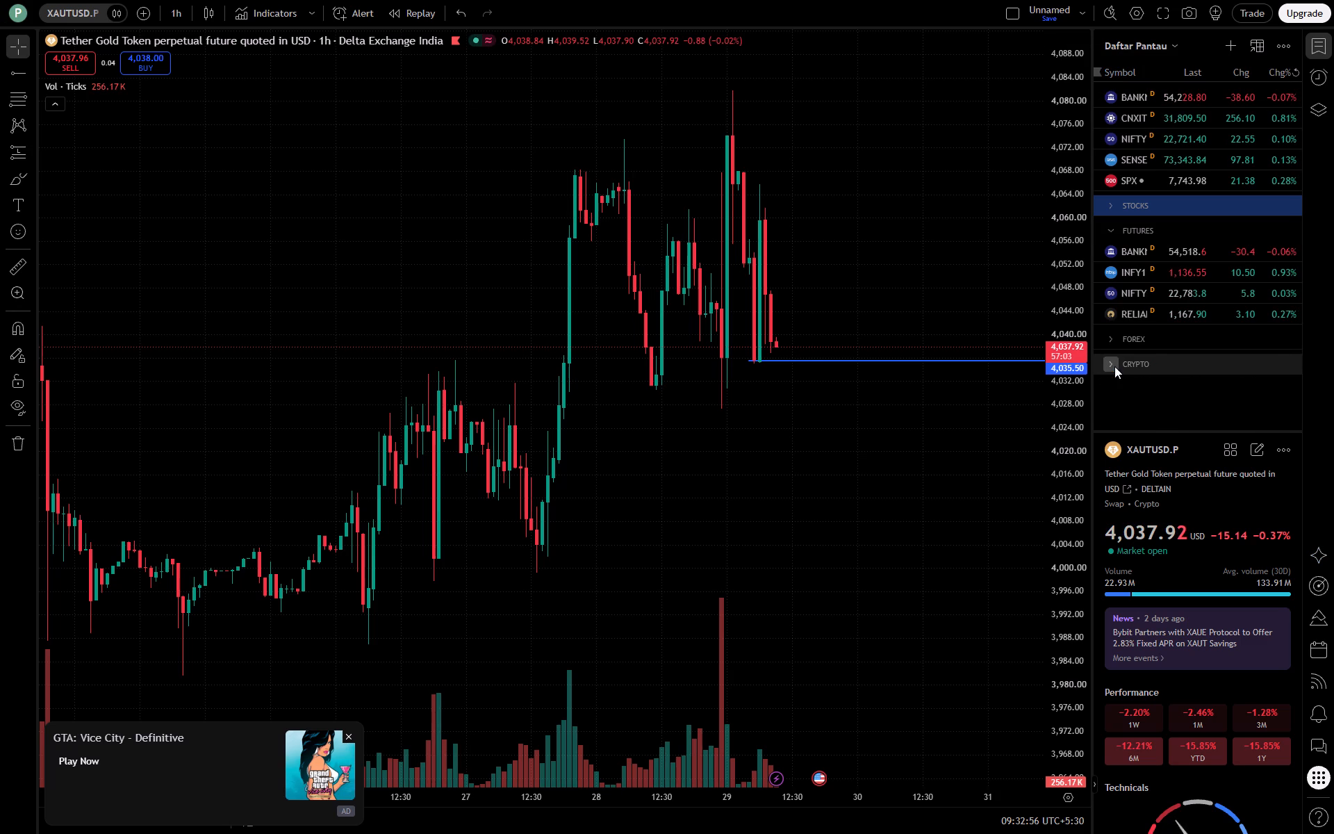
left_click(1114, 231)
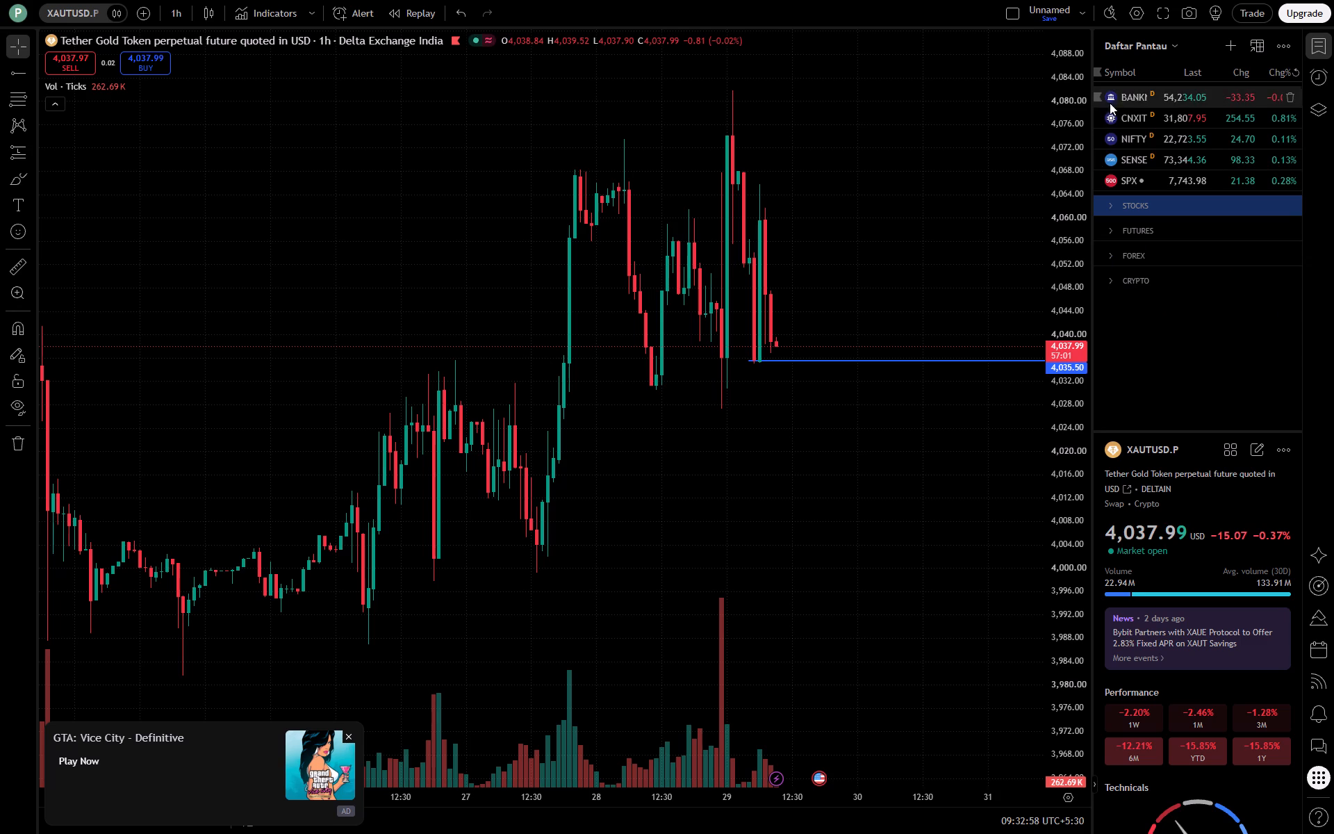
Remove all five index symbols listed above the Stocks section from the watchlist, leaving the Stocks heading unrenamed.
triple_click(1289, 97)
triple_click(1289, 97)
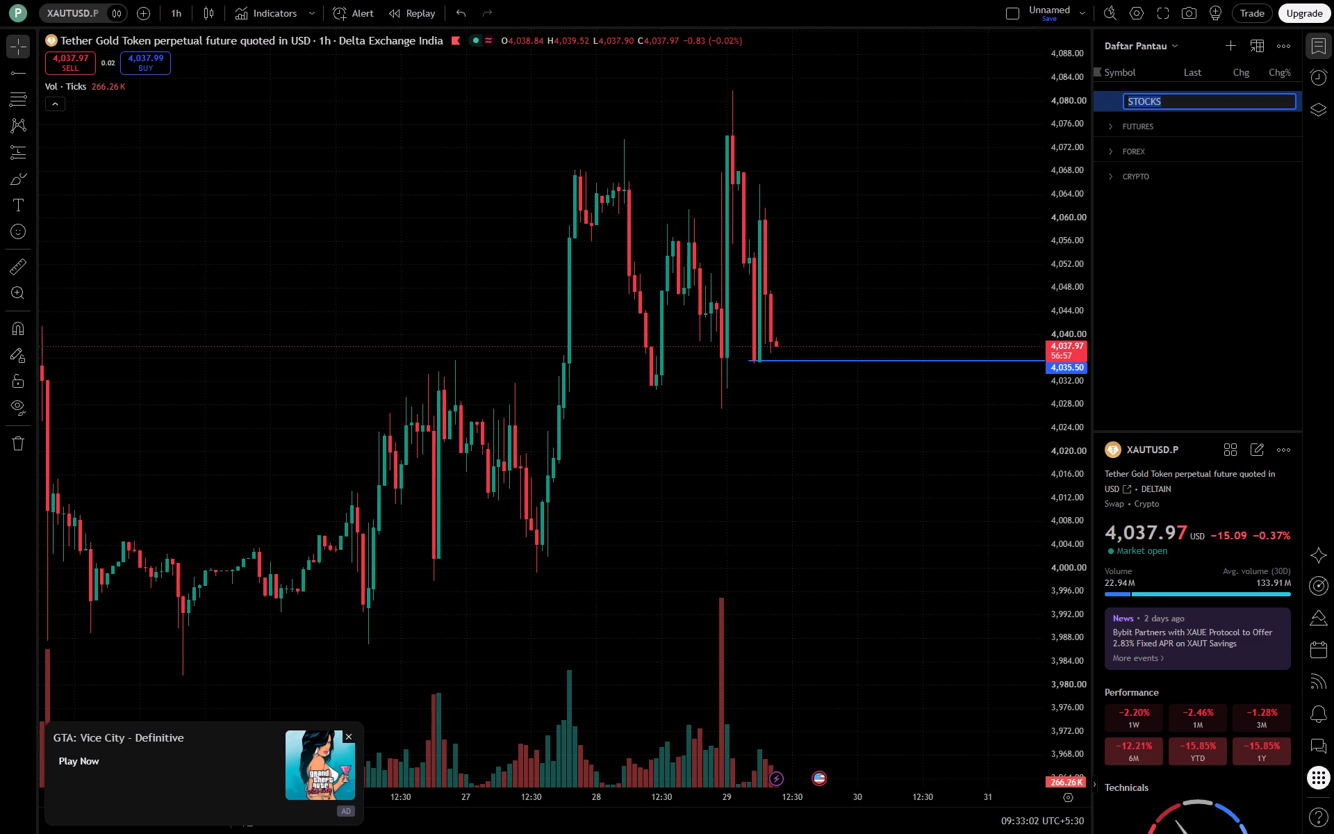
left_click(1254, 236)
Remove every symbol in the watchlist's Stocks section together with the Stocks heading itself.
left_click(1106, 96)
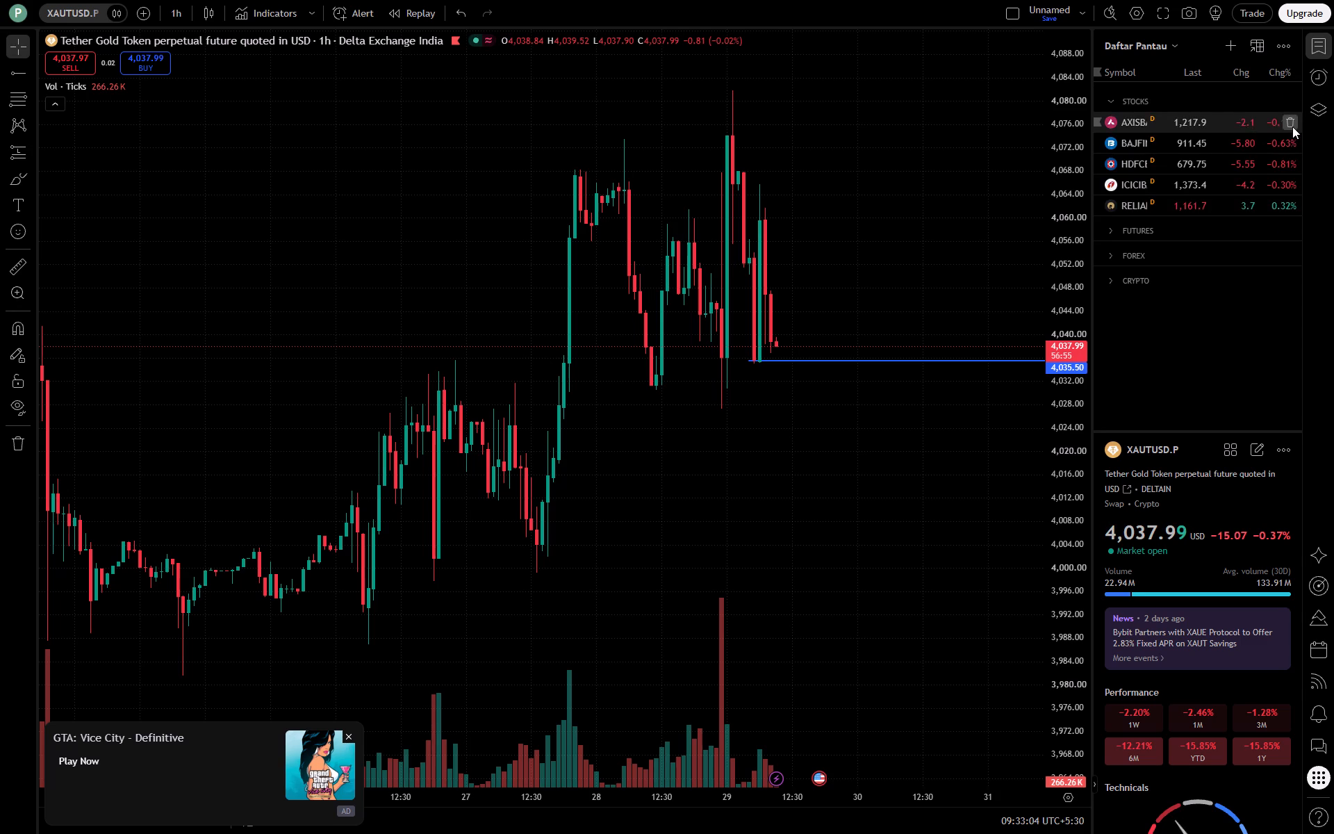
triple_click(1292, 126)
double_click(1292, 126)
left_click(1109, 108)
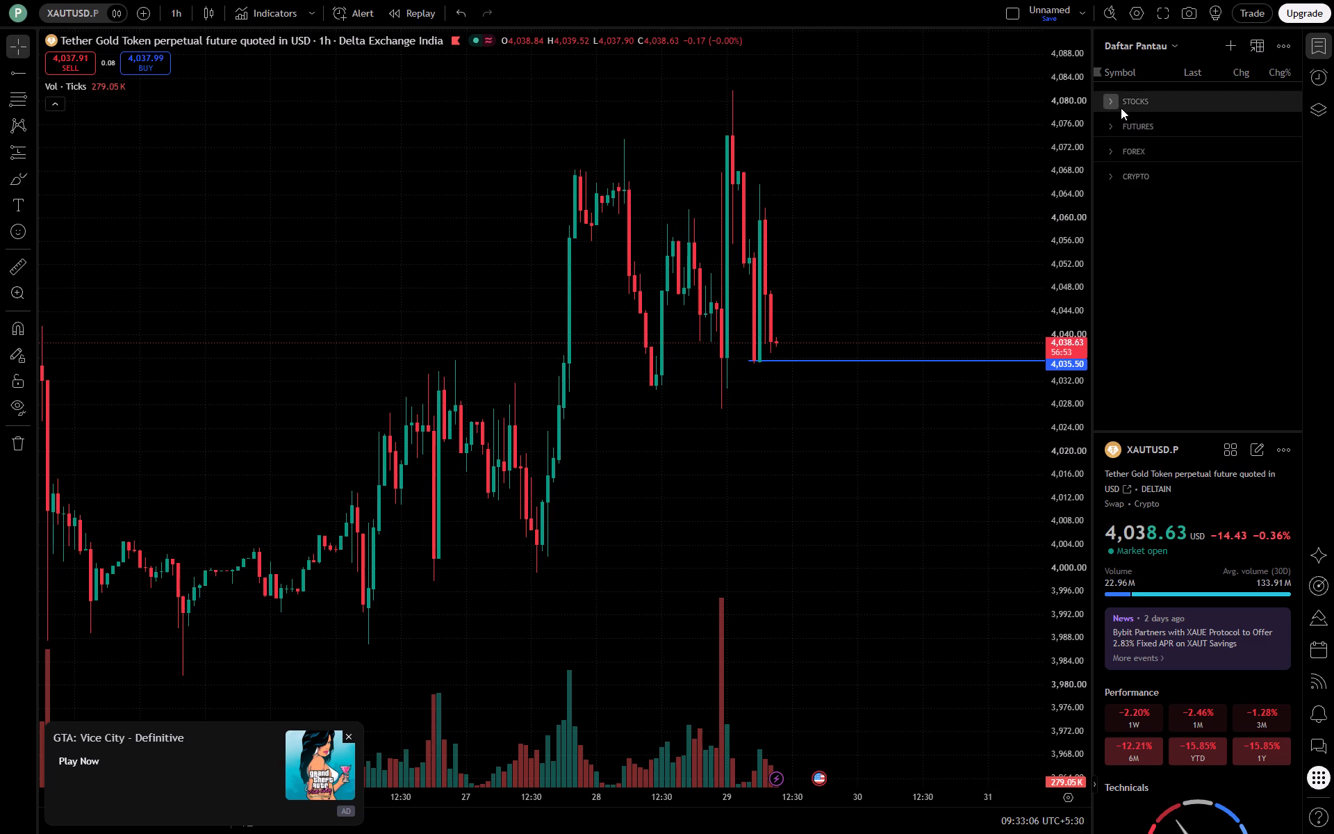
left_click(1092, 101)
left_click(1111, 101)
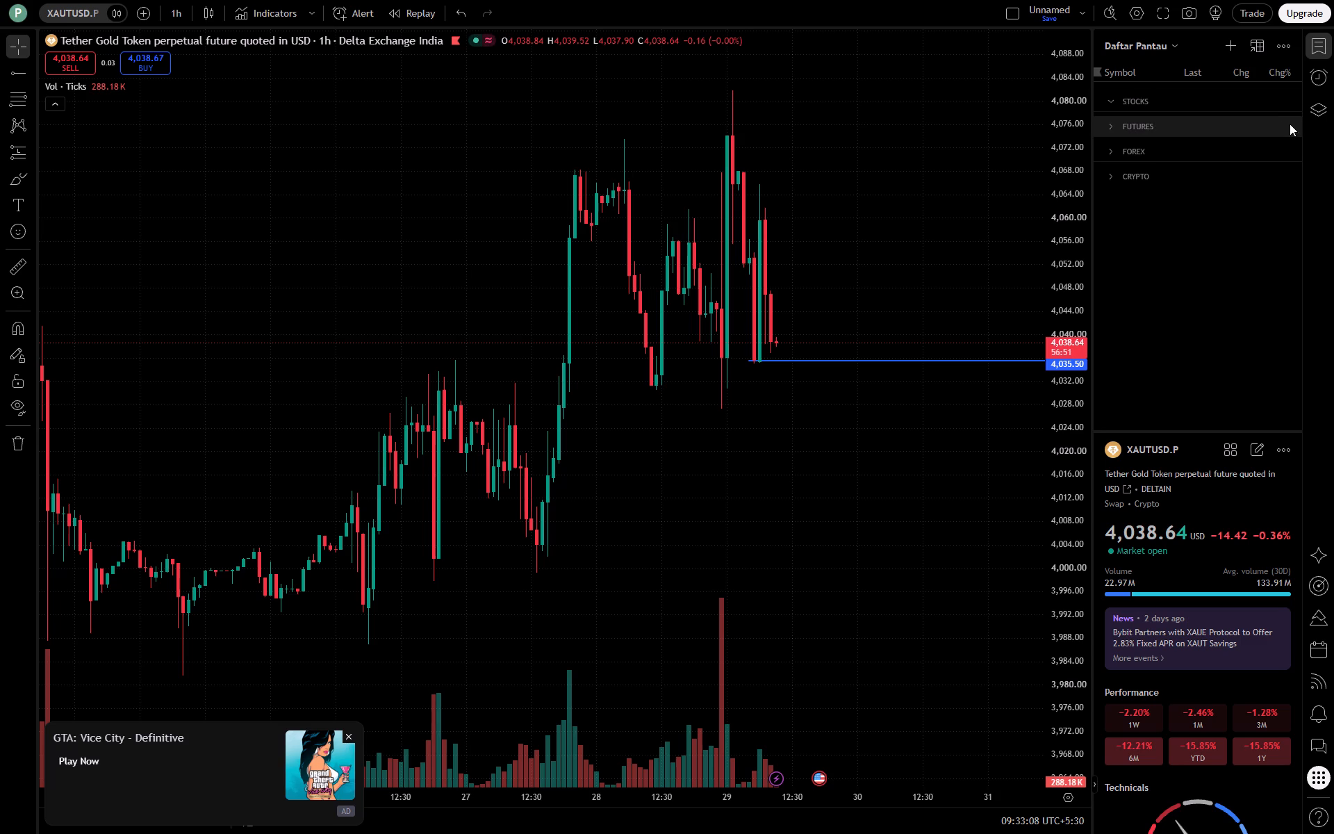
left_click(1290, 104)
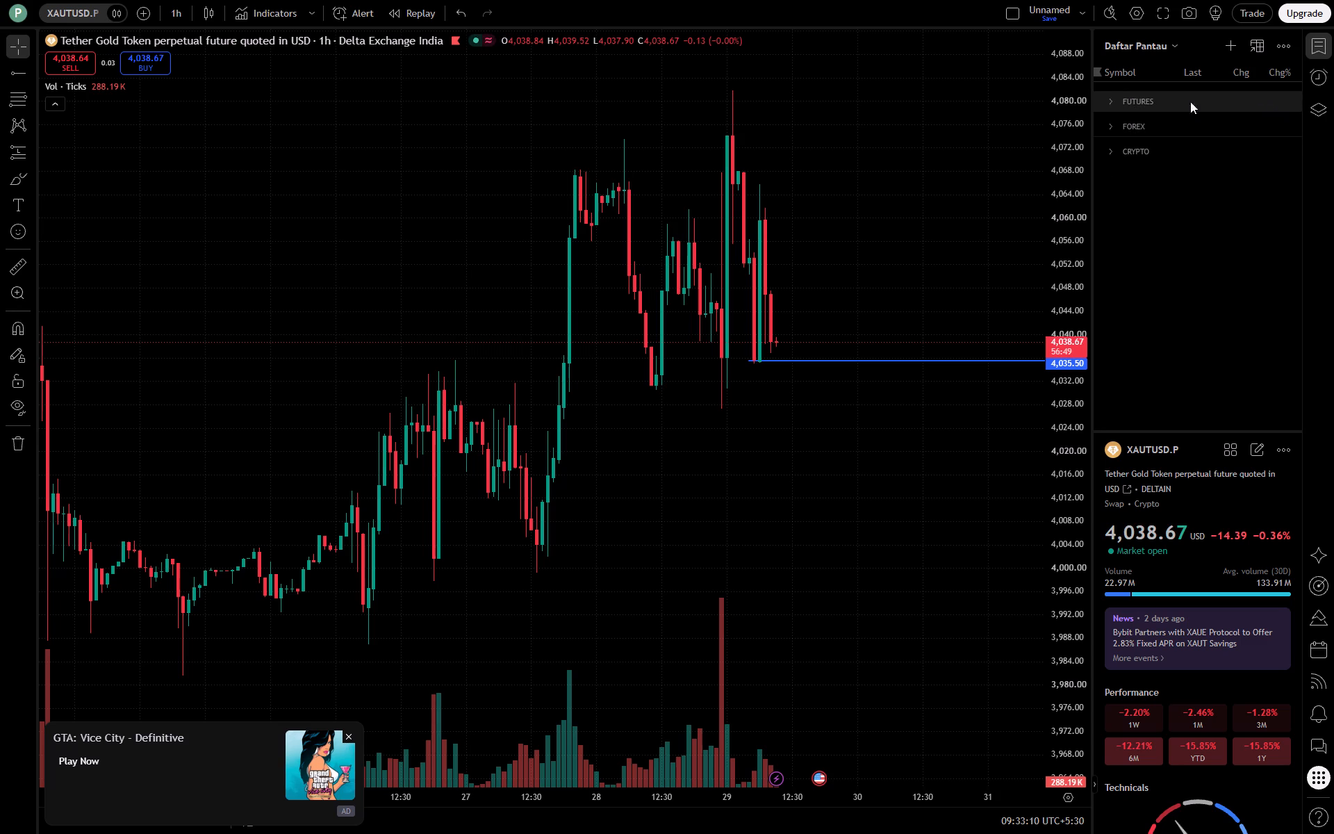
Expand the Futures, Forex and Crypto sections of the watchlist and remove all the symbols in them.
left_click(1109, 103)
triple_click(1287, 122)
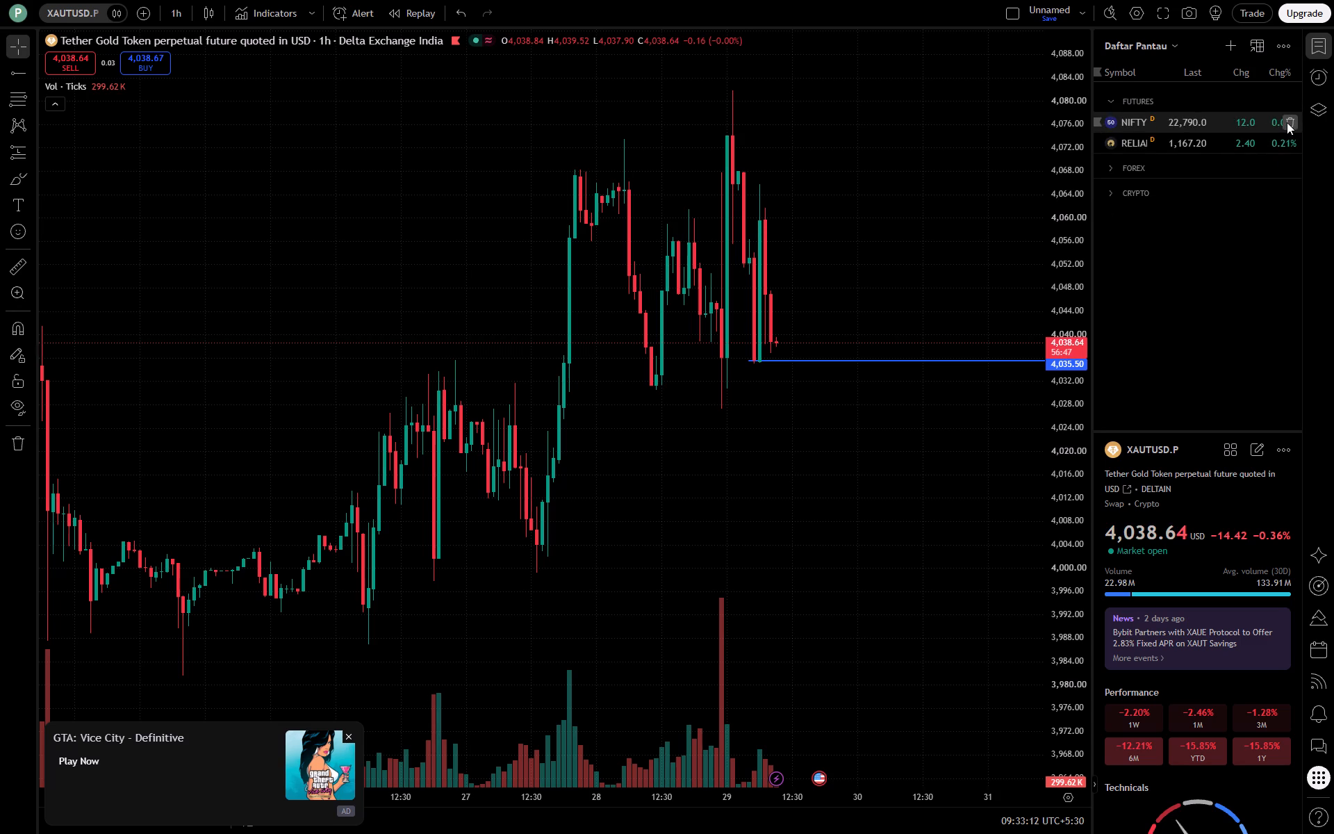
left_click(1287, 122)
left_click(1112, 127)
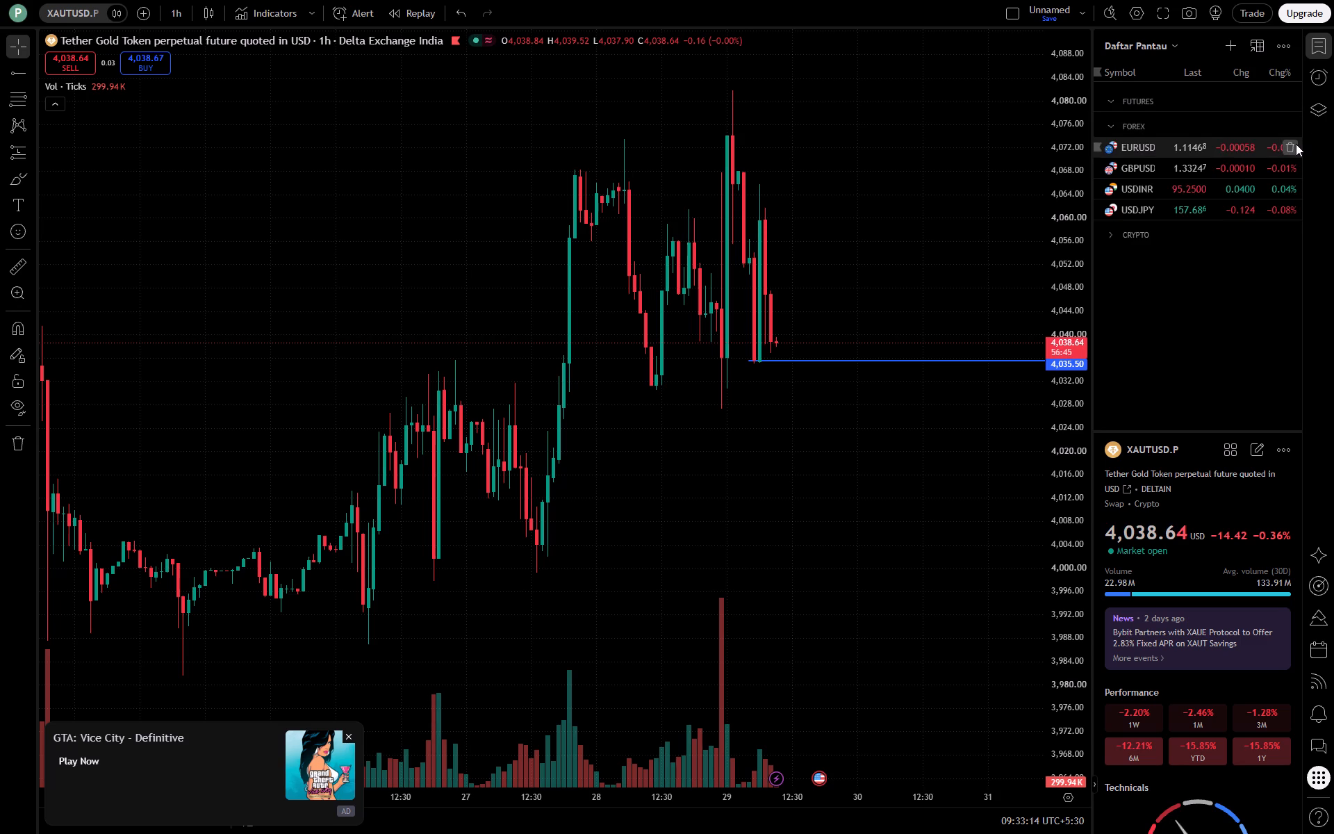
triple_click(1296, 144)
left_click(1296, 144)
left_click(1103, 152)
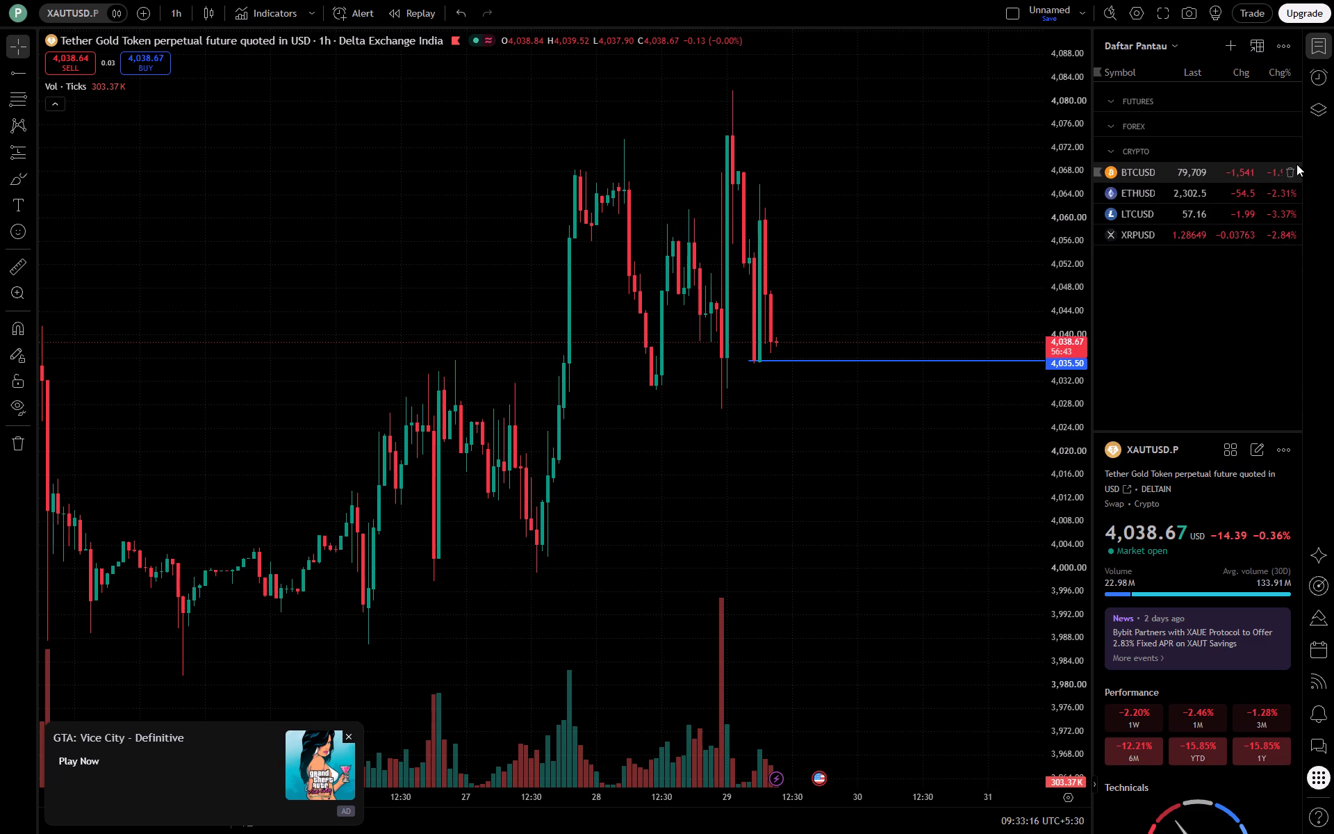
triple_click(1294, 168)
left_click(1294, 168)
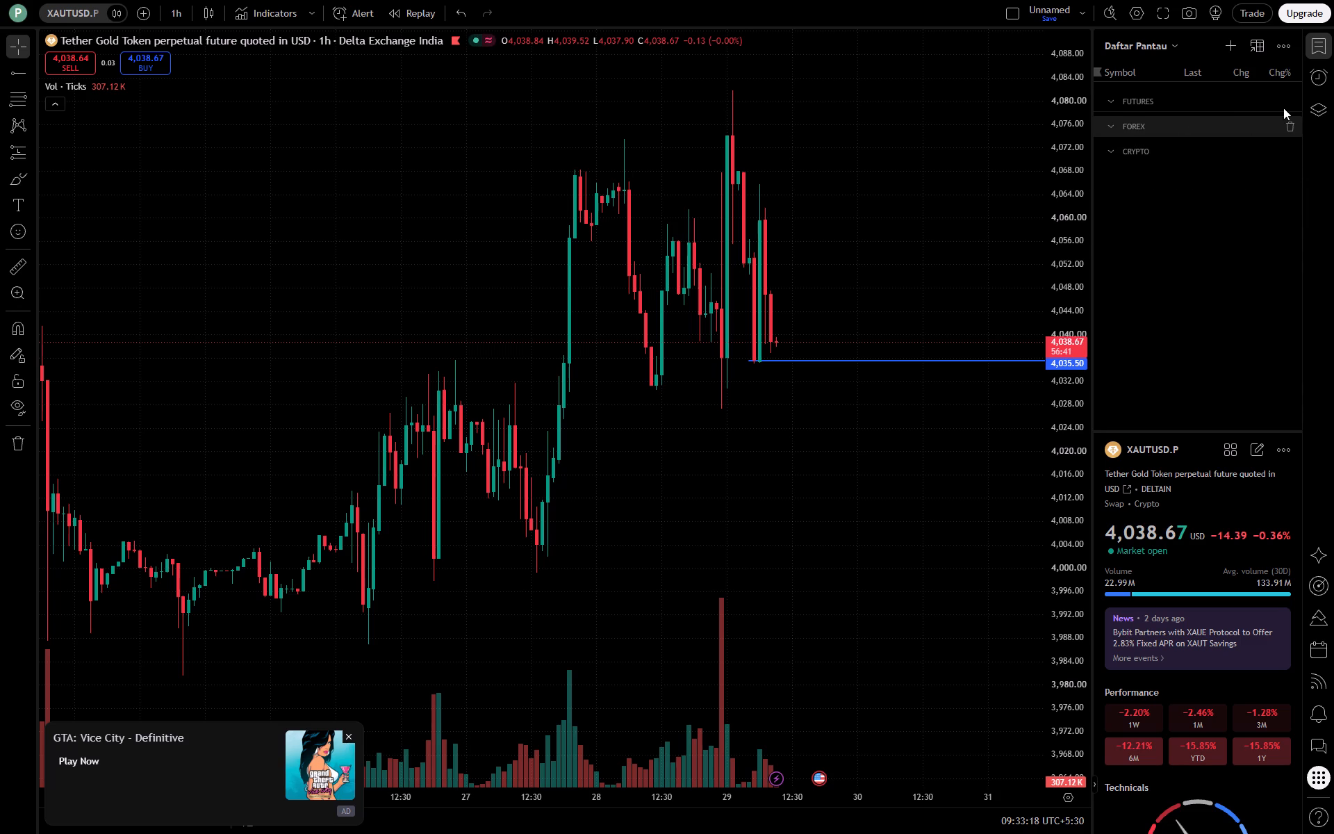
Delete the empty Futures, Forex and Crypto headings from the watchlist.
left_click(1288, 105)
left_click(1292, 108)
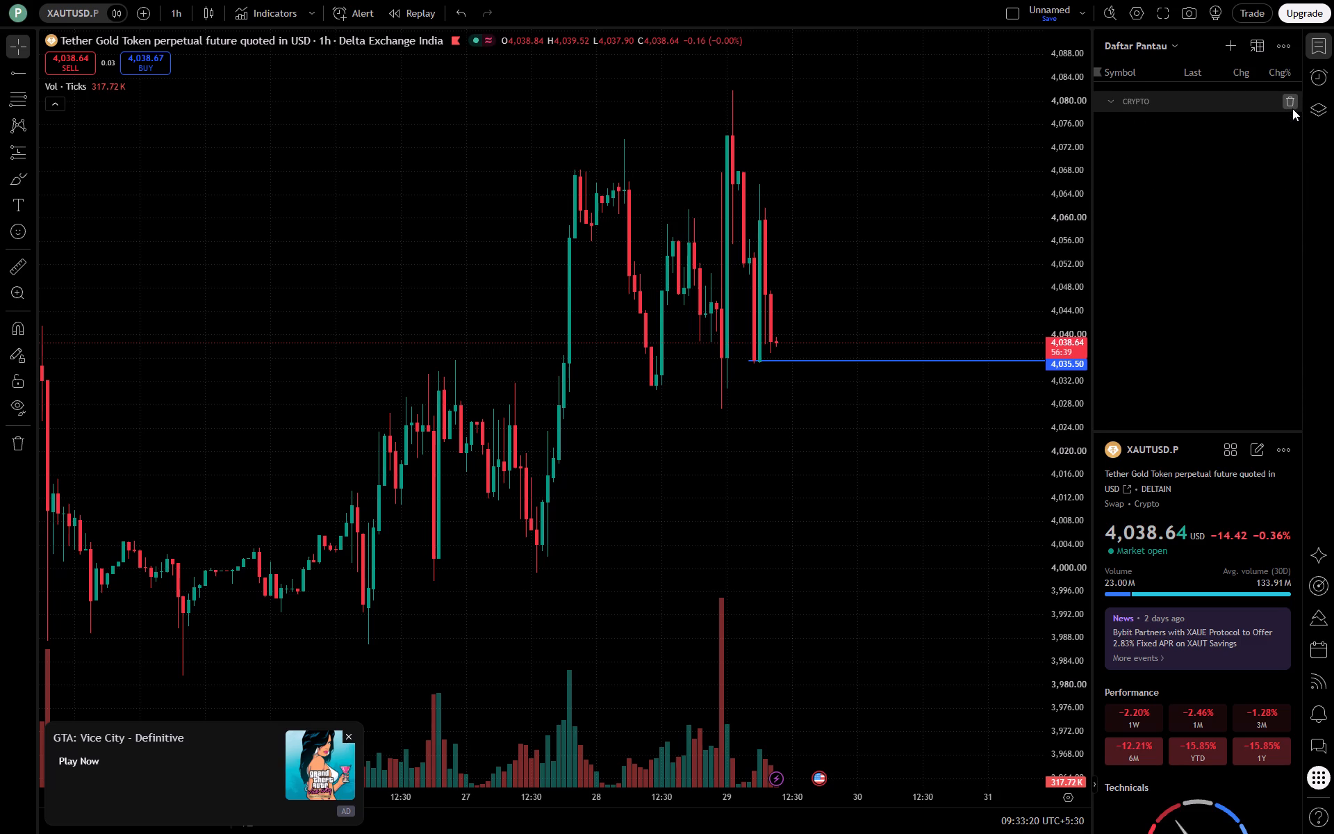
left_click(1292, 107)
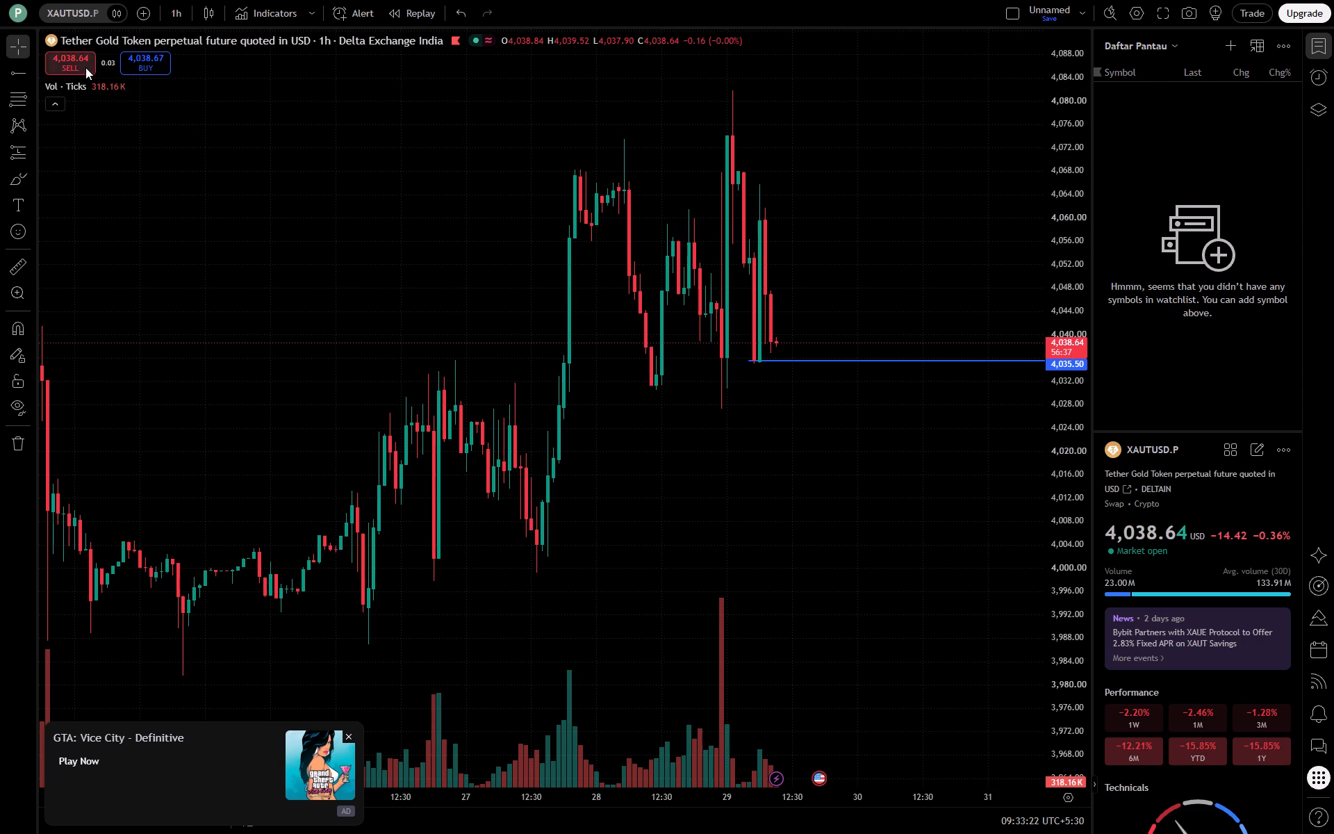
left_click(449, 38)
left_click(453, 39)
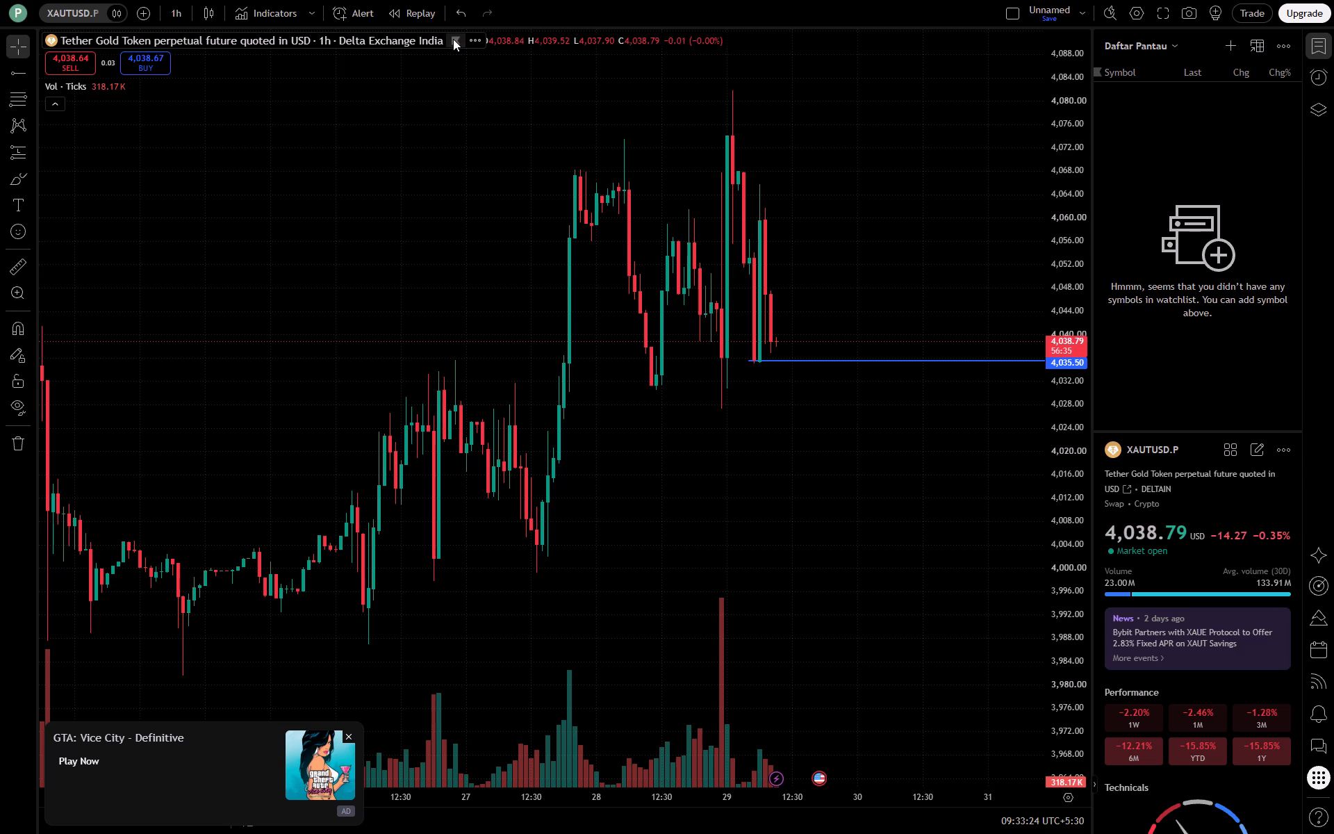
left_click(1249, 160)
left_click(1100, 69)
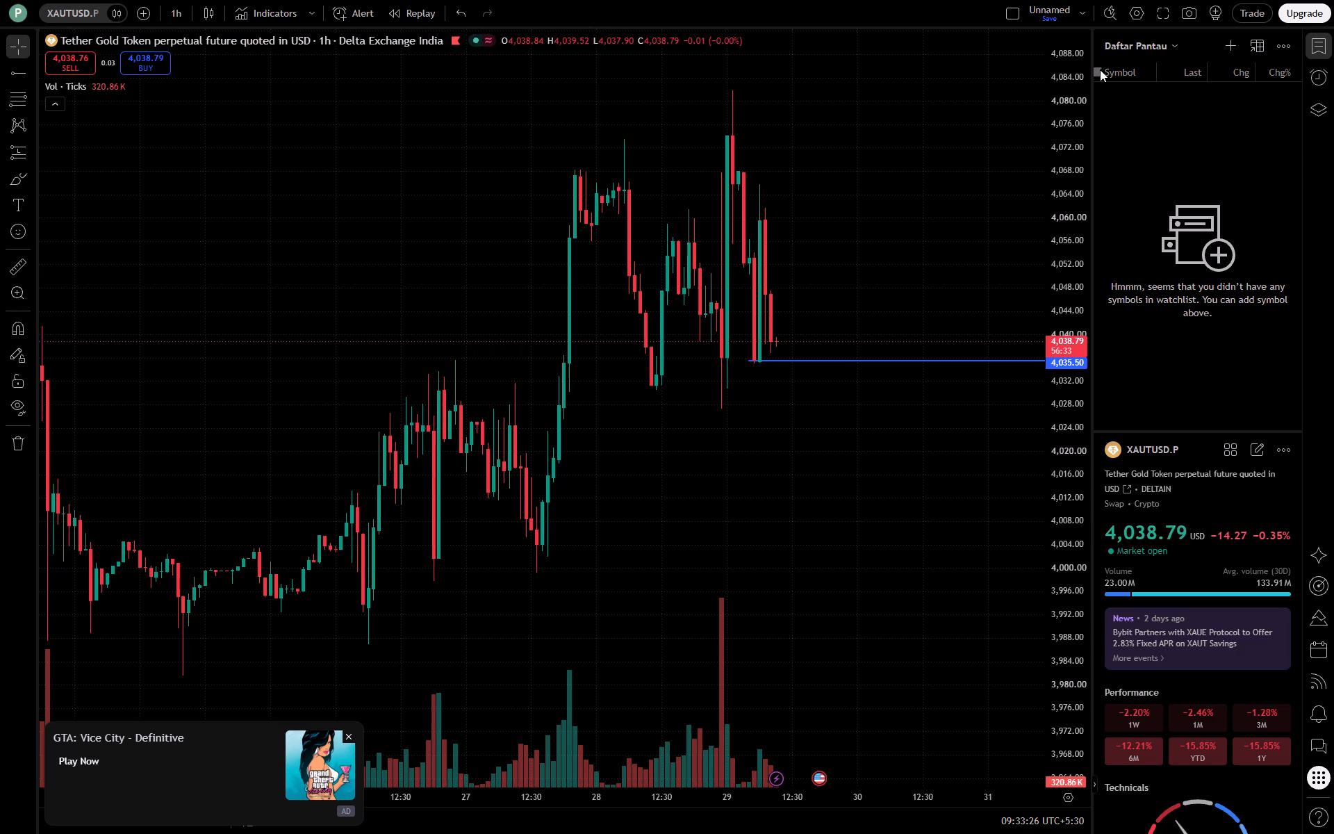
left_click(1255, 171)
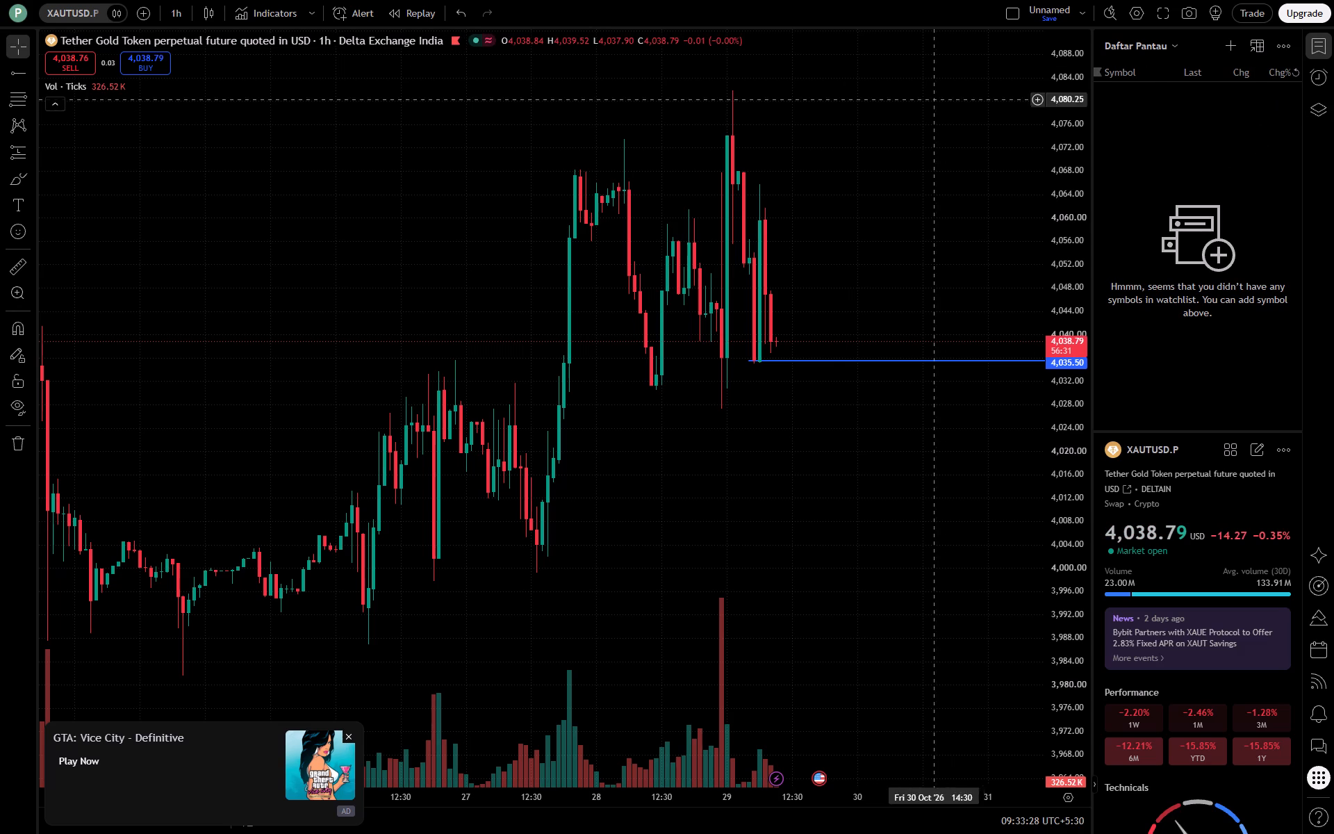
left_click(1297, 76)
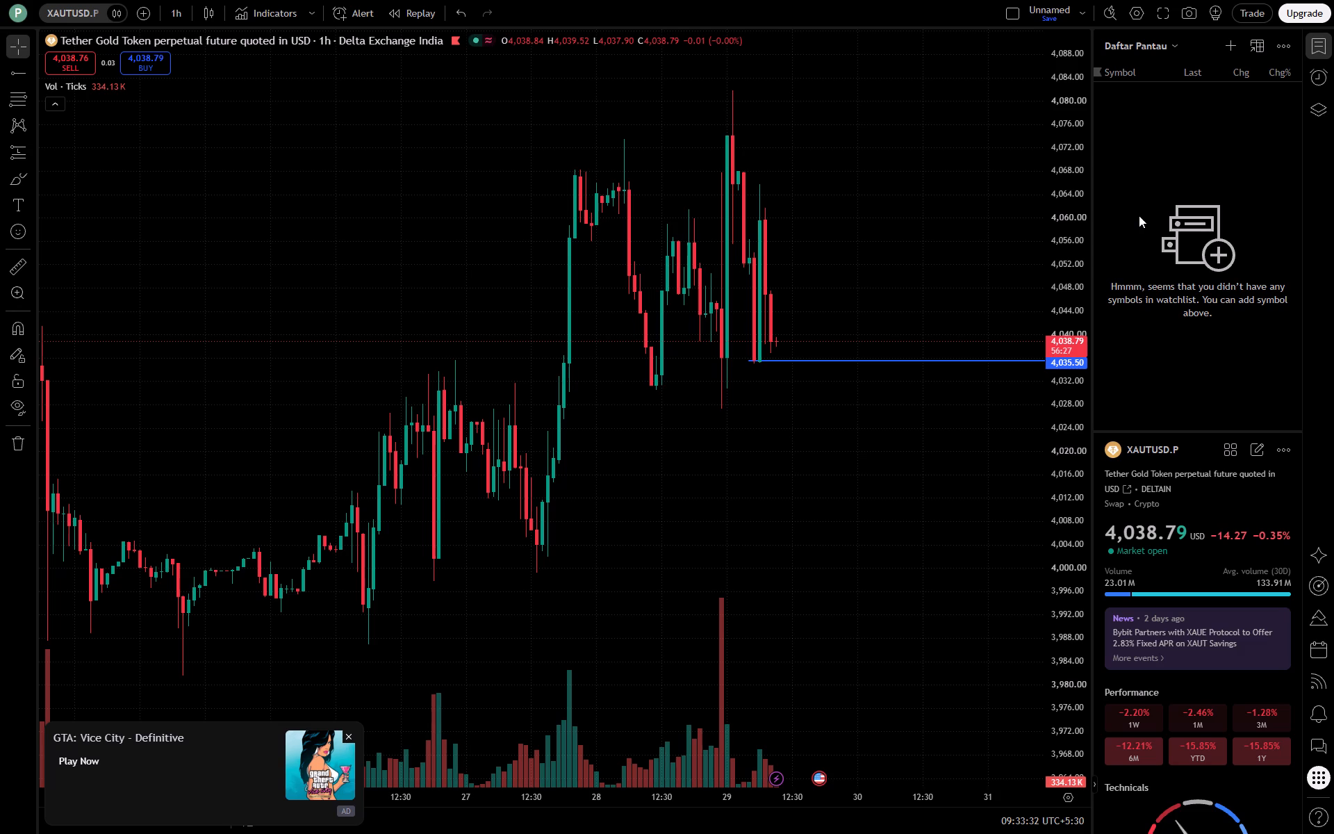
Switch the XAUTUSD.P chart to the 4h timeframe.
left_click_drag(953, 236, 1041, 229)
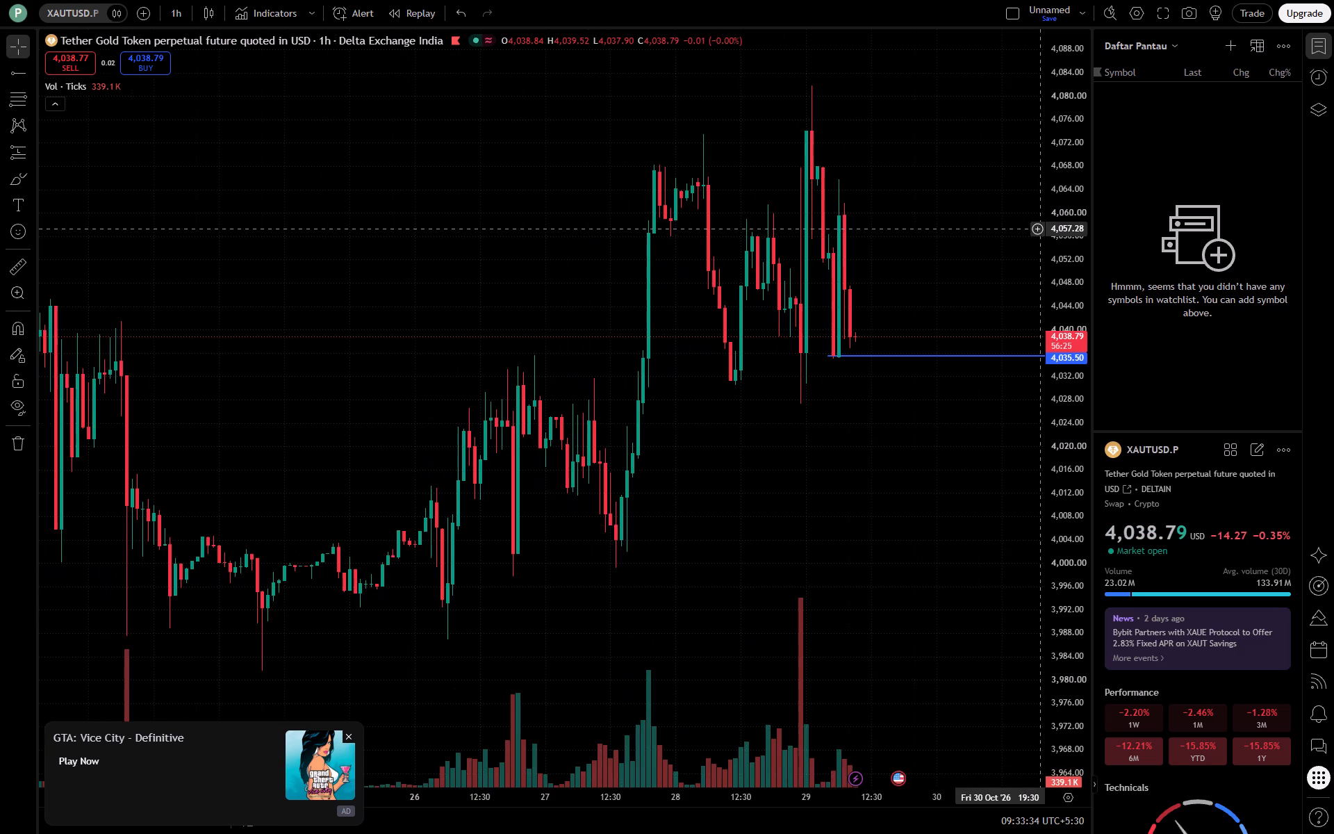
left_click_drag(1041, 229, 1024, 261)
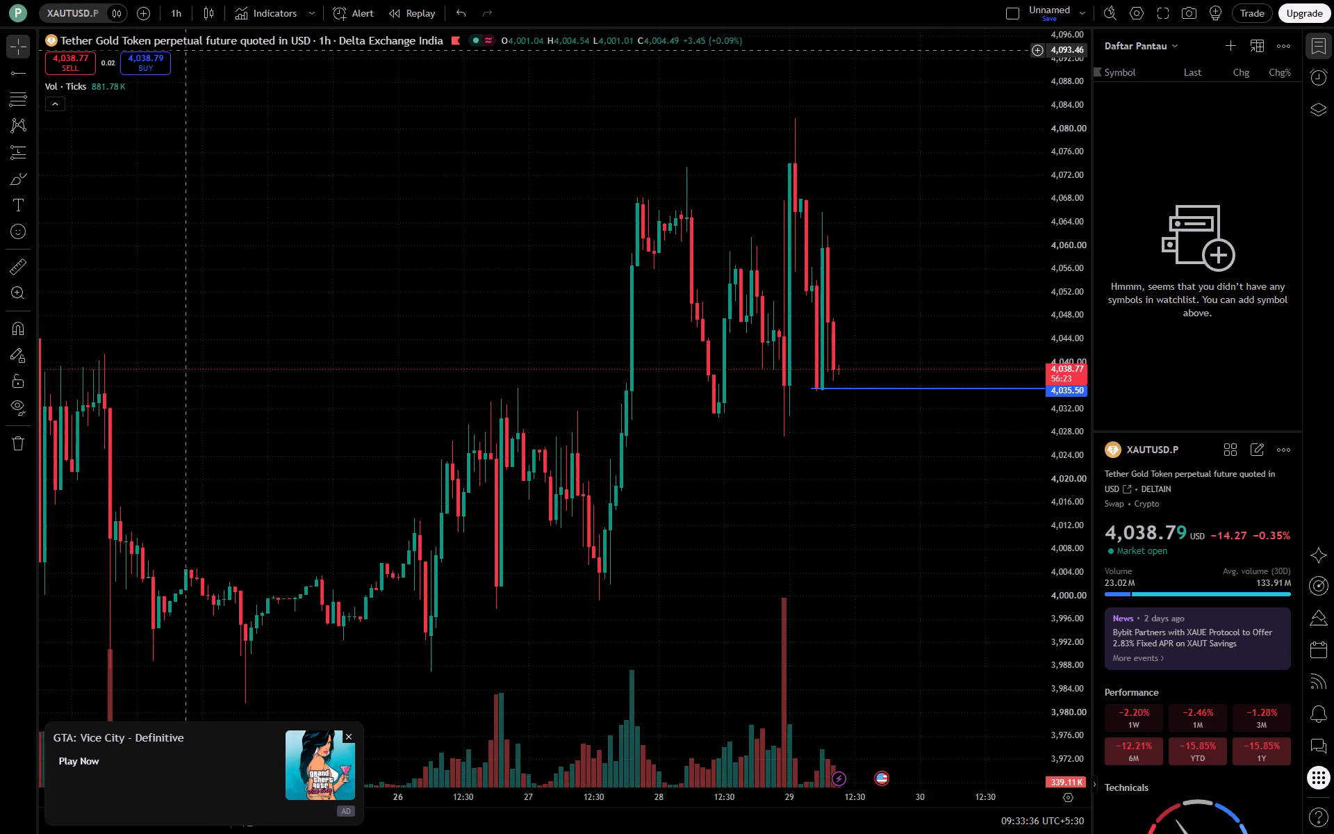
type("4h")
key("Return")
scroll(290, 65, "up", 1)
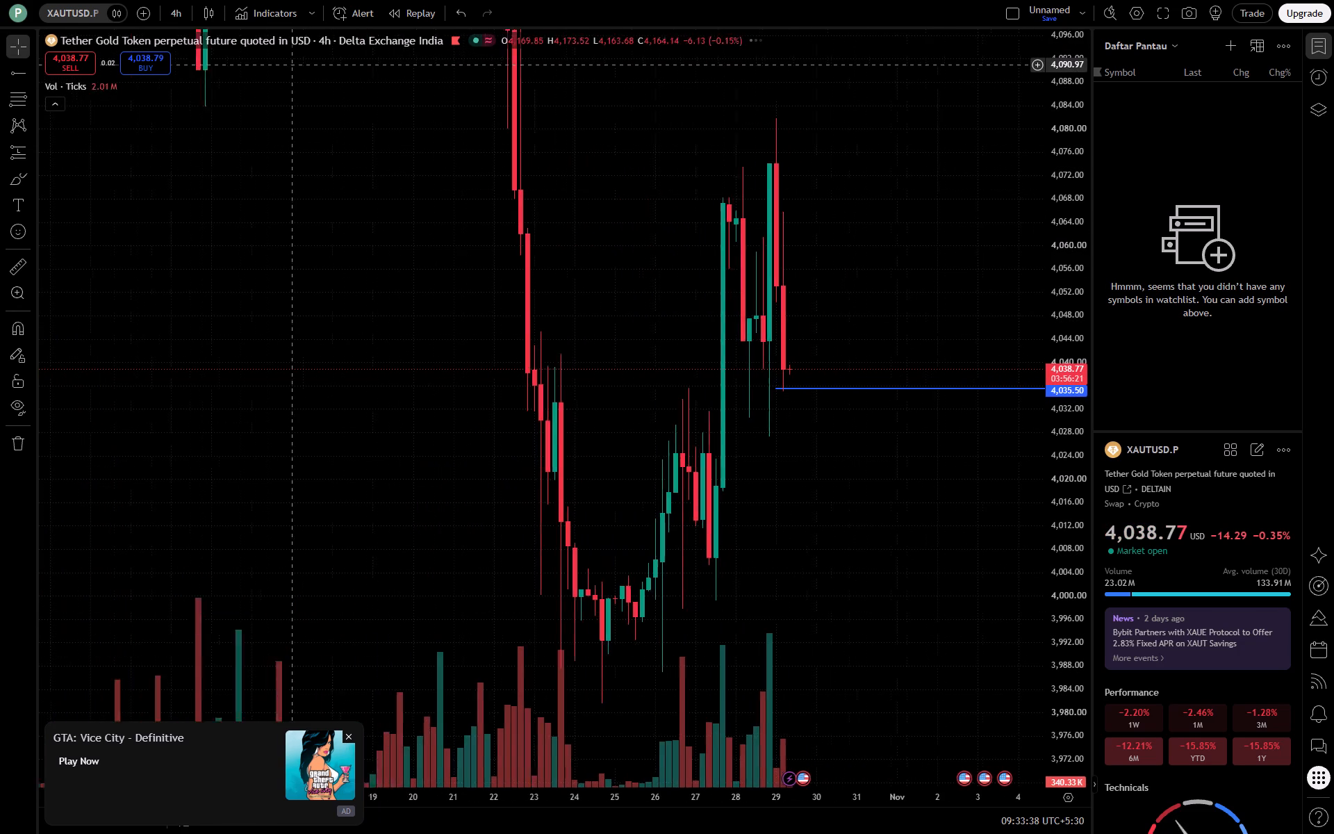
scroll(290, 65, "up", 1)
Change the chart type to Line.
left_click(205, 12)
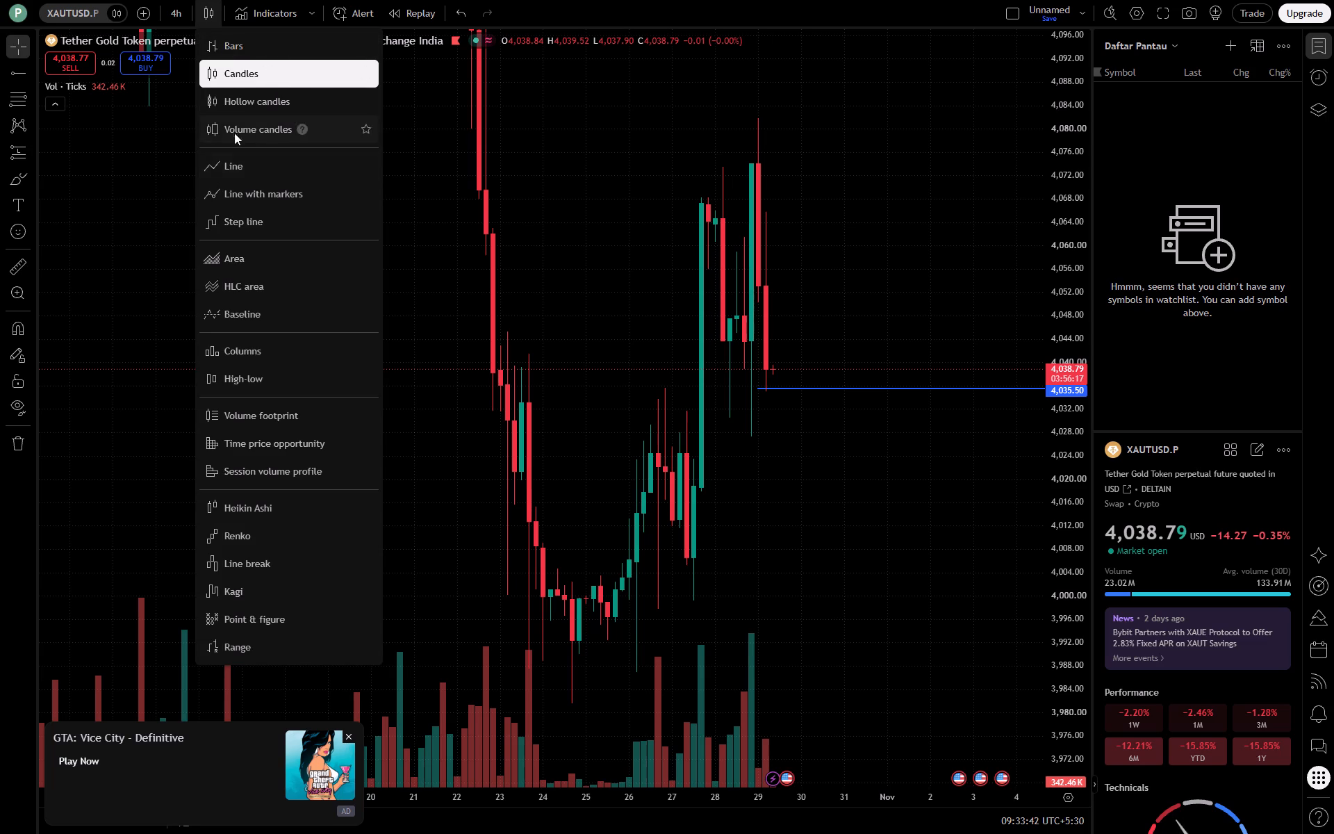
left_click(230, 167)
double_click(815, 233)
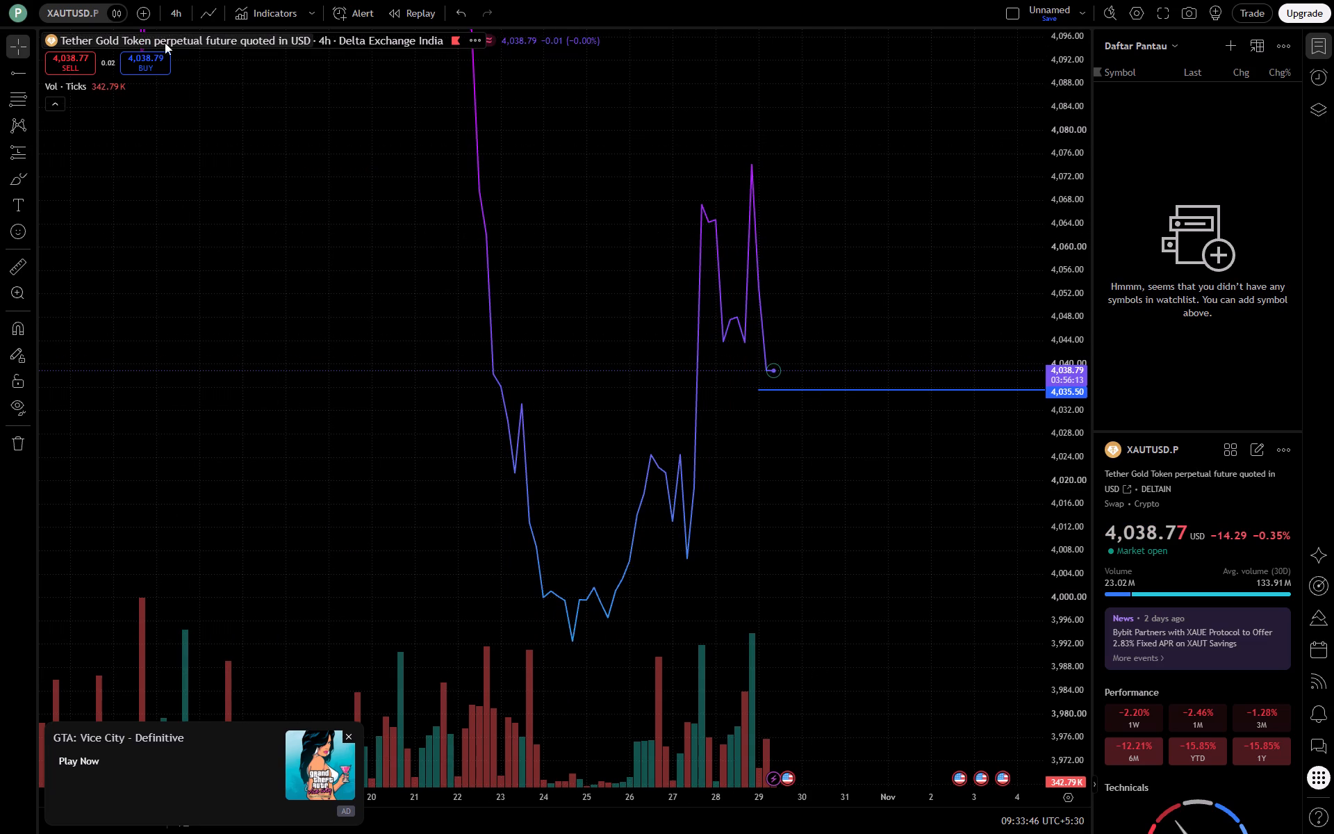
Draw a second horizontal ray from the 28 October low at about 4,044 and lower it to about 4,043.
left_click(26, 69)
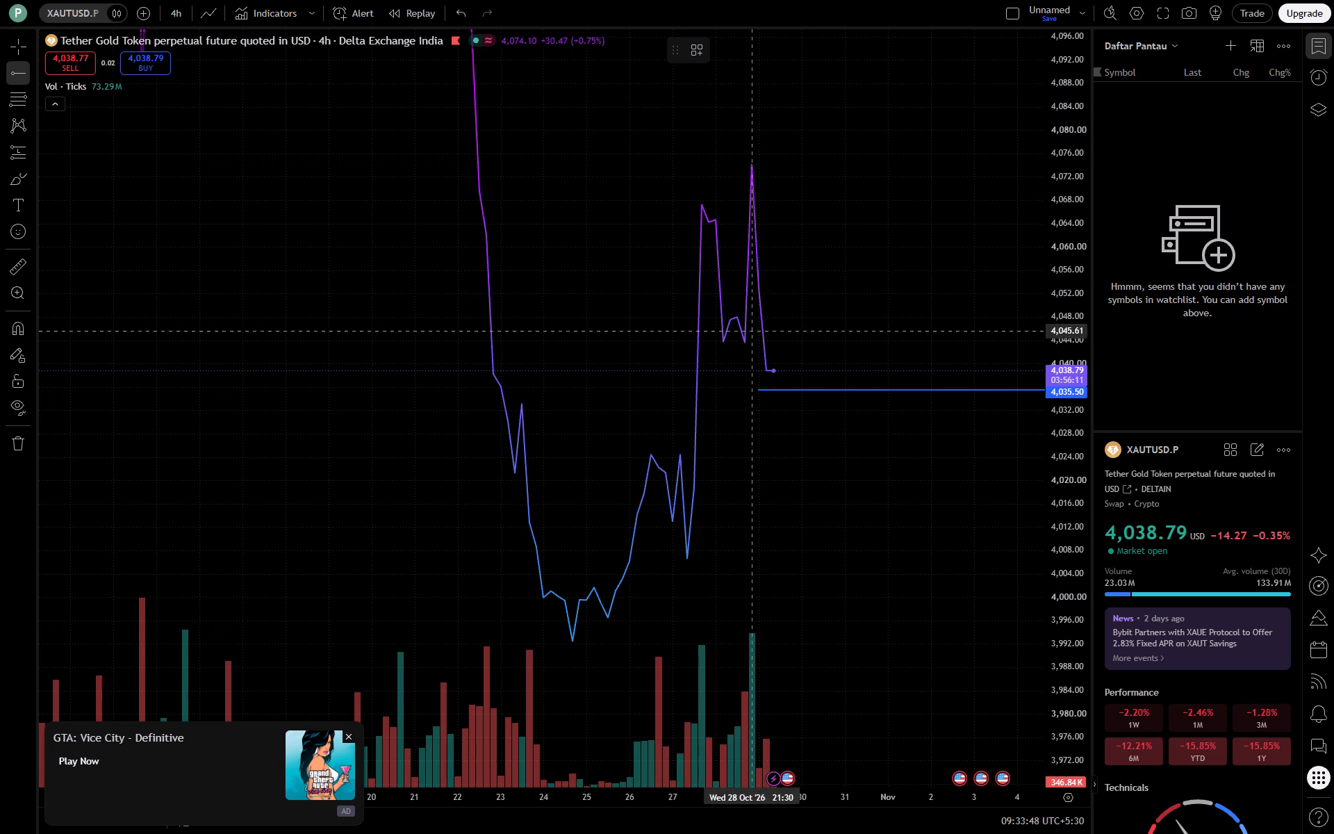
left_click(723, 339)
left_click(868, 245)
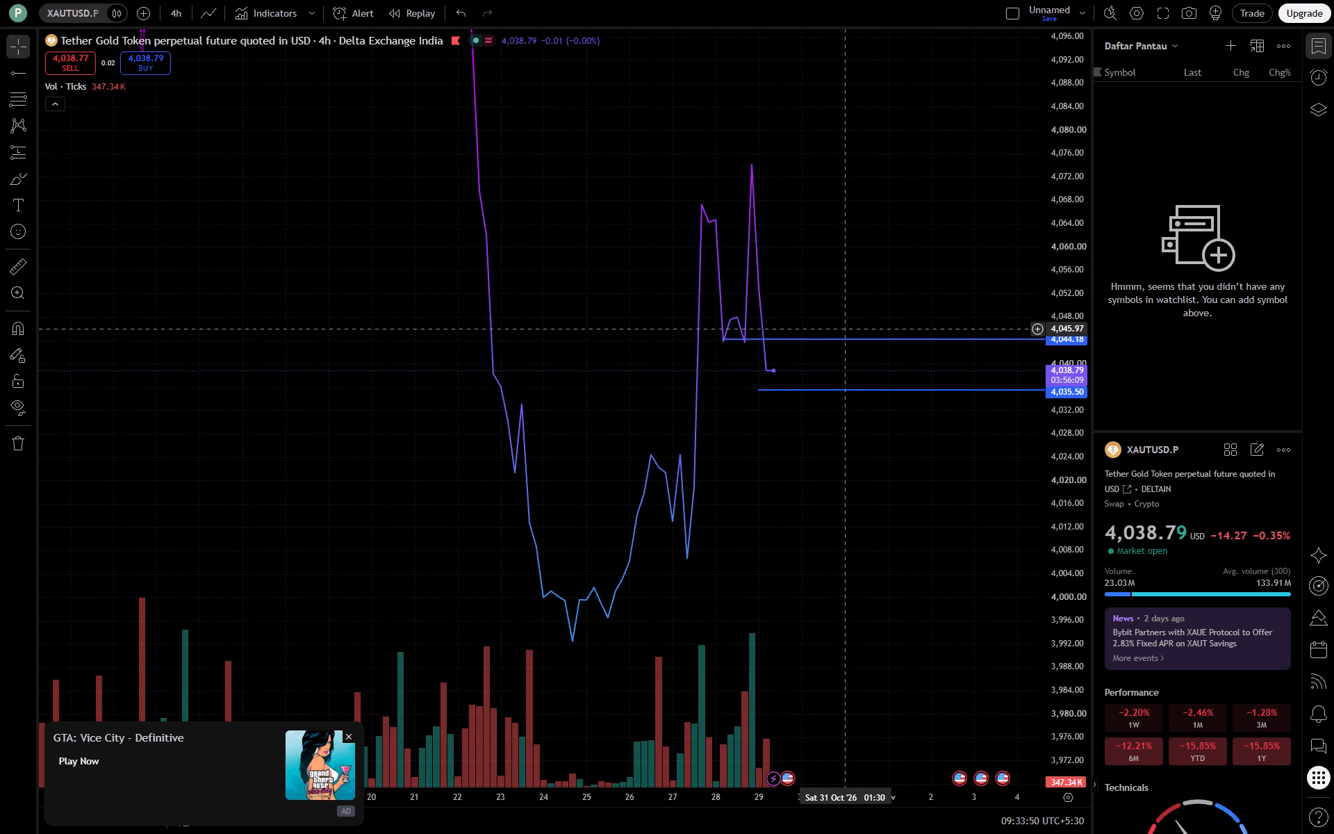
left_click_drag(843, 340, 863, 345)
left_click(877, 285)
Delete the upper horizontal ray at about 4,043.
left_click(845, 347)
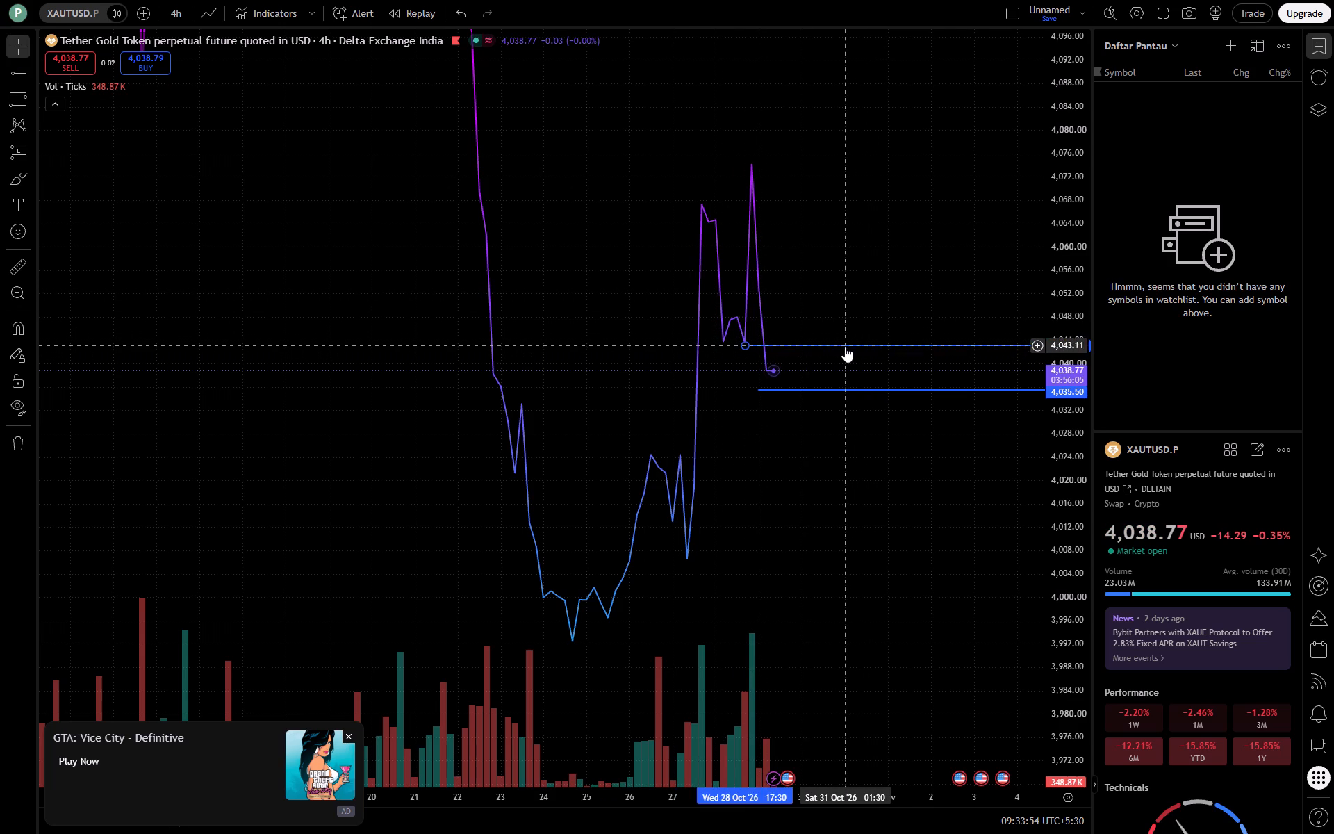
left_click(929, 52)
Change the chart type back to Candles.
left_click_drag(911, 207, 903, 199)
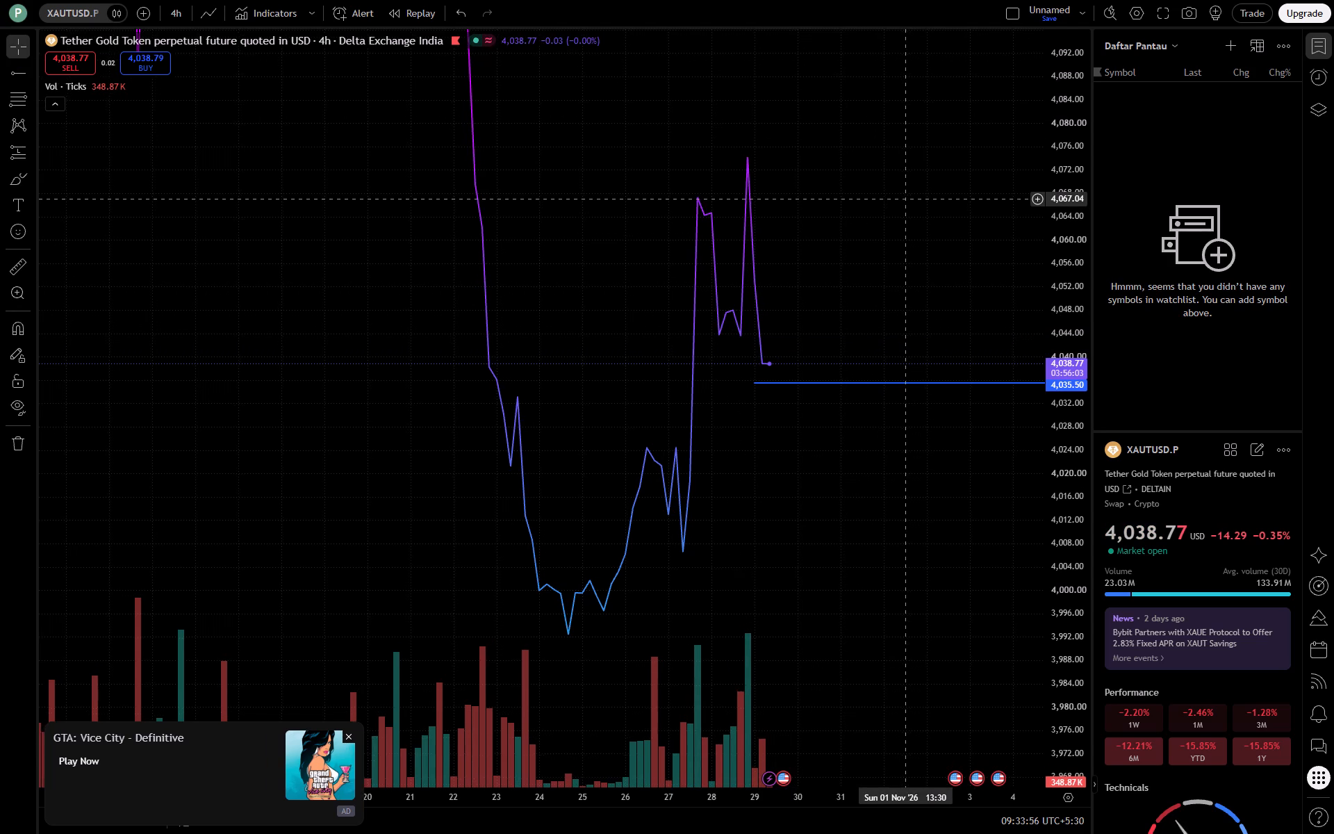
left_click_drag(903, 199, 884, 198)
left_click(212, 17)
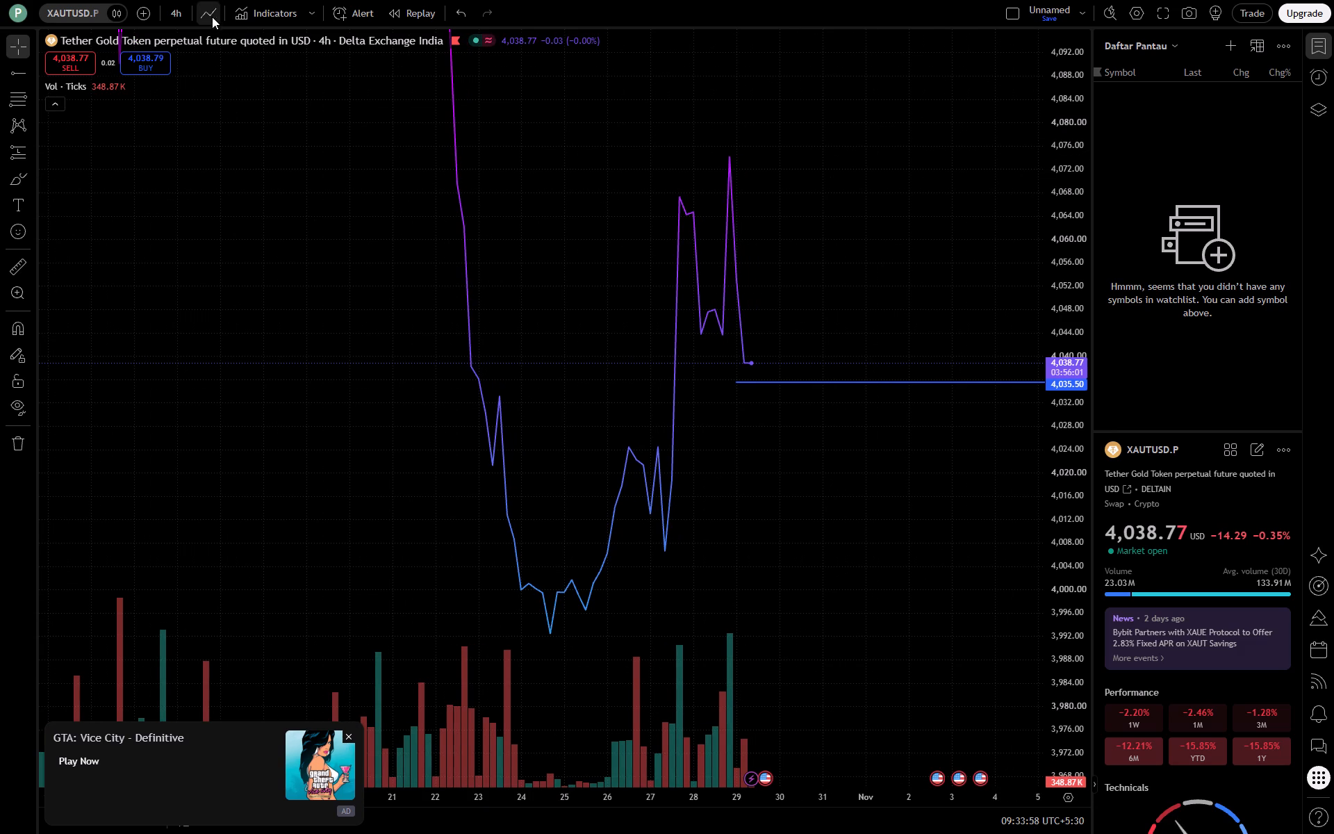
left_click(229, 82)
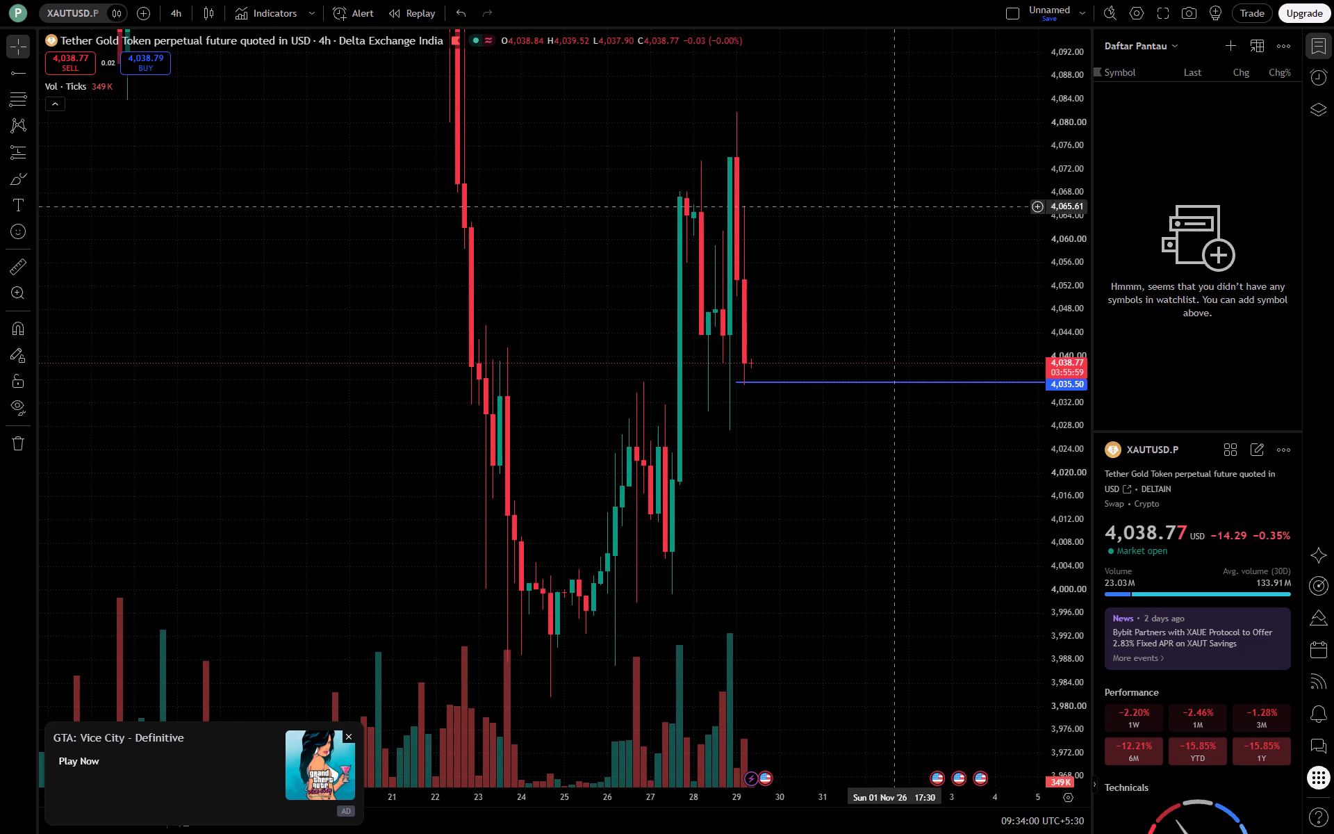
Switch the XAUTUSD.P chart to the 15-minute timeframe.
left_click_drag(1066, 127, 1064, 277)
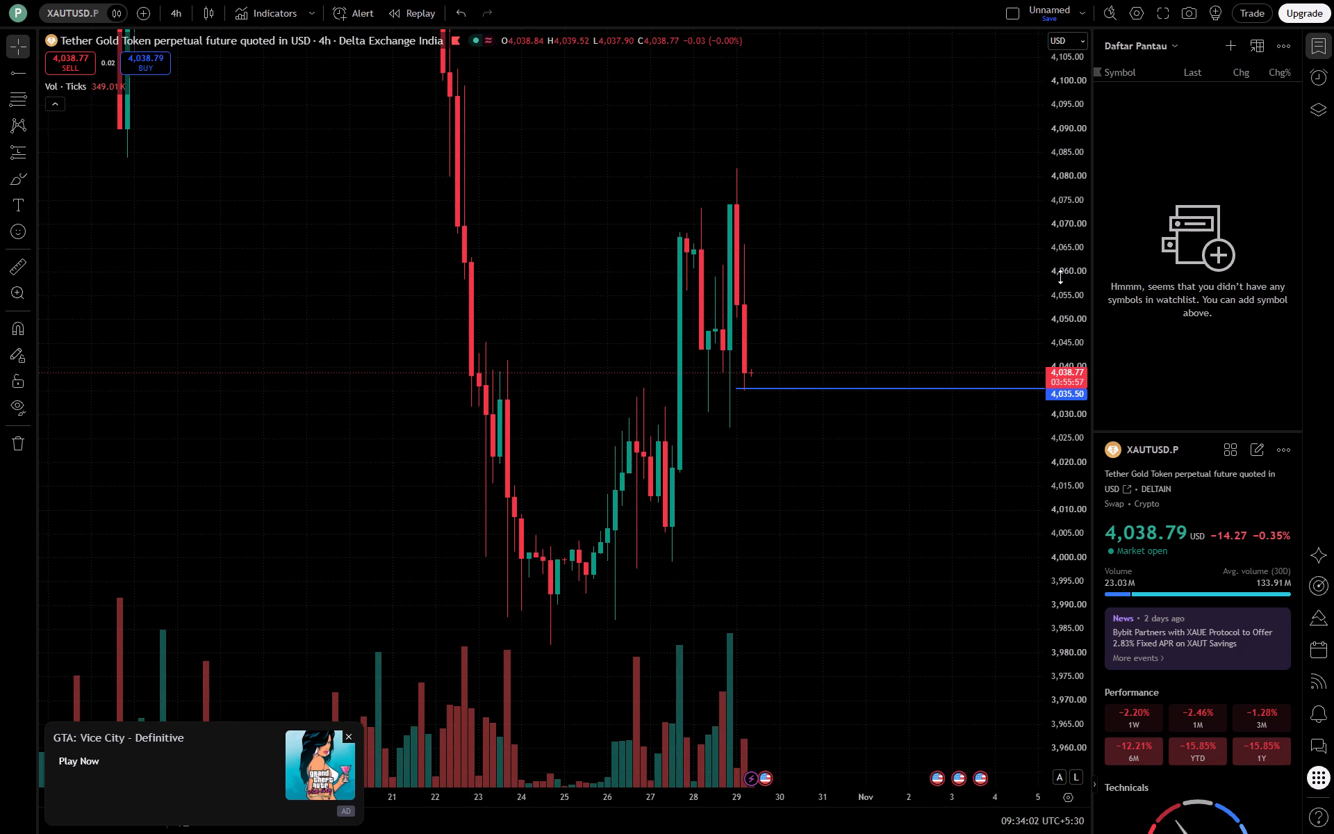
left_click_drag(928, 262, 890, 212)
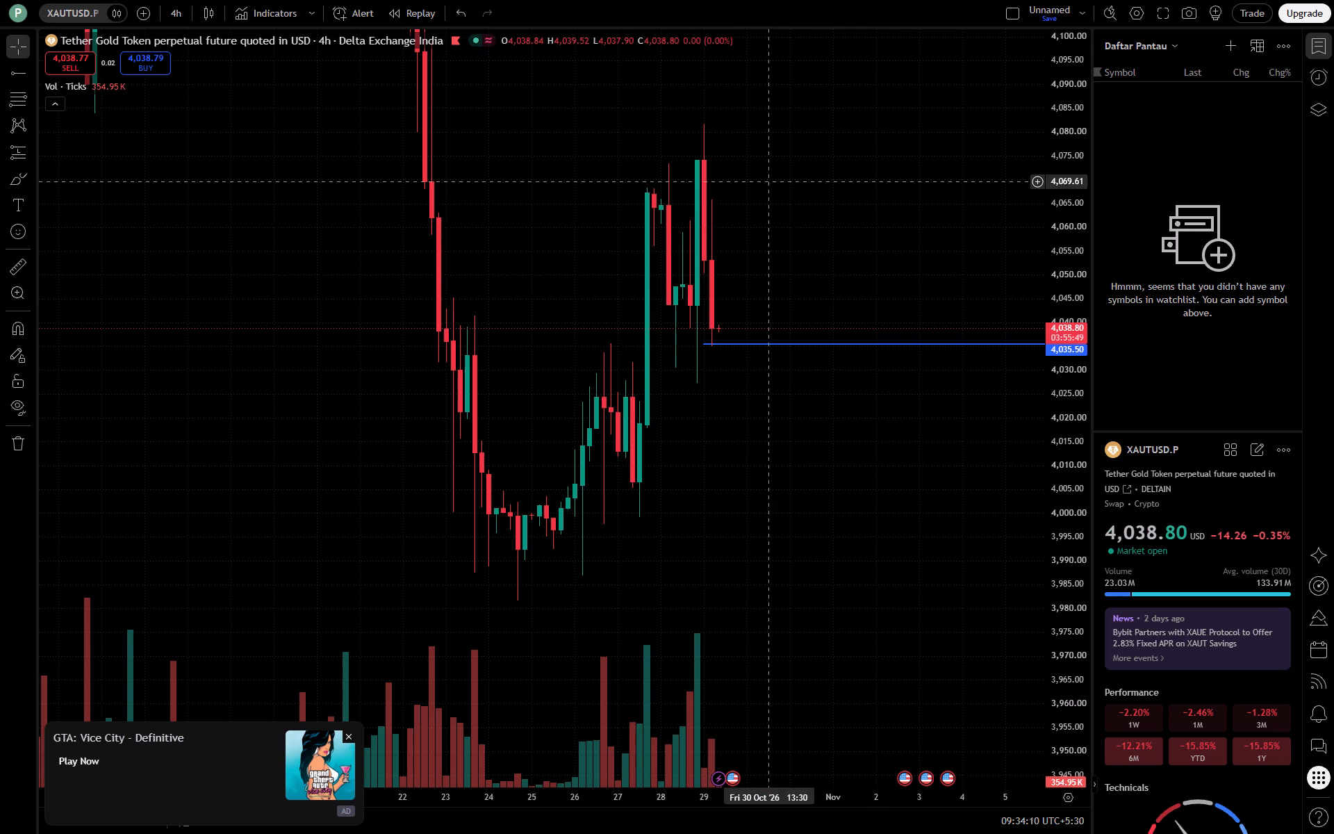
type("15")
key("Return")
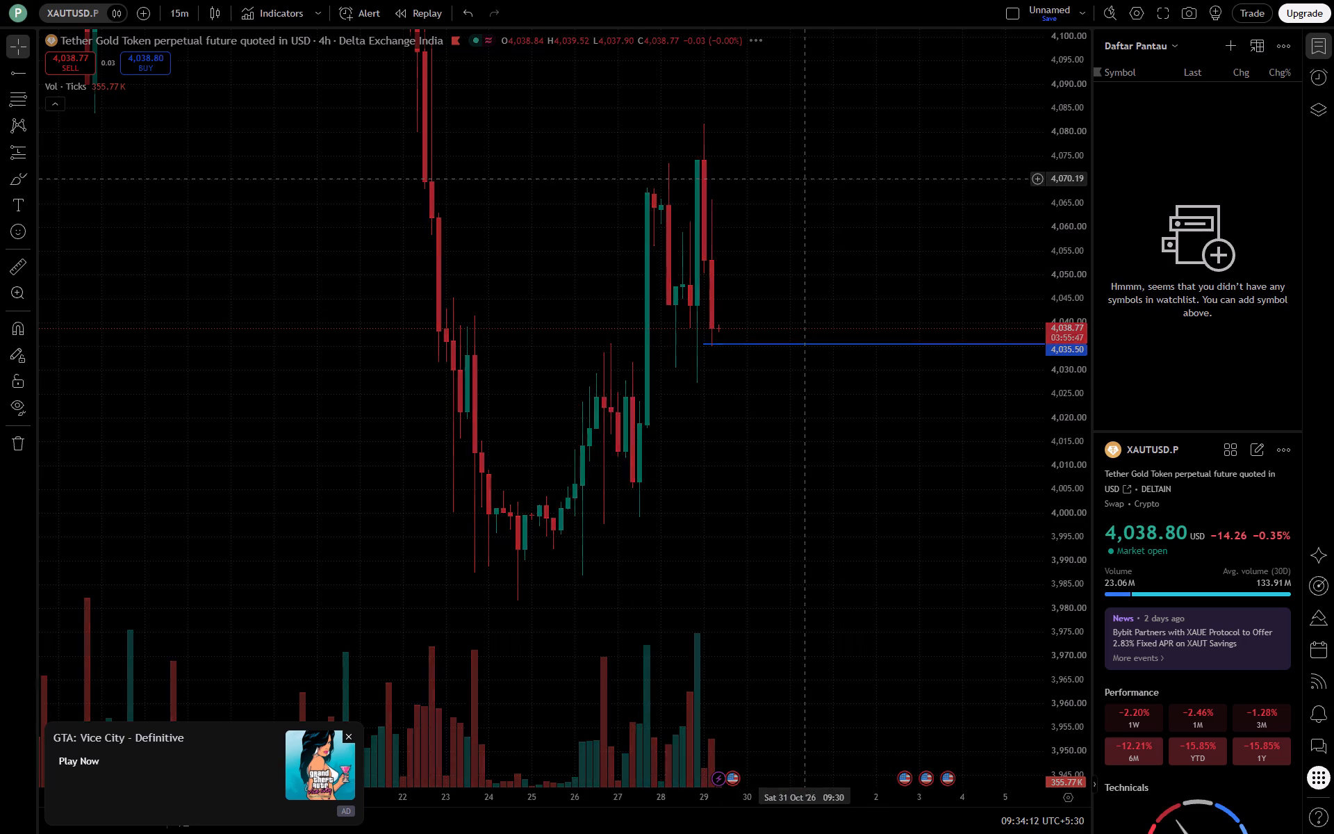
Search the indicators for fx, add FXN - Asian Session Range by RobMinty to the chart, and close the indicator search.
scroll(805, 179, "down", 1)
left_click(253, 10)
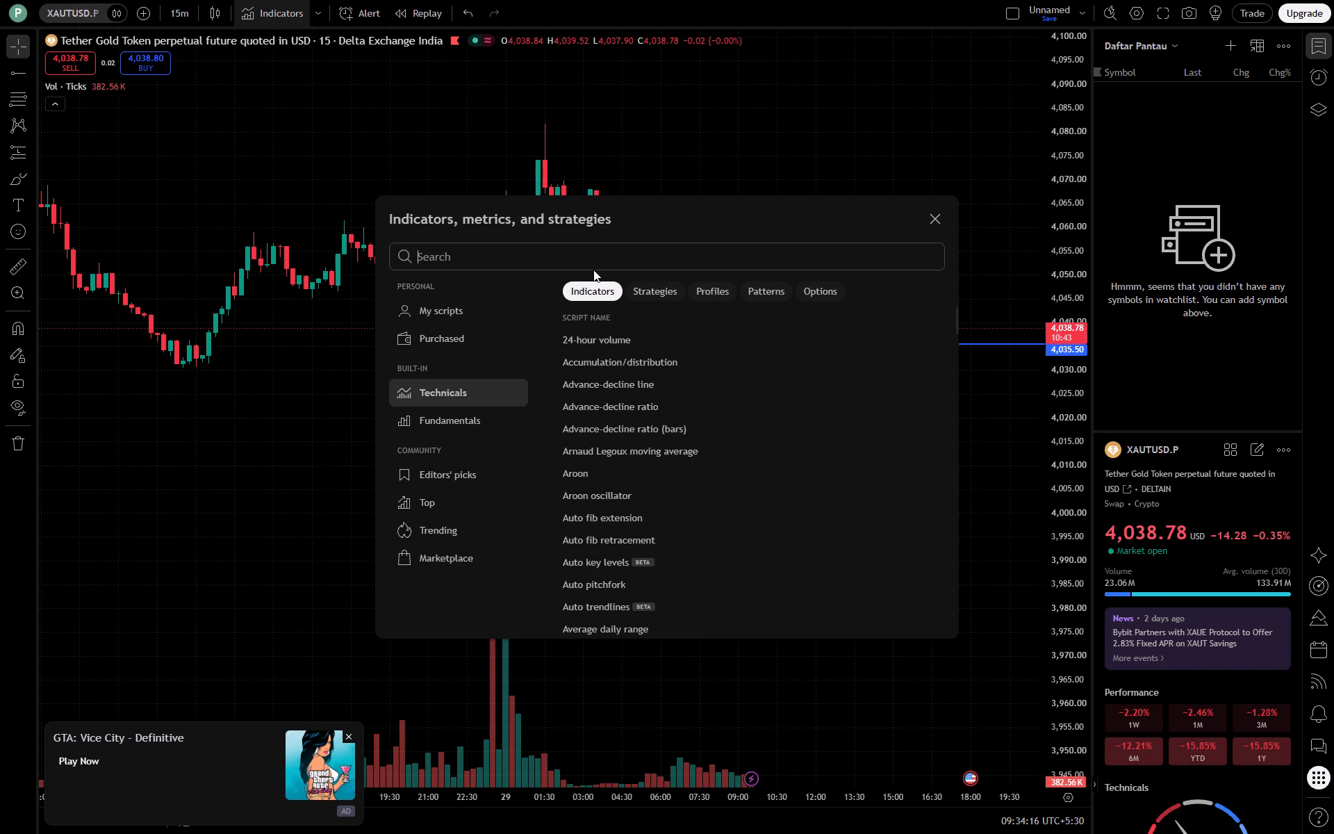
type("fx")
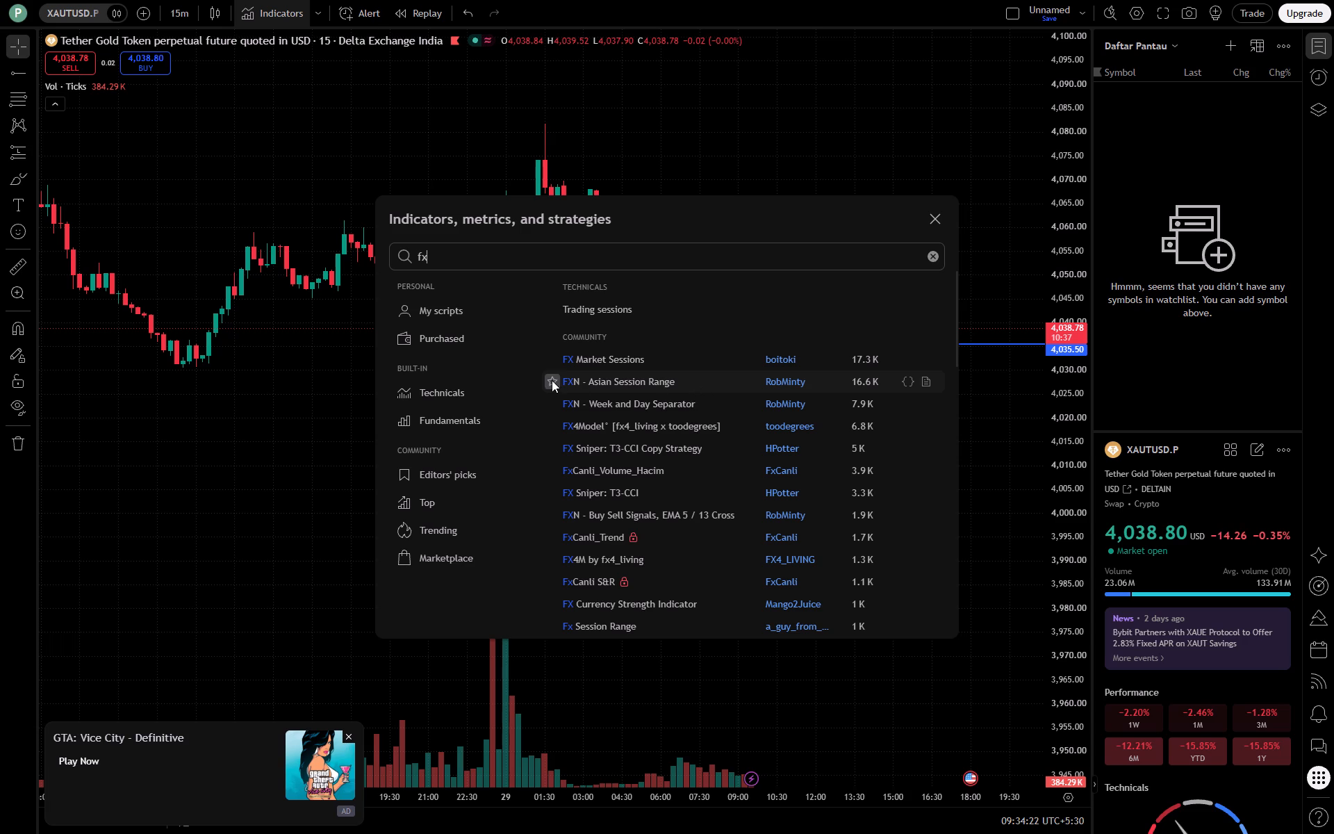
left_click(584, 379)
left_click(934, 221)
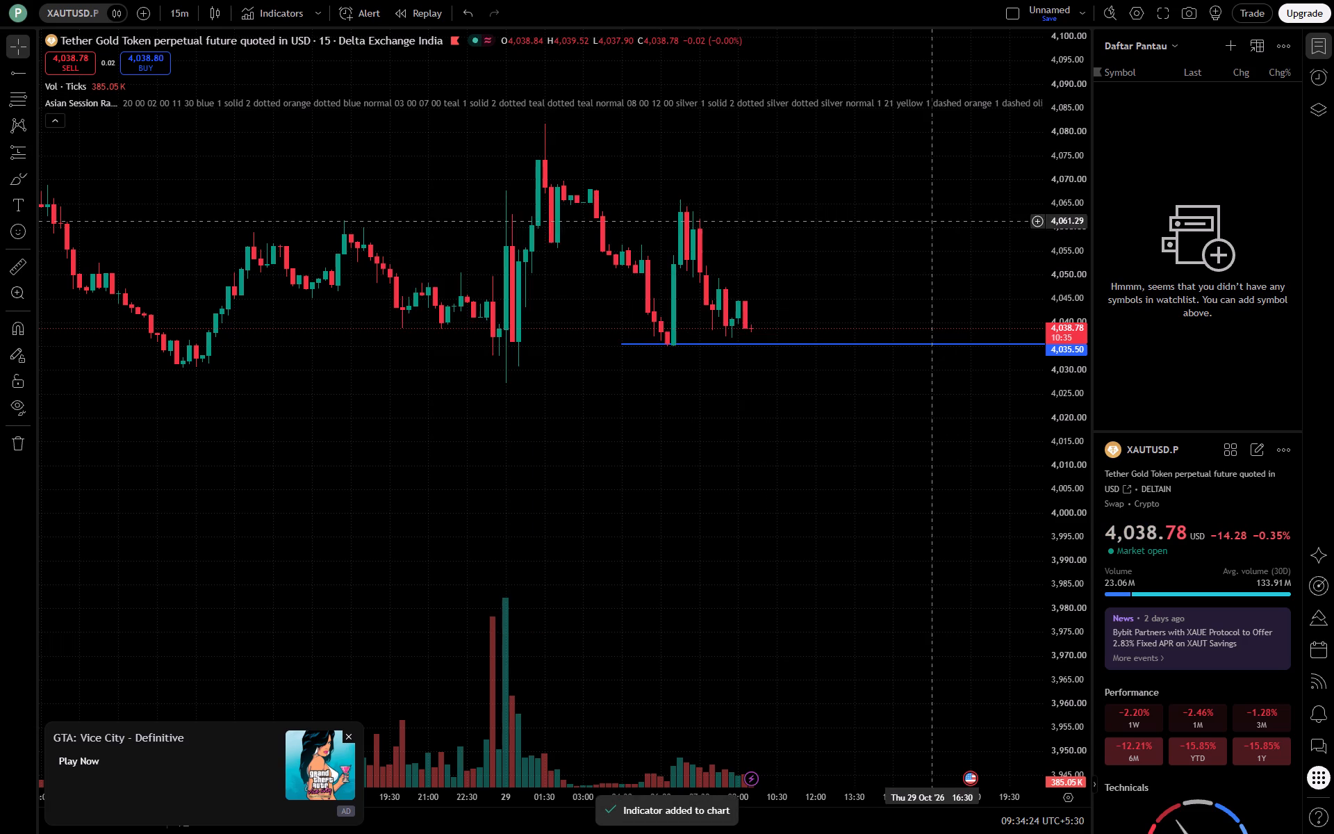
Examine the Asian Session Range boxes and levels around the recent candles on the 15-minute chart.
left_click_drag(904, 421, 914, 488)
left_click_drag(1068, 479, 1044, 277)
left_click_drag(907, 254, 907, 305)
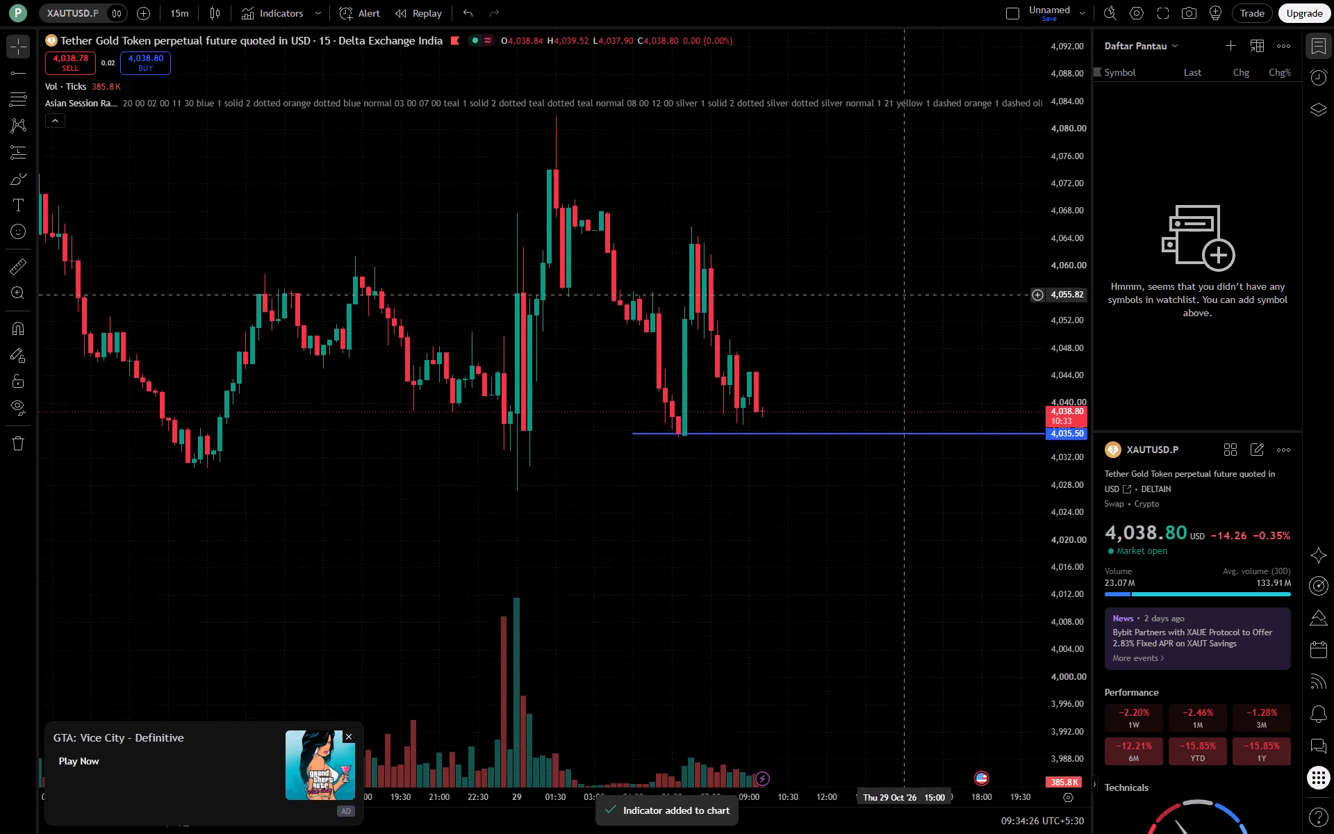
left_click_drag(907, 305, 907, 309)
left_click_drag(896, 288, 921, 336)
scroll(921, 334, "down", 1)
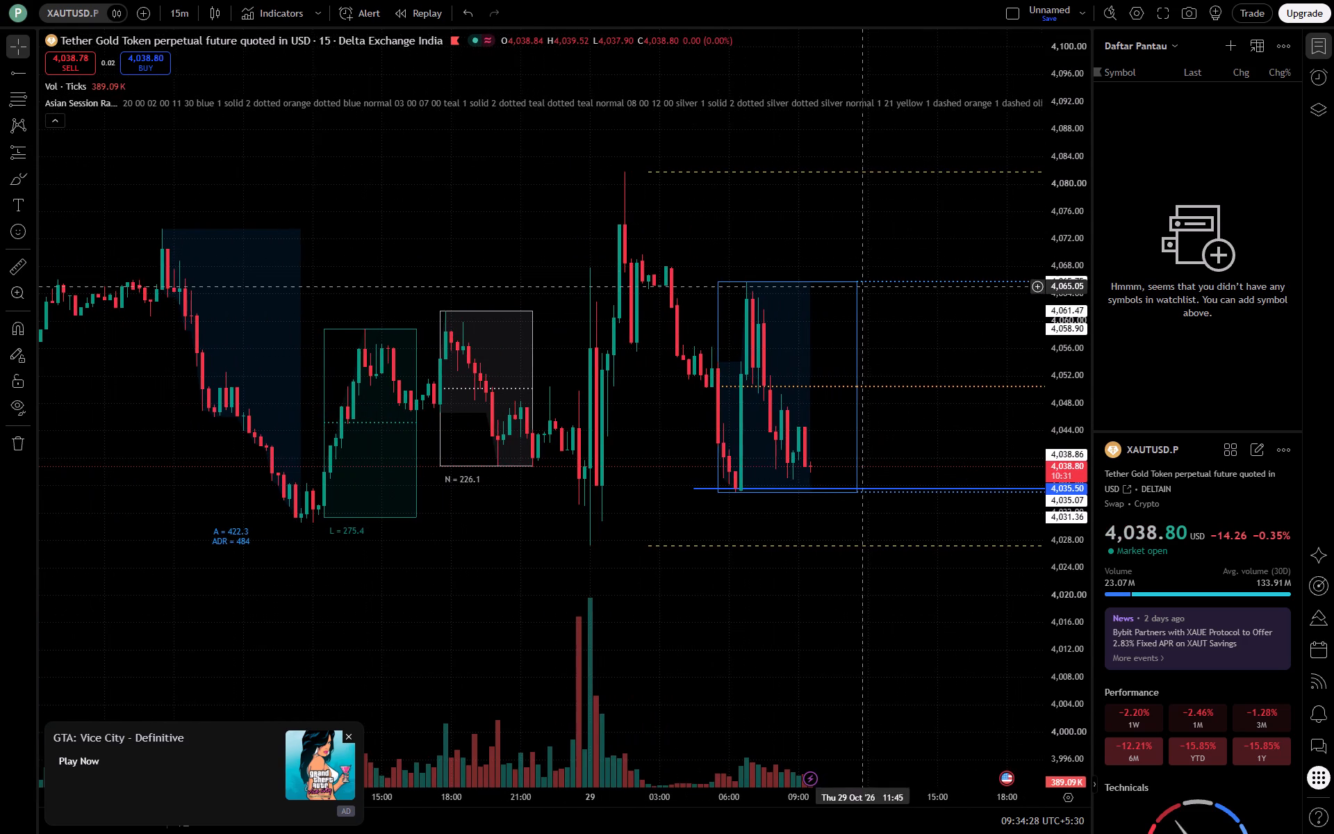
left_click_drag(861, 204, 849, 218)
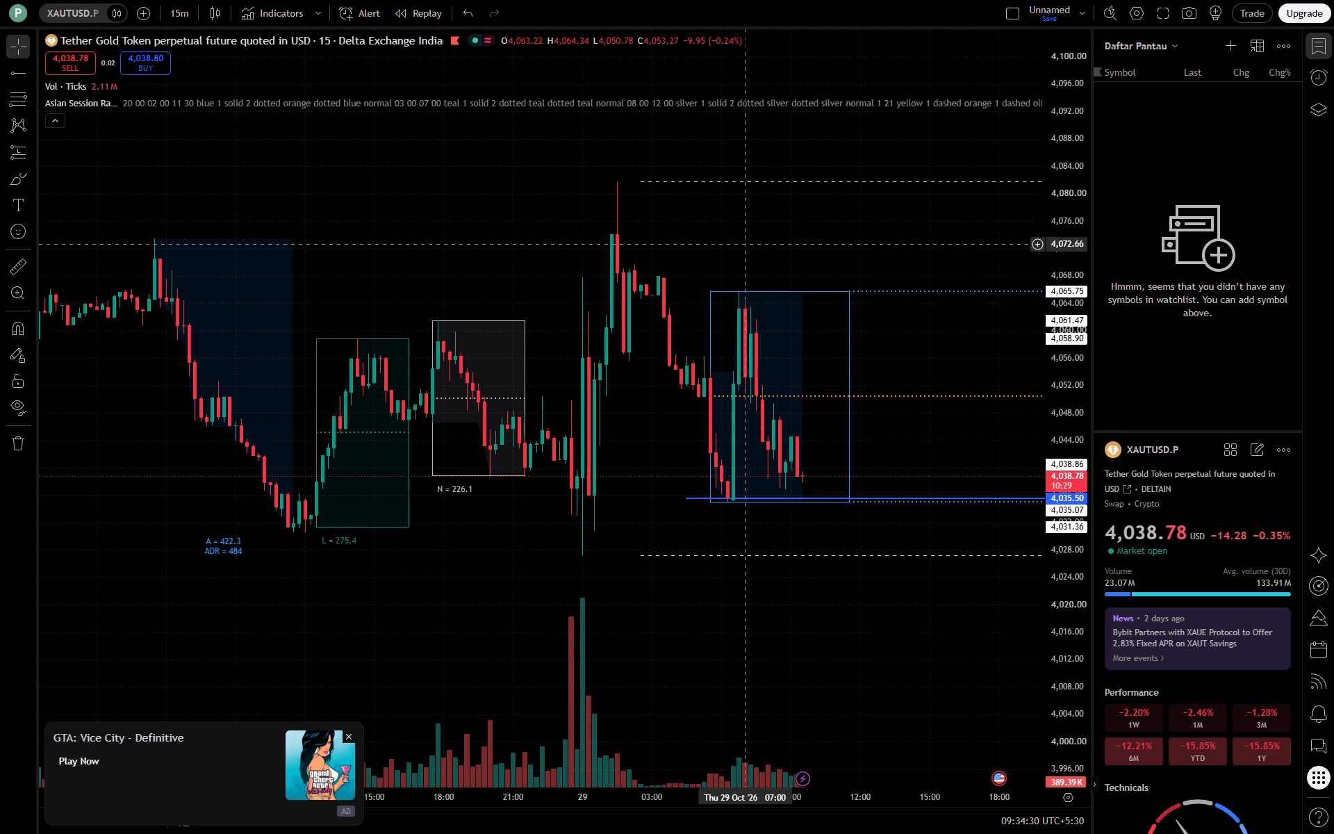
Switch the XAUTUSD.P chart to the 1-day timeframe.
left_click_drag(723, 239, 509, 245)
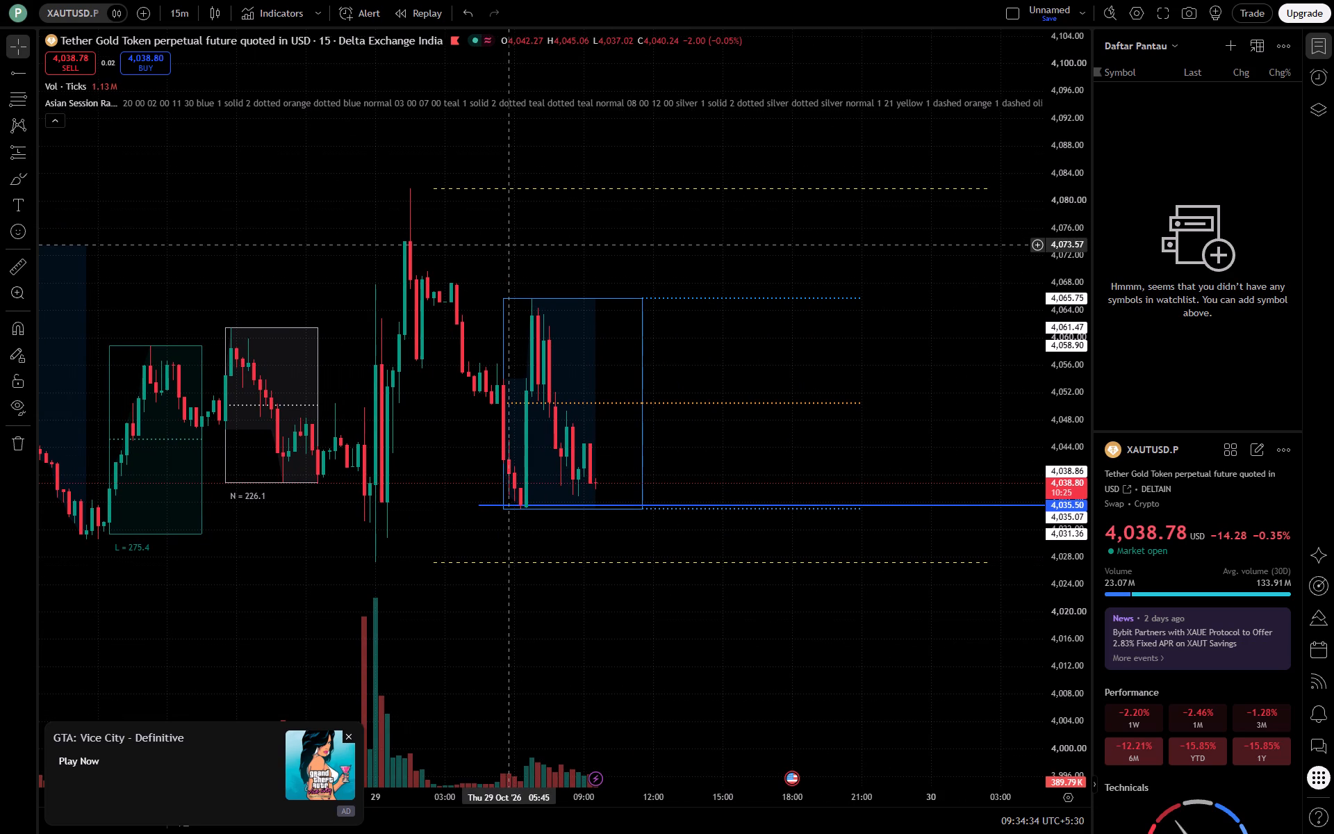
type("1d")
key("Return")
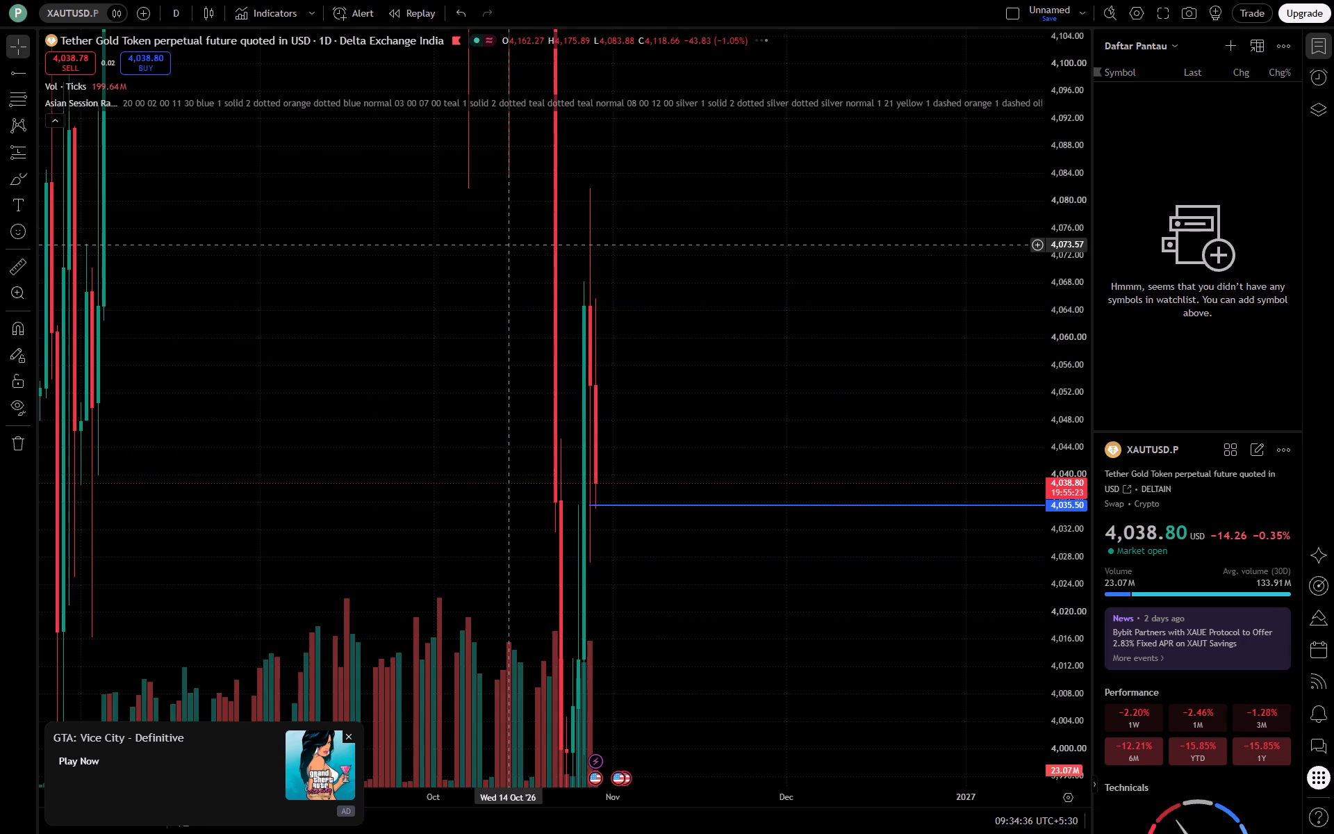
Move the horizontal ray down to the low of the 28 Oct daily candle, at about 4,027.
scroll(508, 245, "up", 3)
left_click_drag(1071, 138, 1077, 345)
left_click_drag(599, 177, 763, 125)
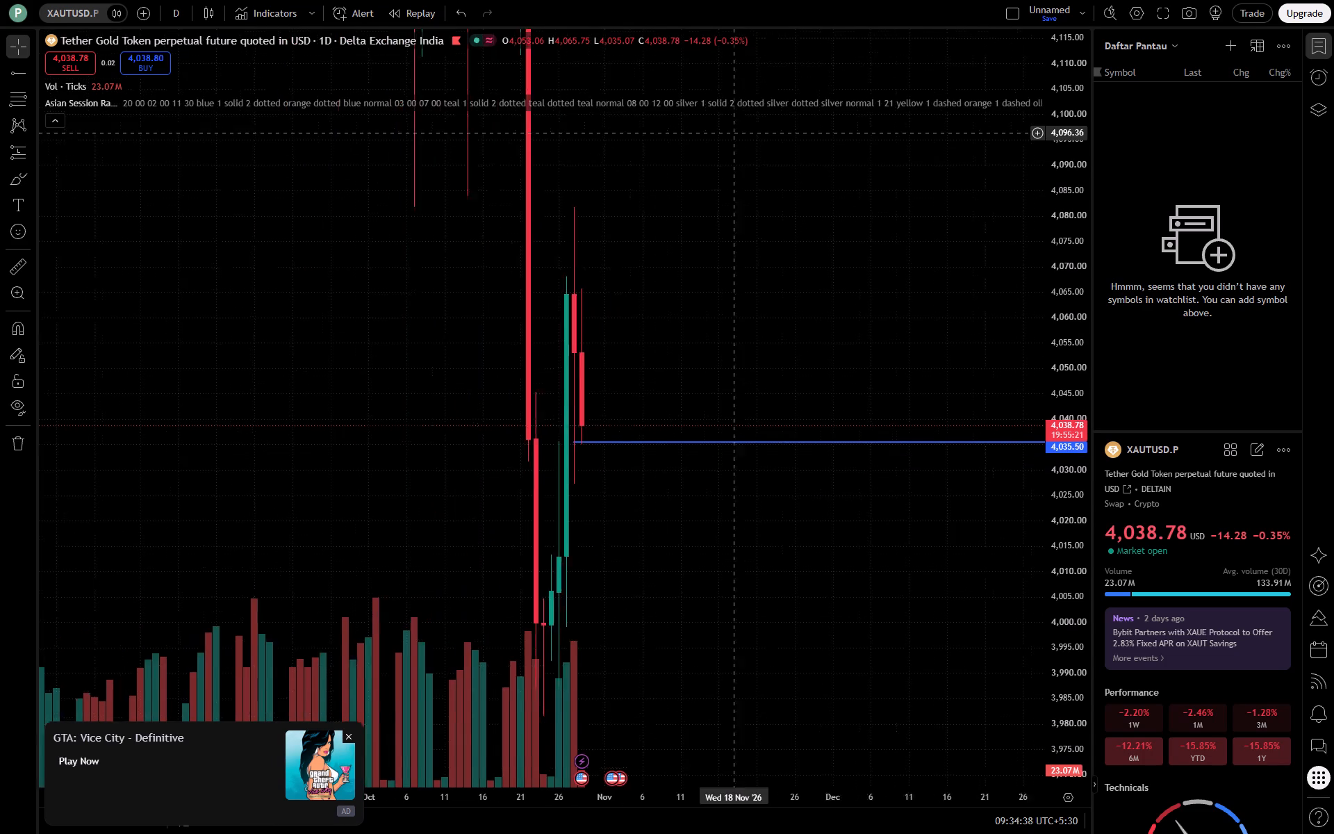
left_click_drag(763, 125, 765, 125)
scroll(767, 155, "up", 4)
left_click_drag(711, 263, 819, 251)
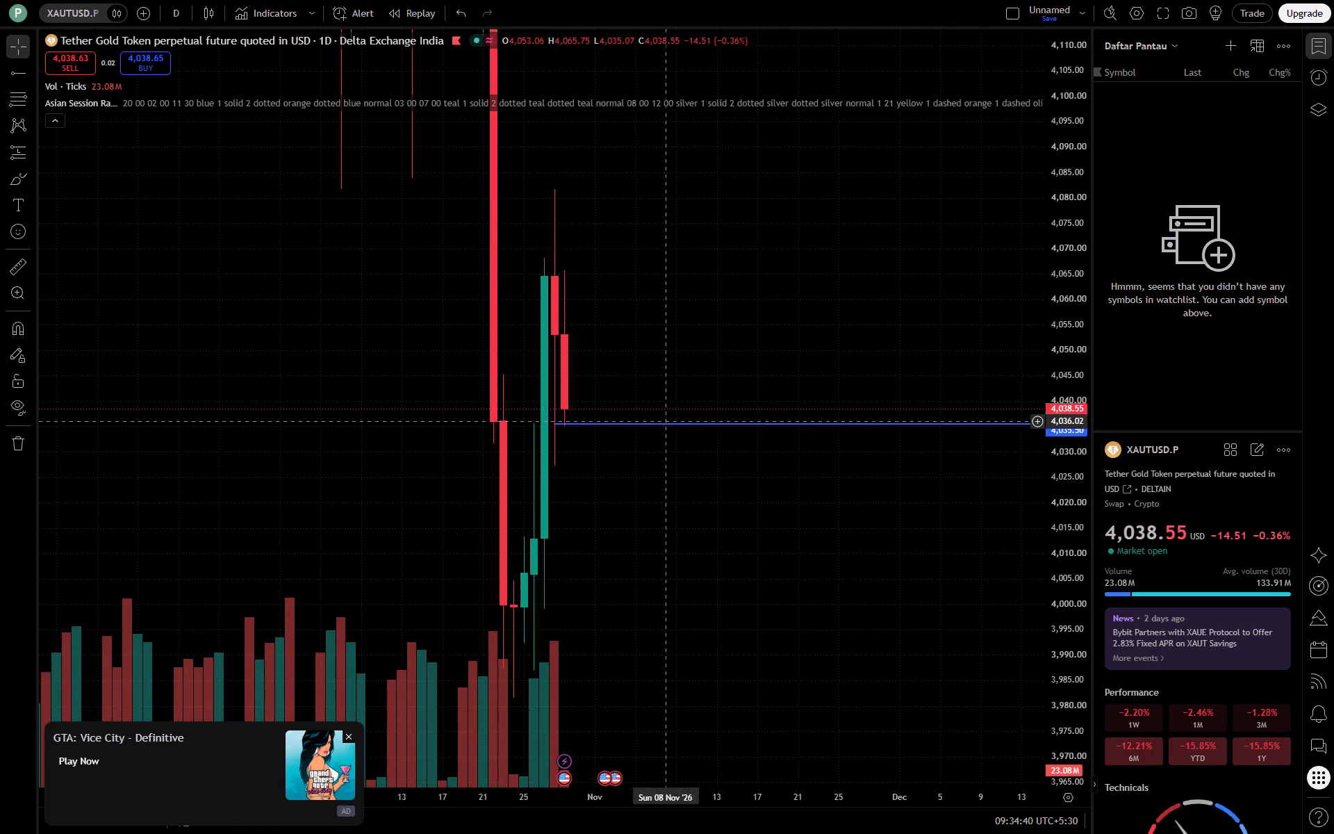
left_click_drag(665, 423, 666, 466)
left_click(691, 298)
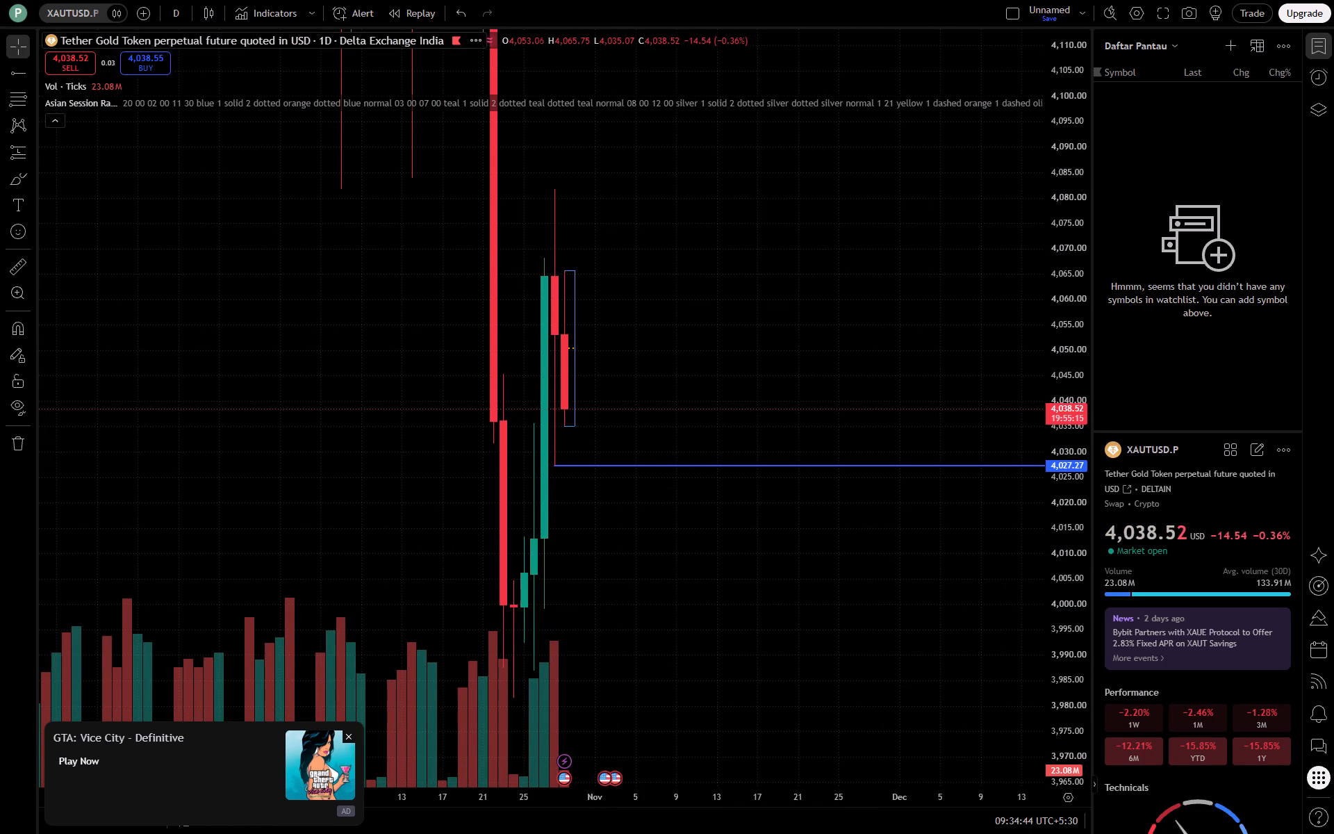
Delete the horizontal ray from the chart.
left_click(699, 467)
key("BackSpace")
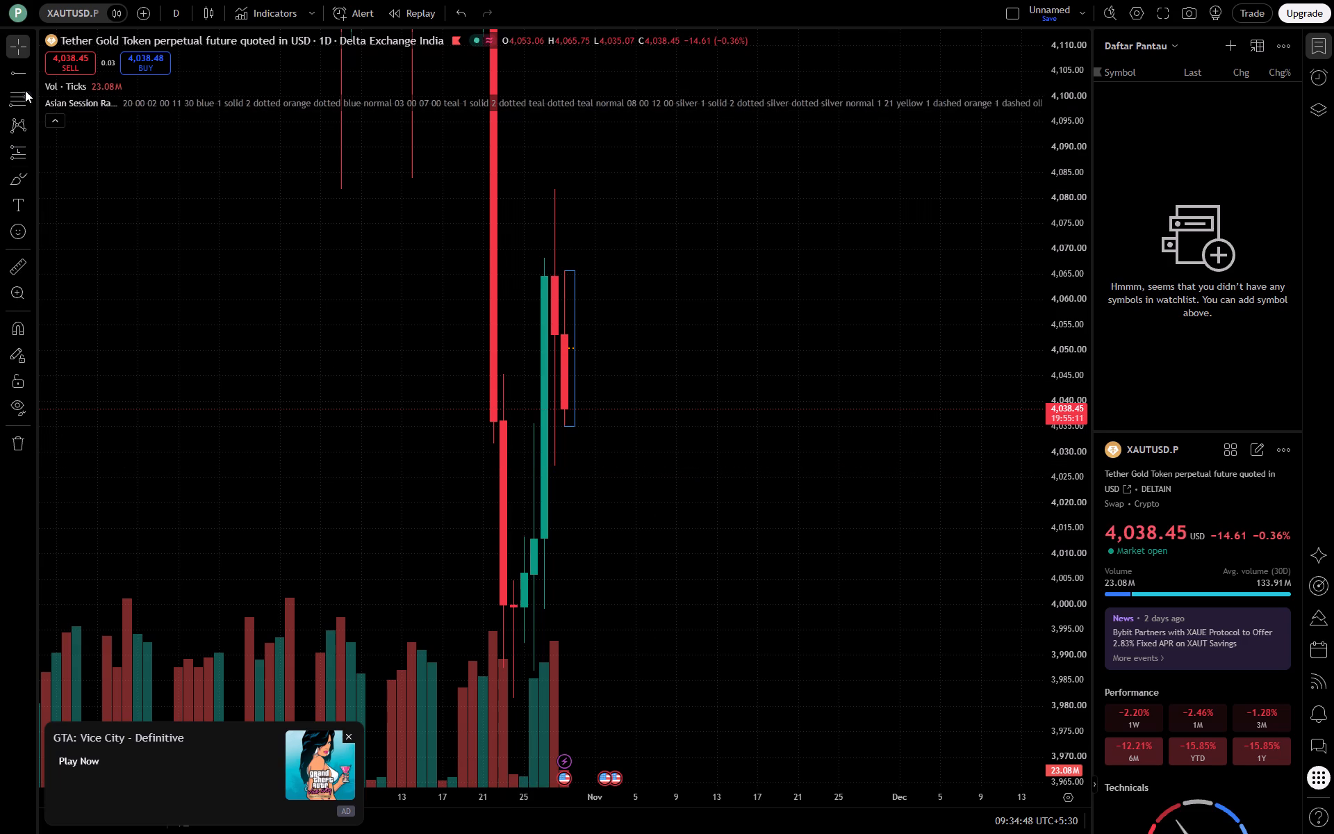
Draw a level trendline from the 28 Oct daily candle's high, at about 4,081.31, extending to 21 Nov.
left_click(29, 72)
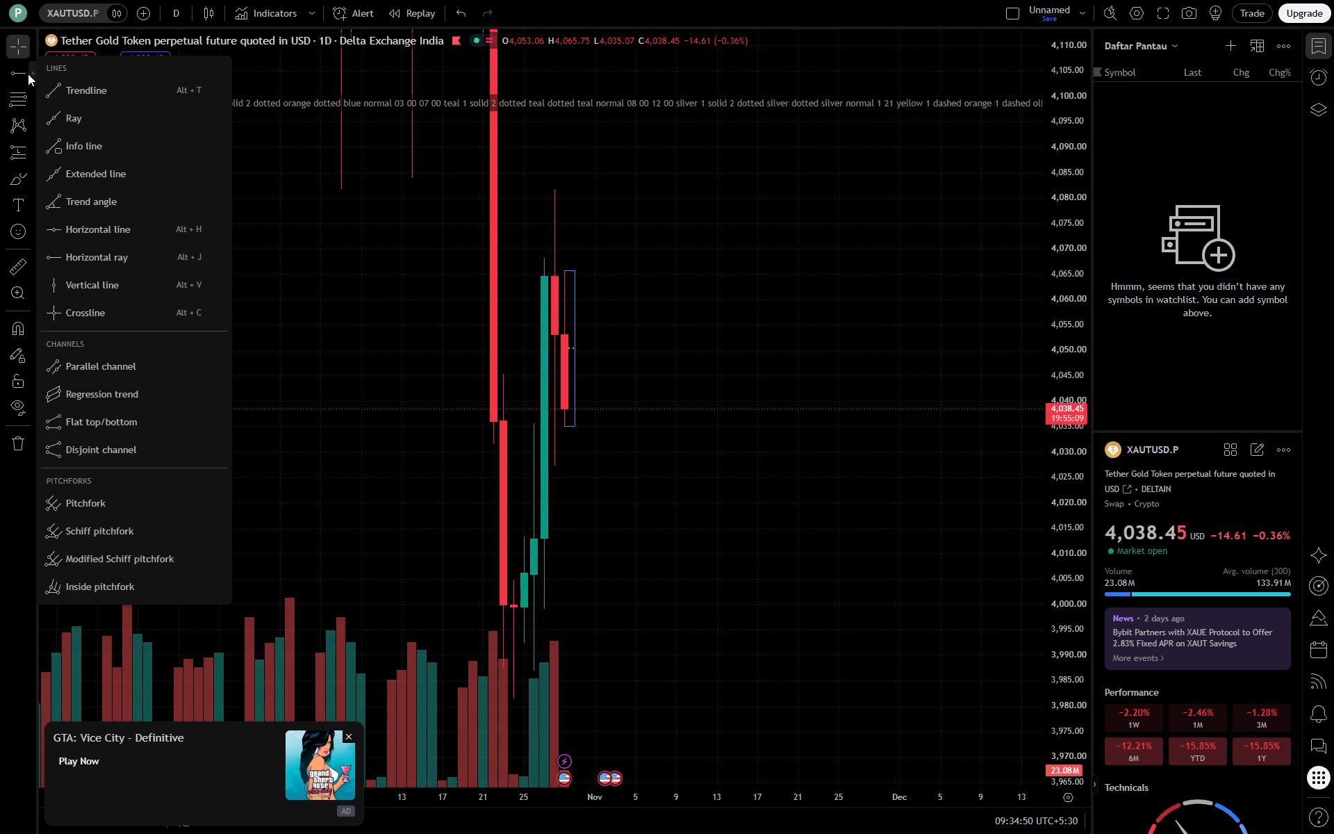
left_click(81, 89)
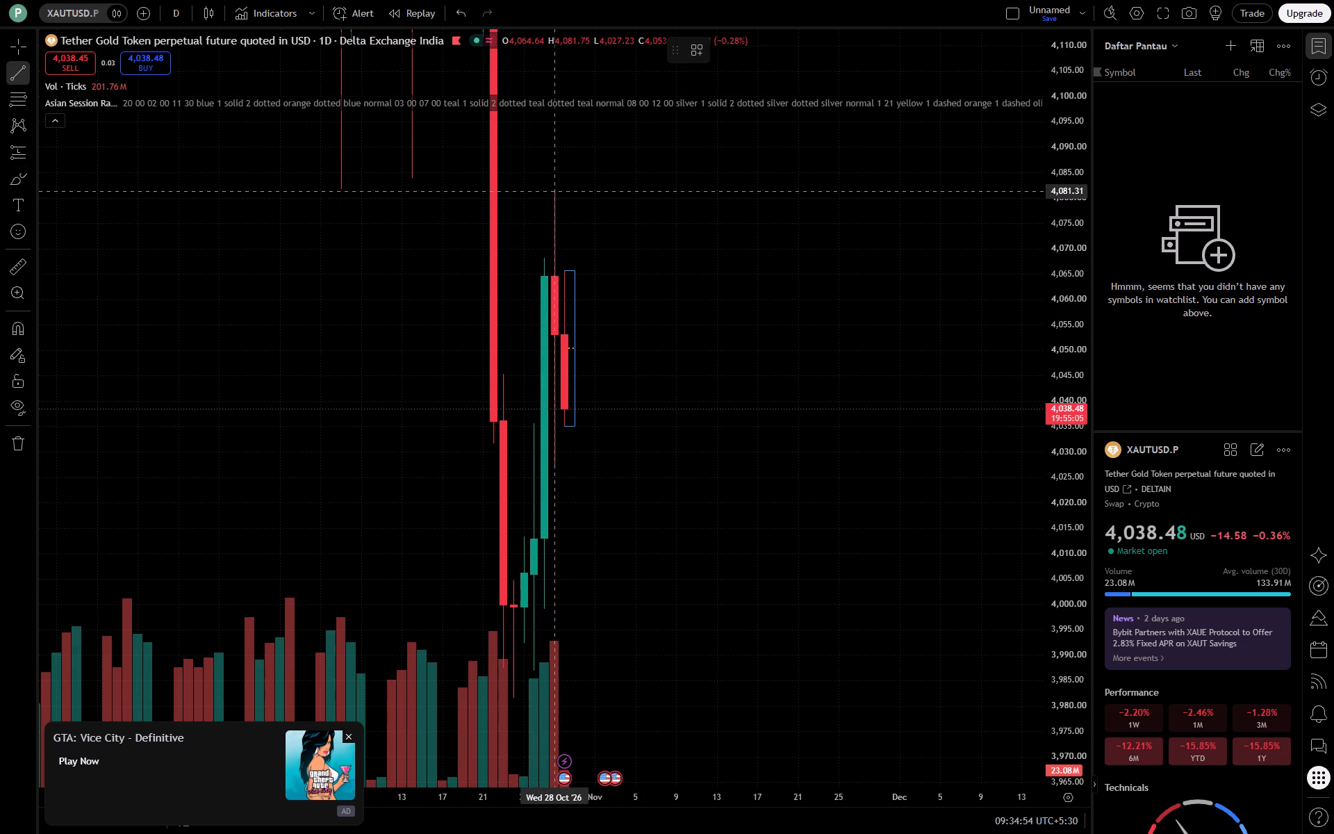
left_click(554, 191)
left_click(791, 197, "shift")
left_click(798, 312)
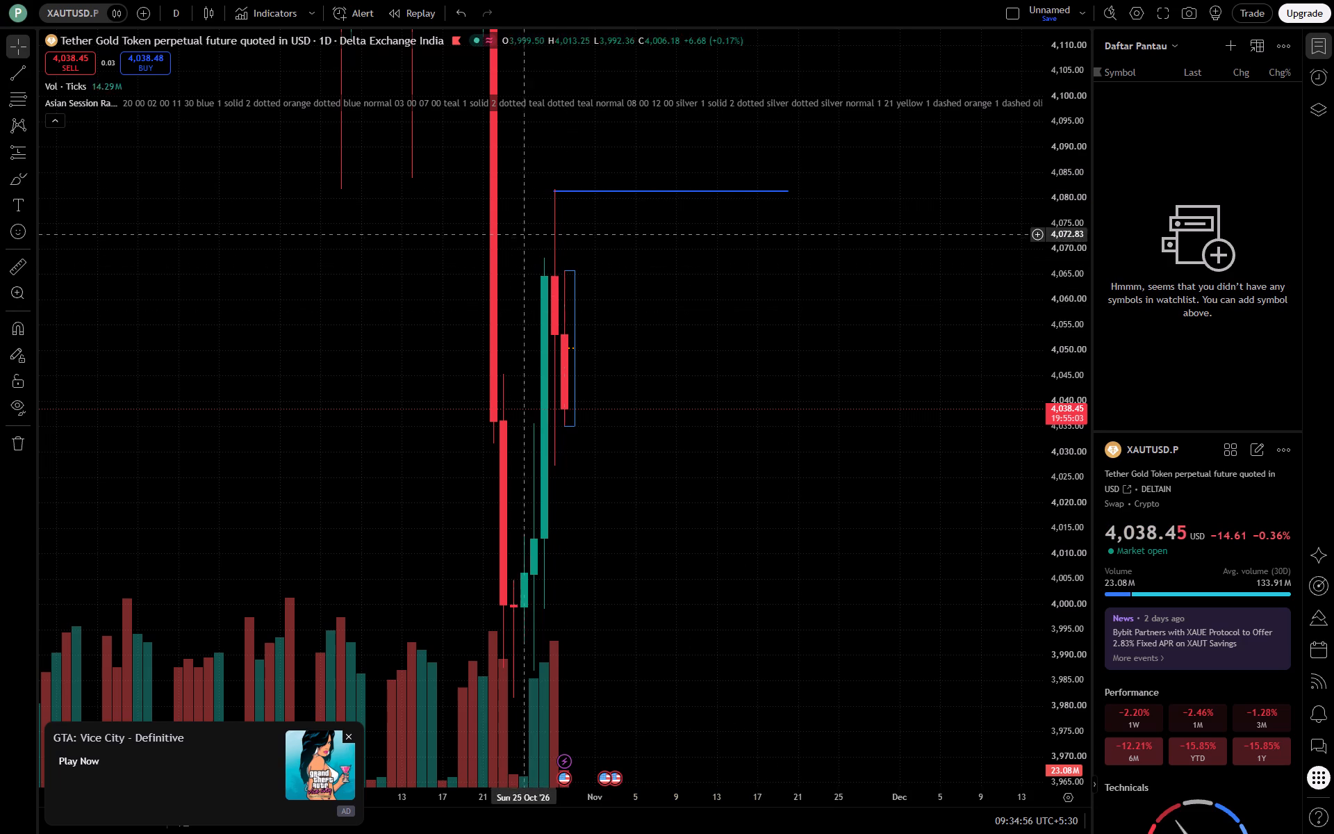
left_click(791, 189)
left_click_drag(791, 189, 800, 217)
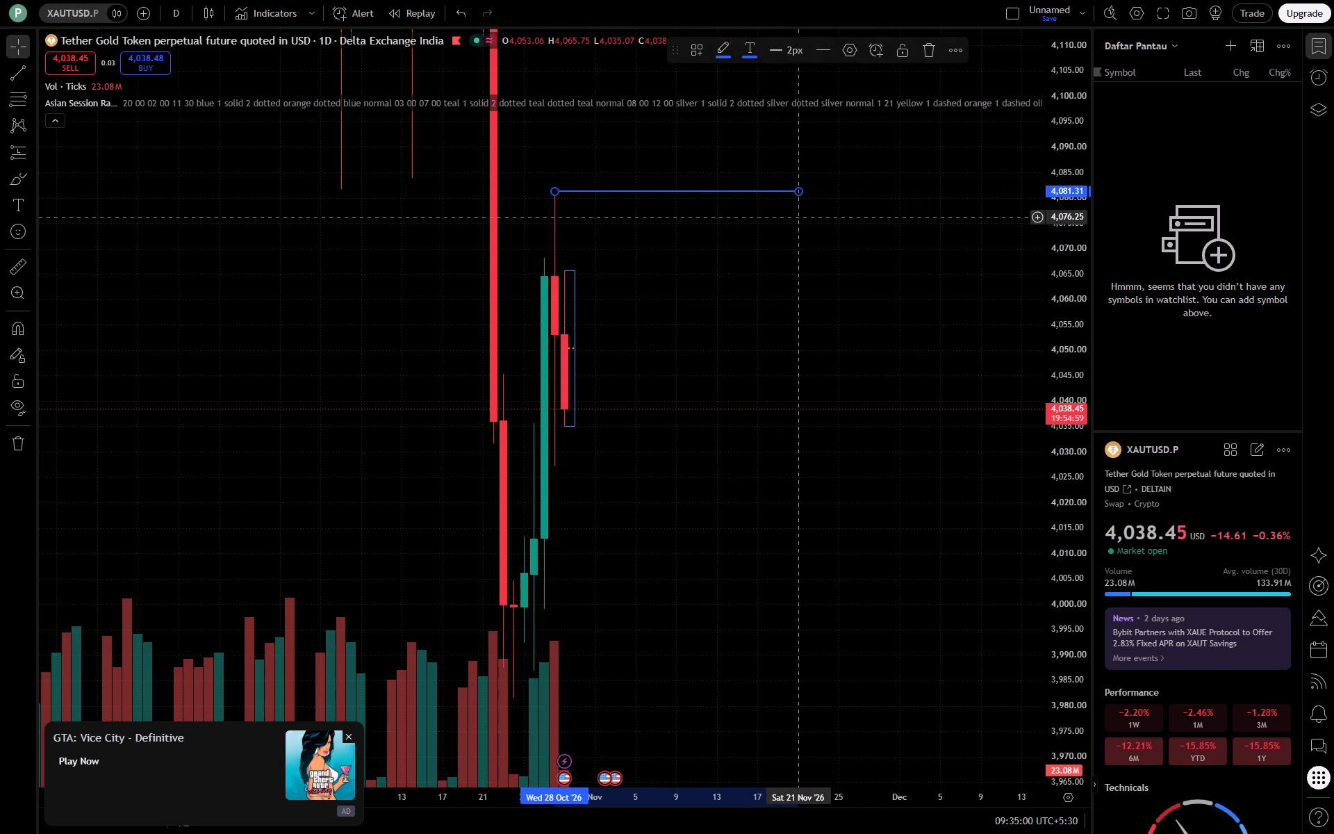
left_click(780, 265)
Draw a second level trendline from the 28 Oct daily candle's low, at about 4,027.13, extending to 21 Nov.
left_click(15, 77)
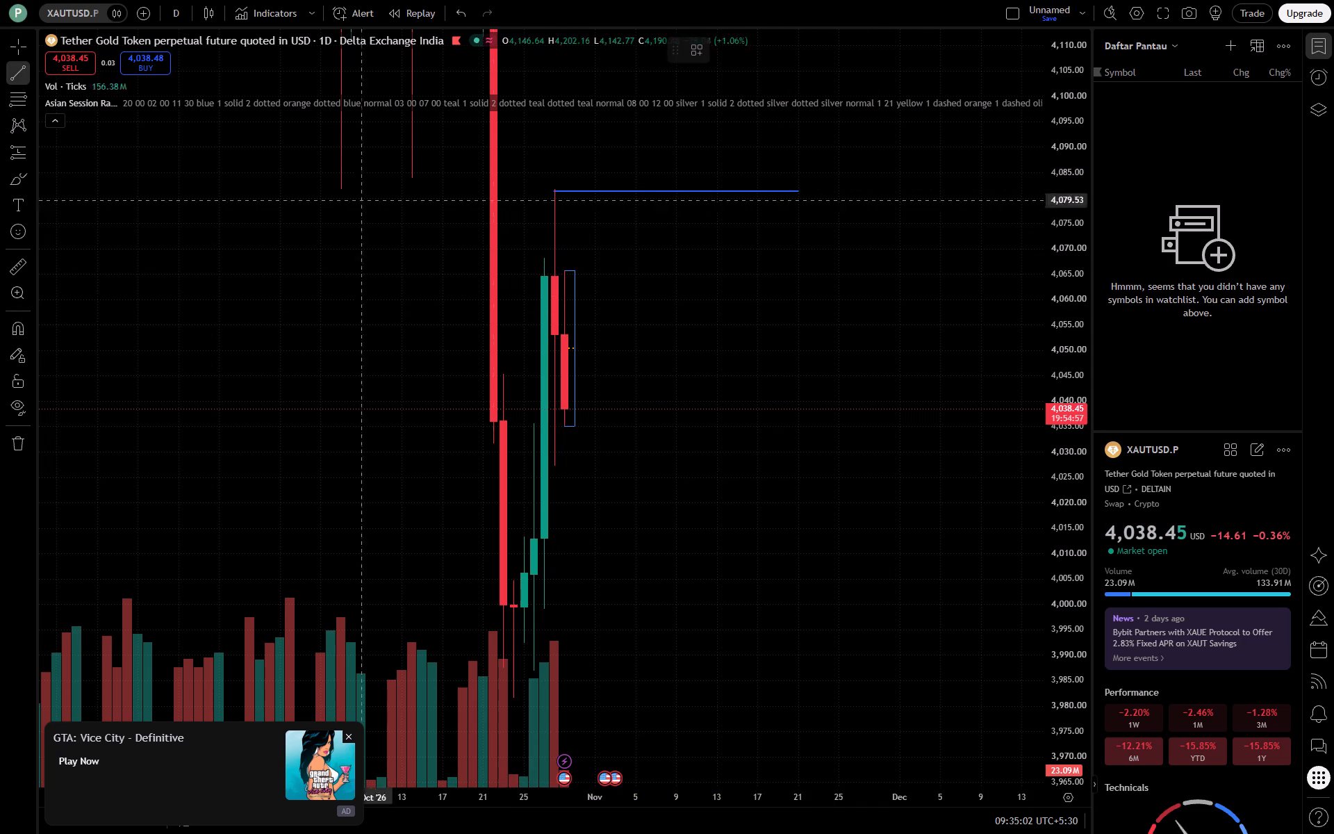
left_click(553, 466)
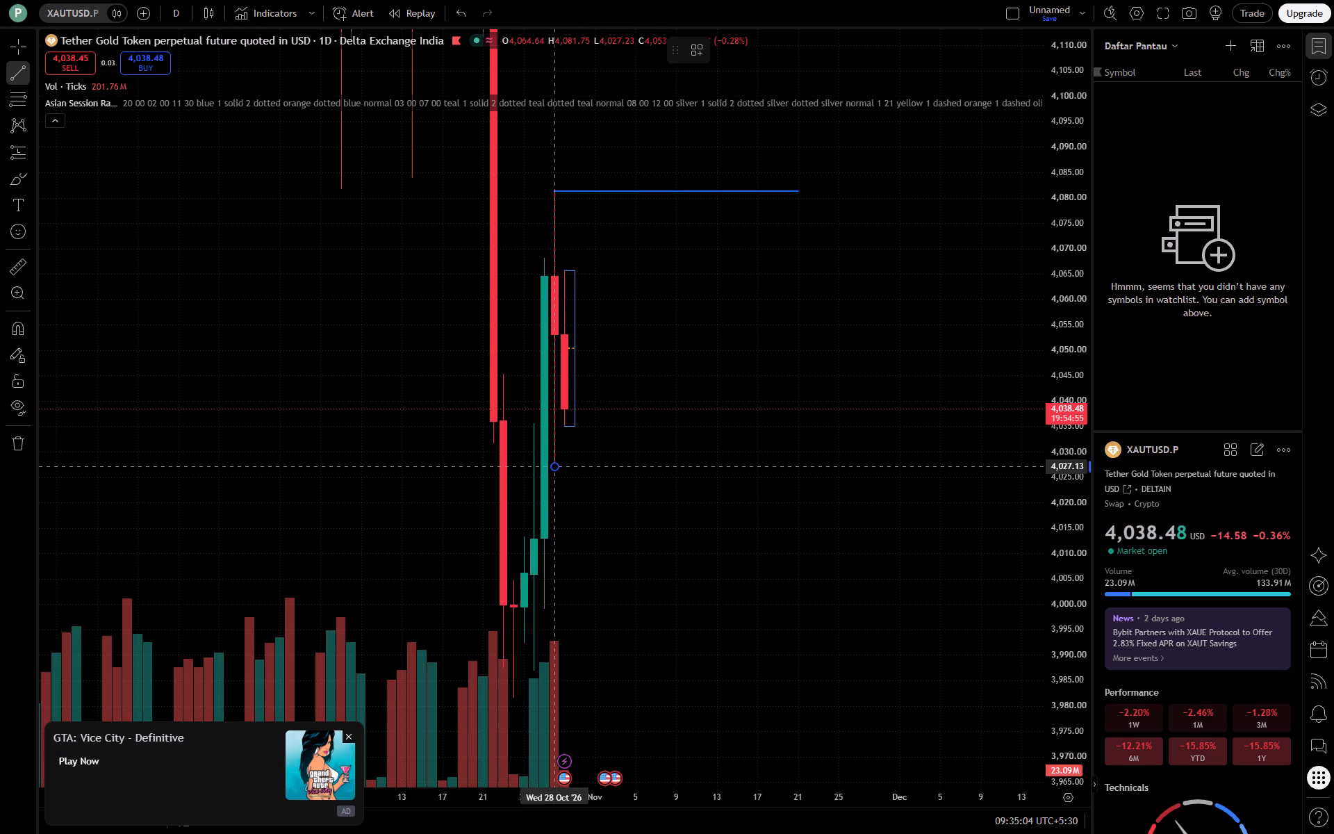
left_click(800, 448, "shift")
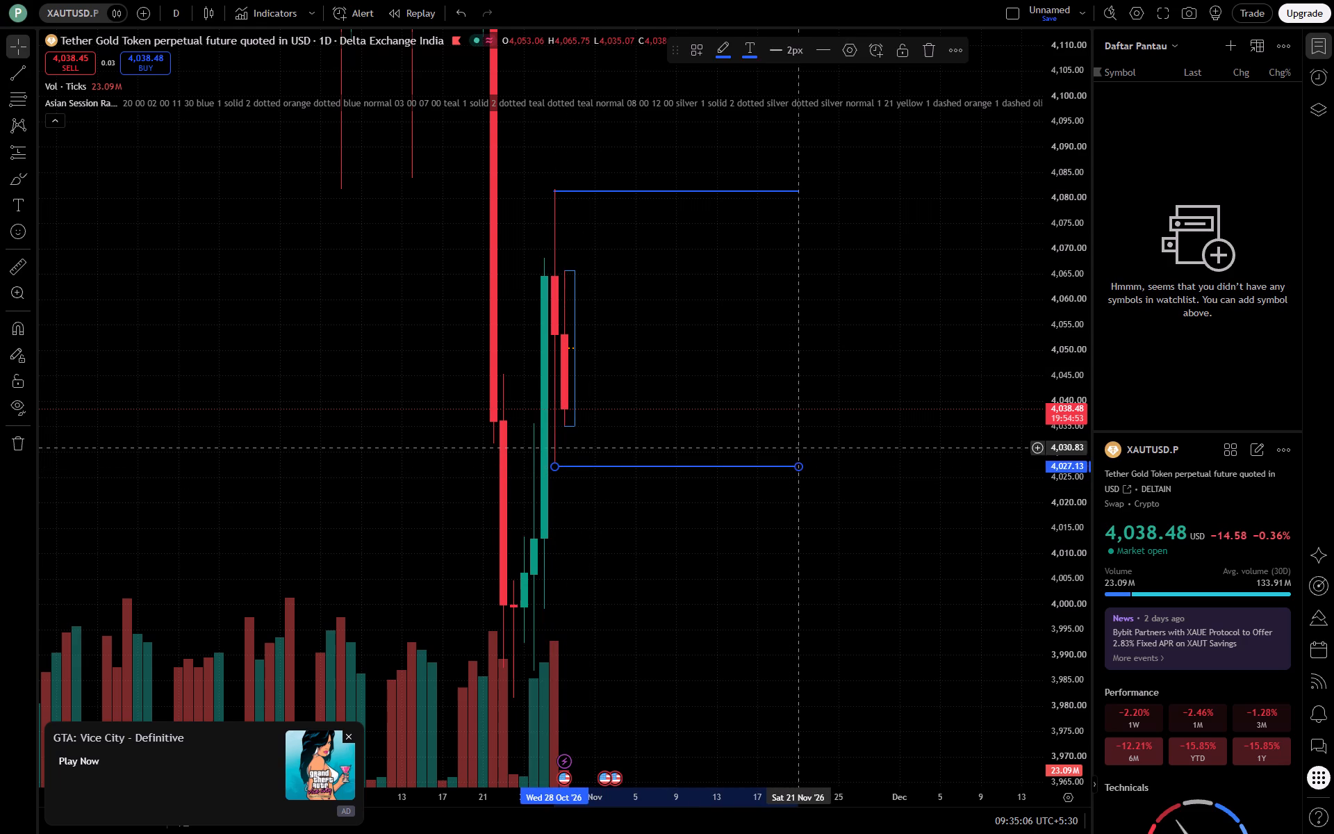
left_click(943, 291)
Switch the chart to the 15-minute timeframe.
type("15")
key("Return")
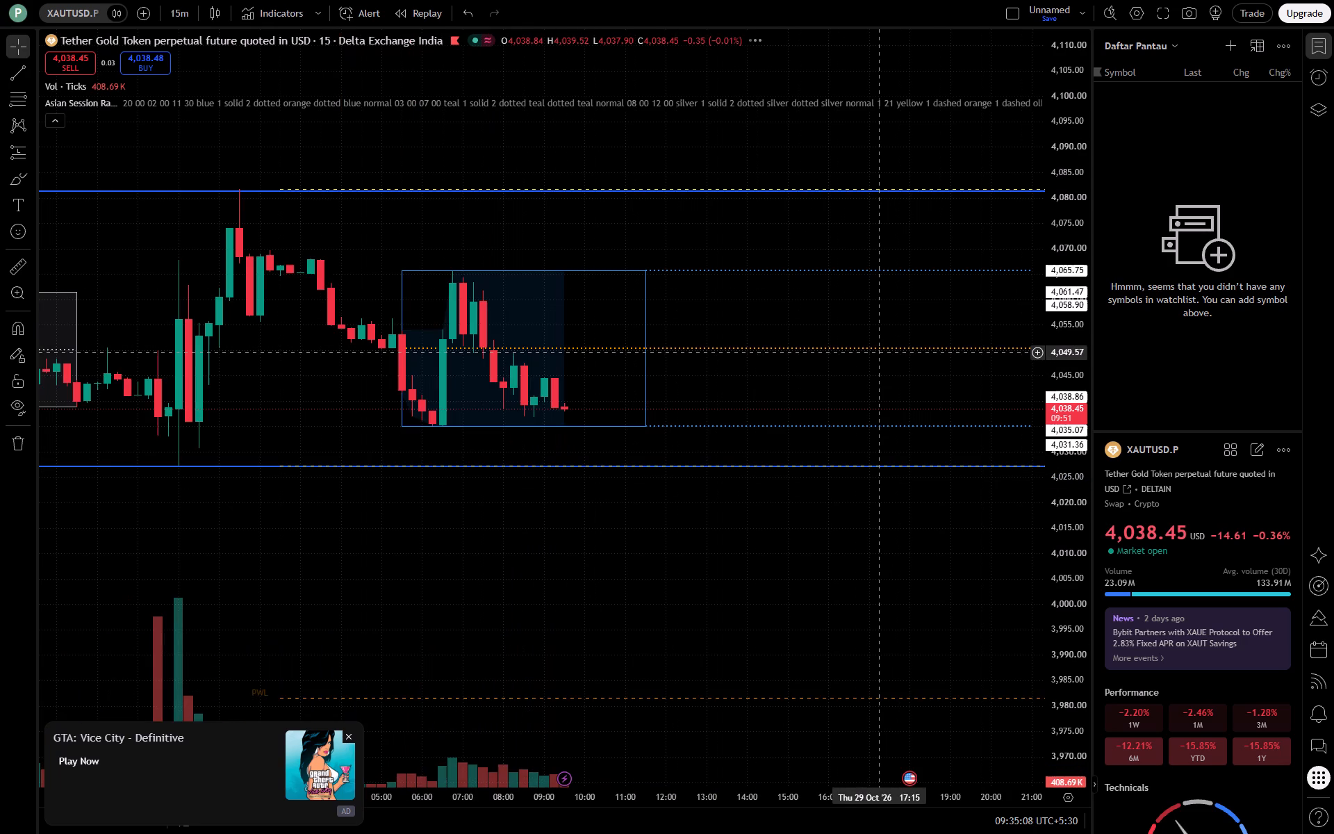
Examine how the two daily high and low trendlines frame the recent candles and session boxes on the 15-minute chart.
left_click_drag(586, 519, 845, 484)
scroll(846, 482, "down", 9)
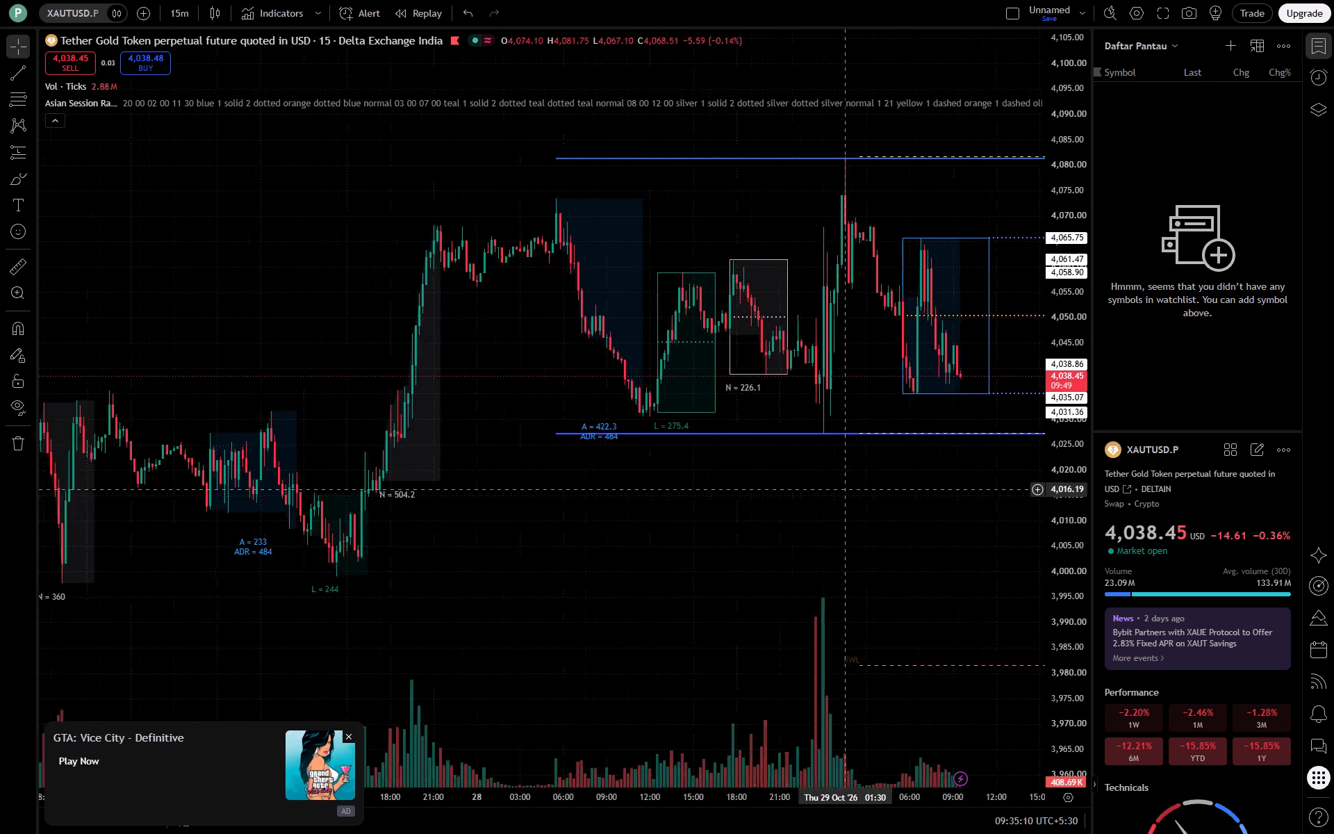
scroll(846, 489, "down", 1)
left_click_drag(1054, 539, 1040, 451)
left_click_drag(746, 540, 620, 640)
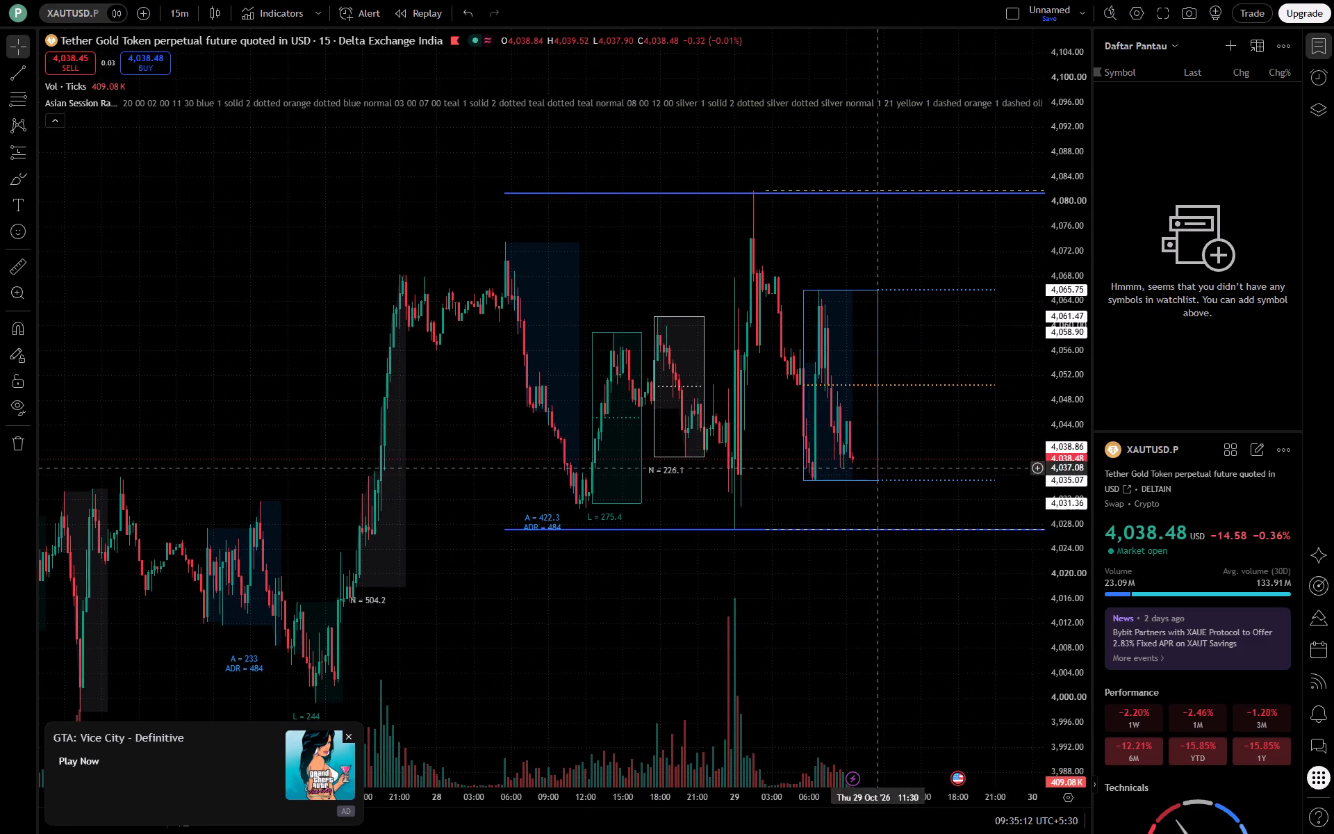
left_click_drag(902, 433, 862, 386)
scroll(876, 382, "up", 2)
left_click_drag(938, 300, 937, 340)
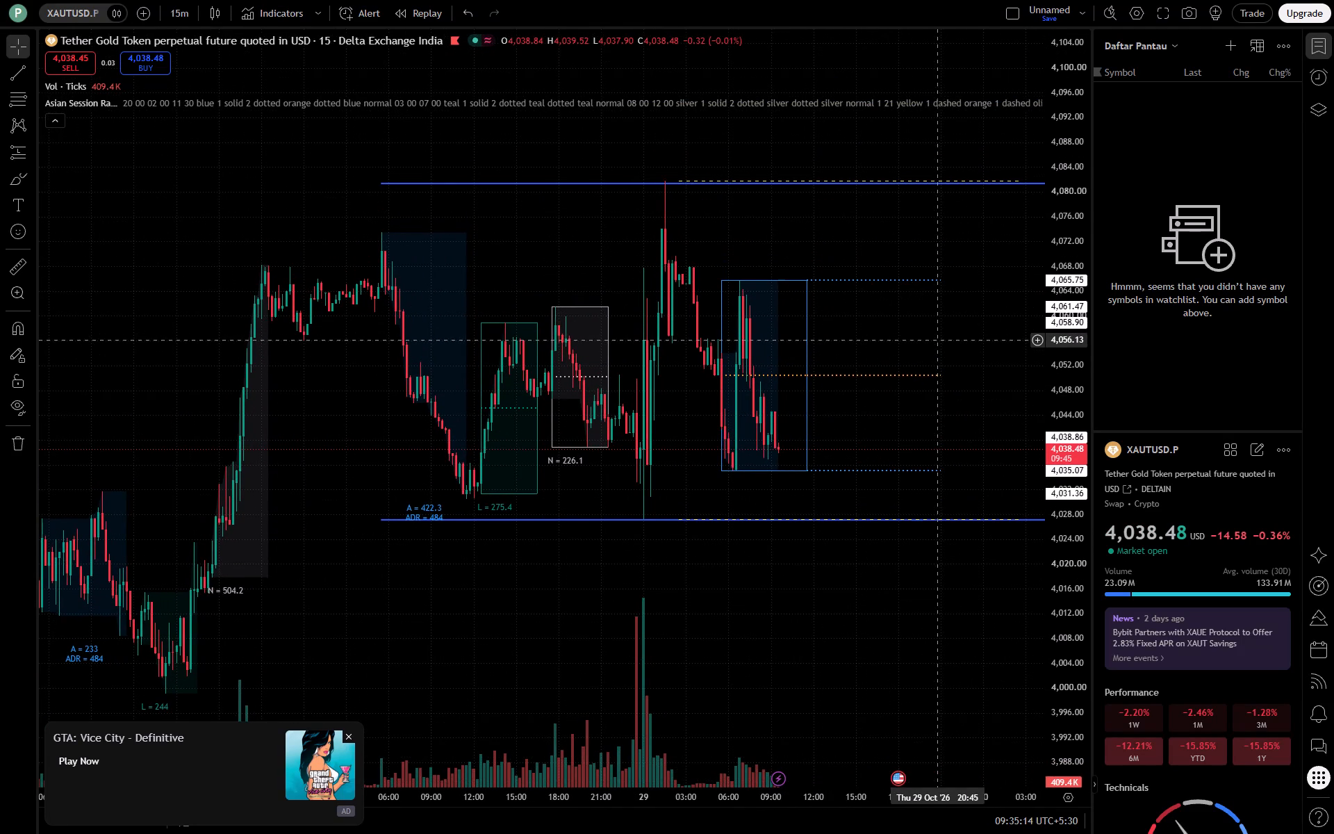
left_click_drag(937, 340, 944, 368)
left_click_drag(945, 368, 991, 280)
left_click_drag(798, 516, 1080, 402)
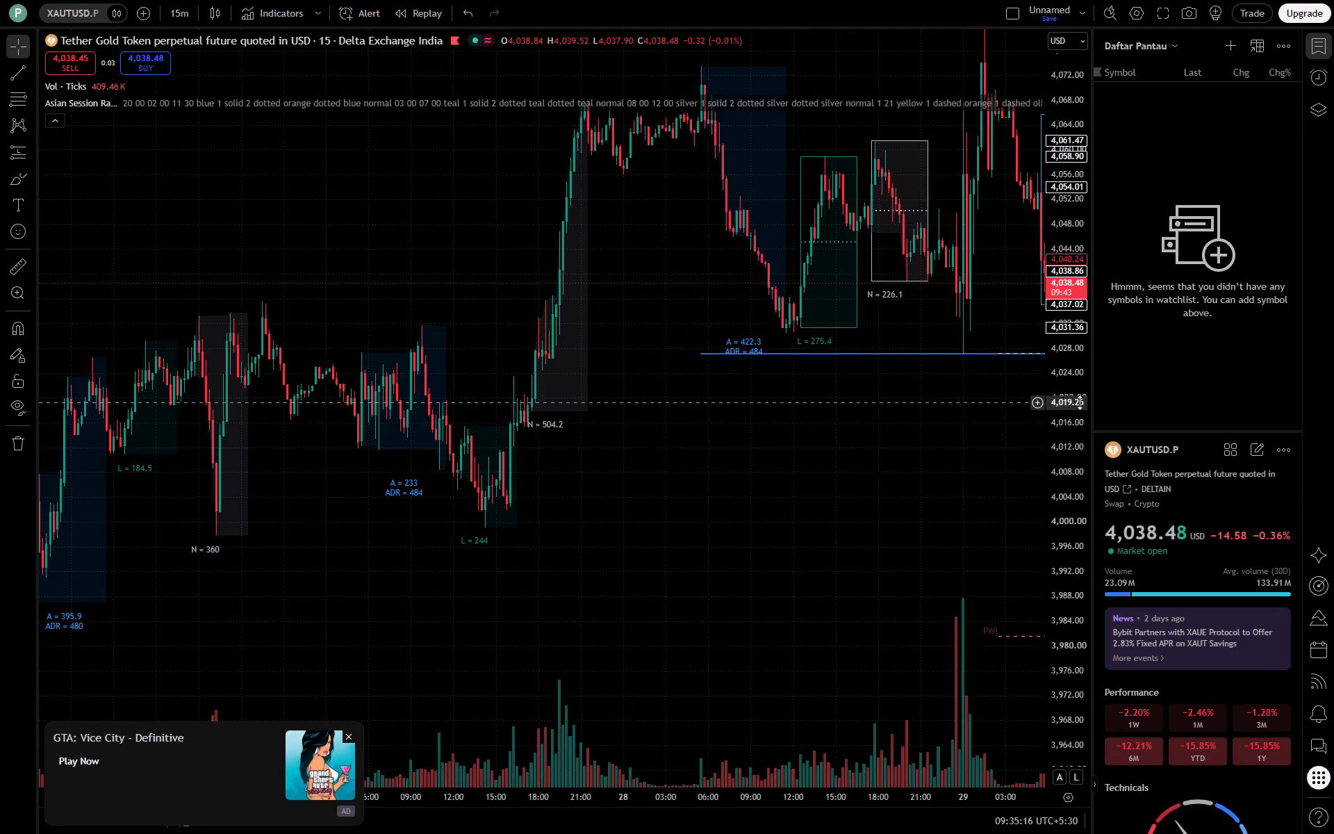
left_click_drag(1080, 402, 817, 559)
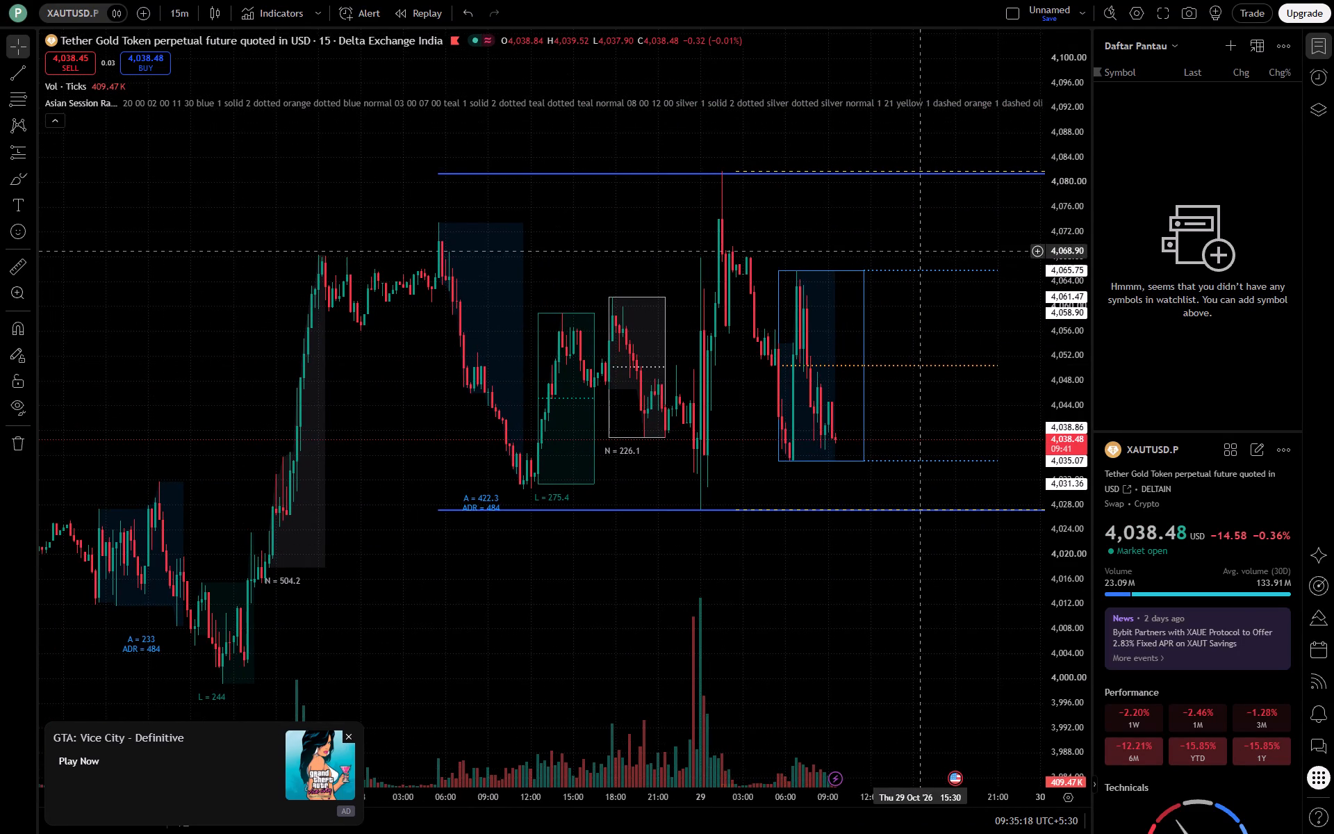
Raise the upper trendline slightly so it aligns with the highest wick and the indicator's dashed level.
left_click_drag(923, 238, 852, 289)
left_click_drag(814, 248, 732, 283)
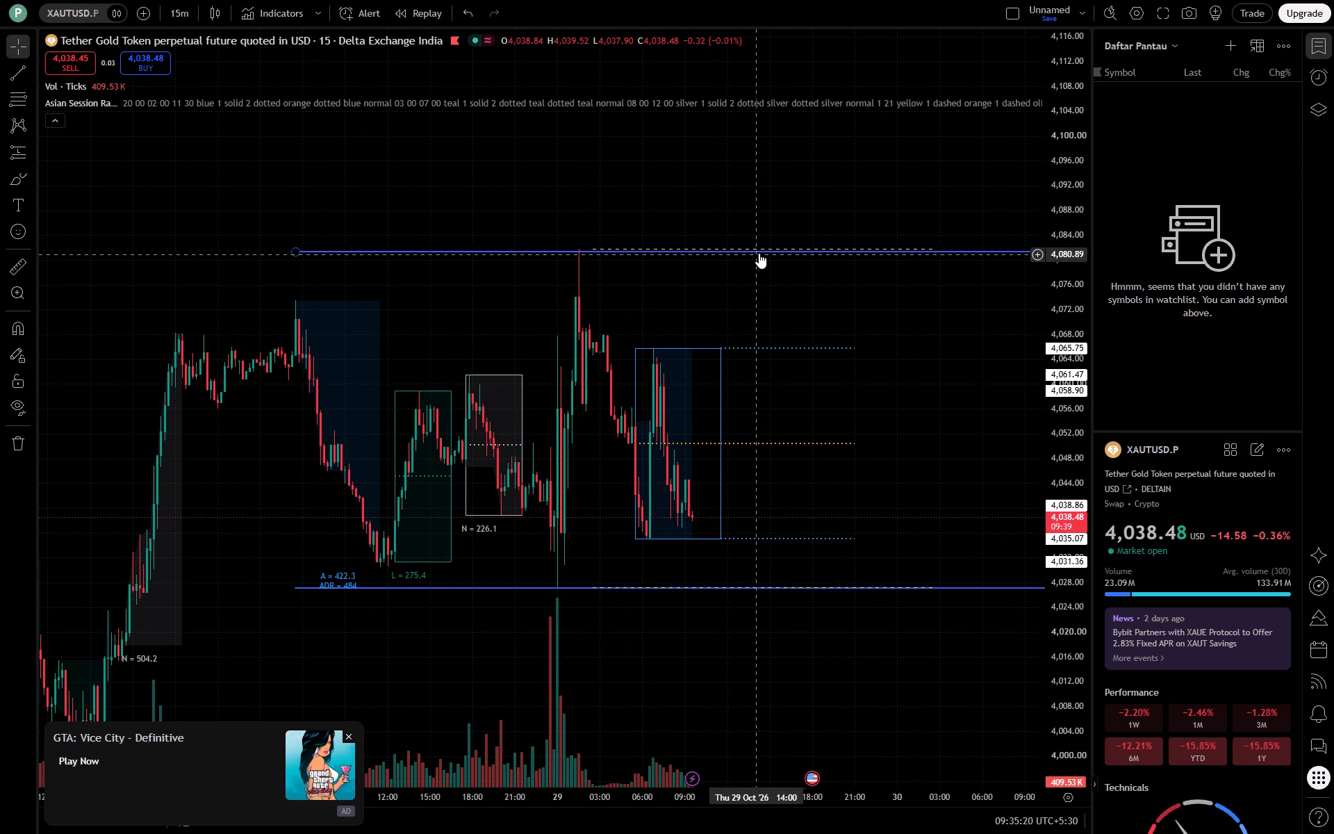
left_click_drag(759, 252, 776, 249)
left_click(798, 293)
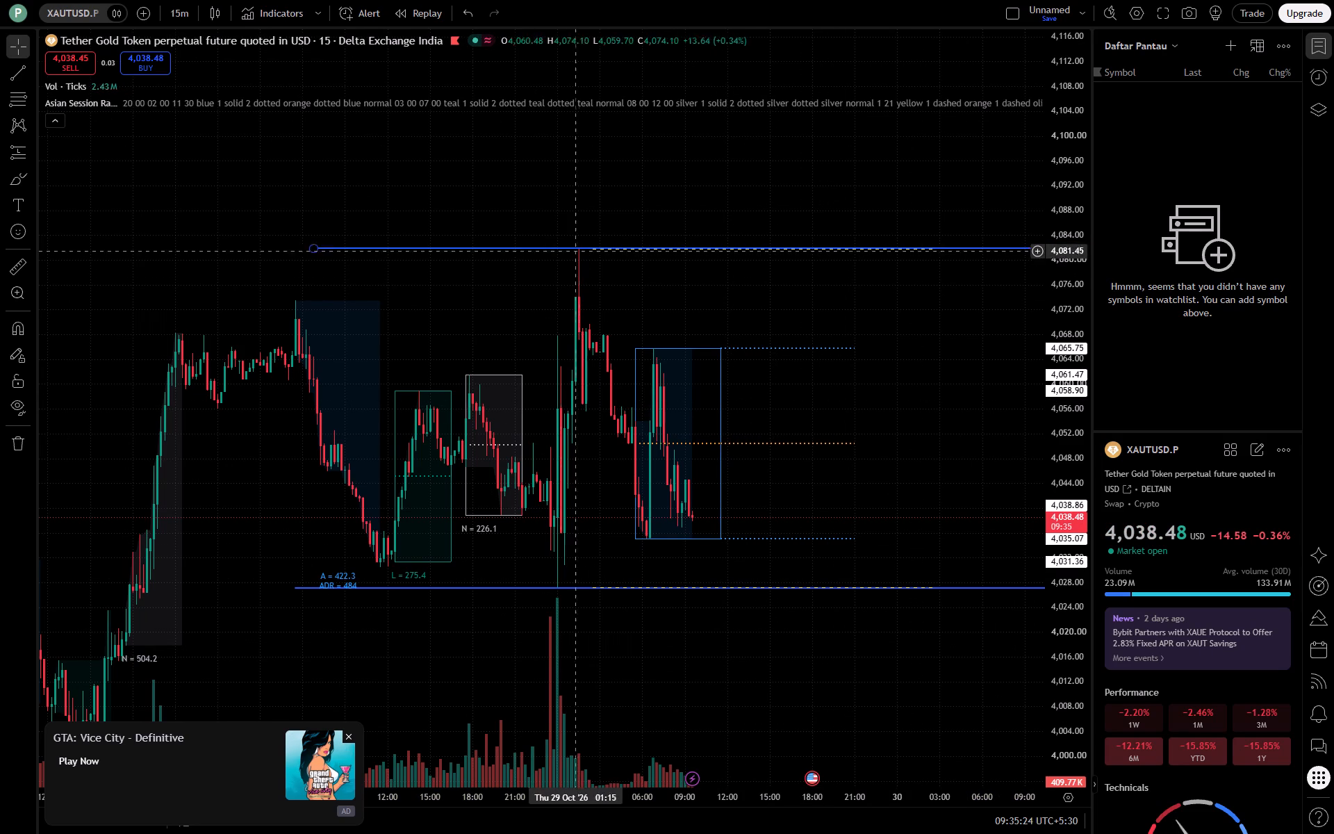
Add a text label PDH just above the upper trendline and colour it white.
left_click_drag(493, 208, 377, 177)
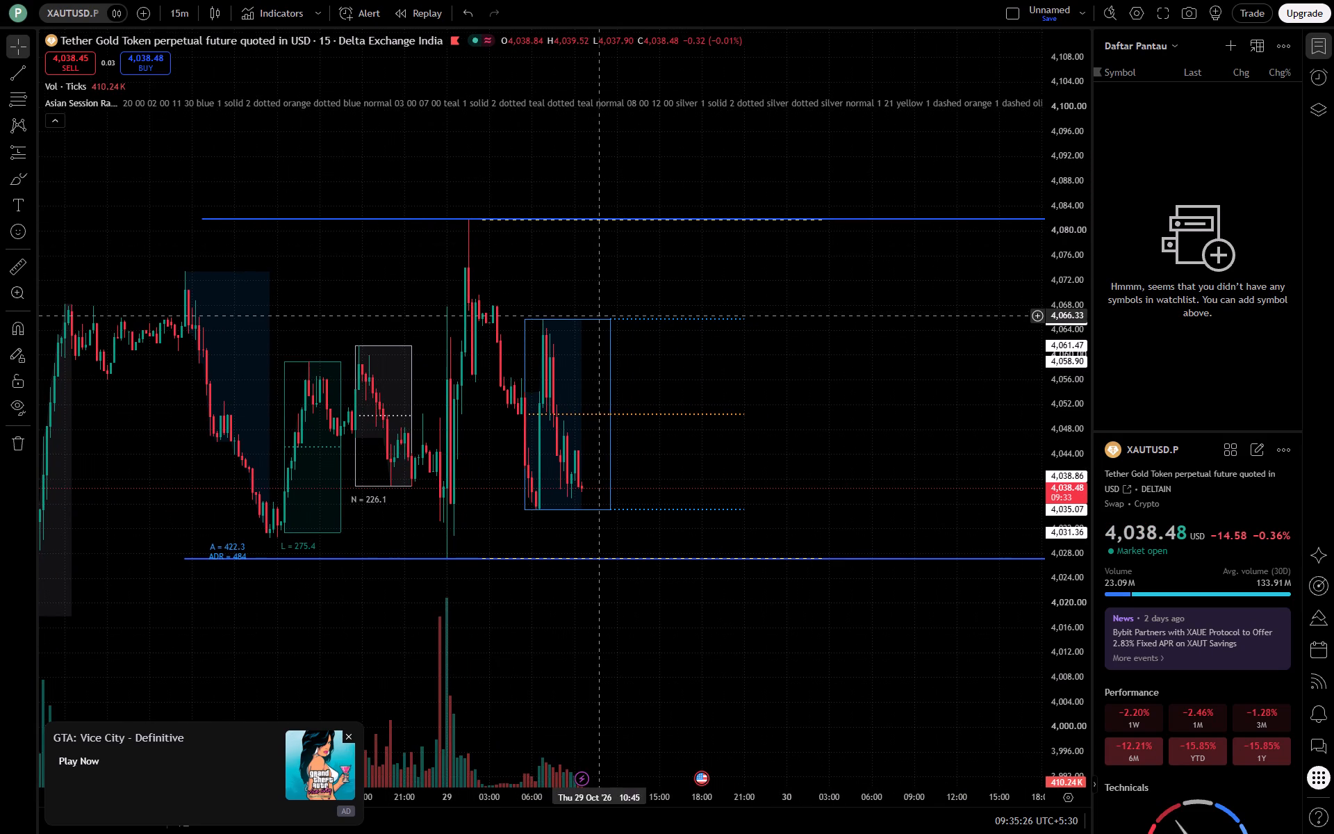
left_click(17, 198)
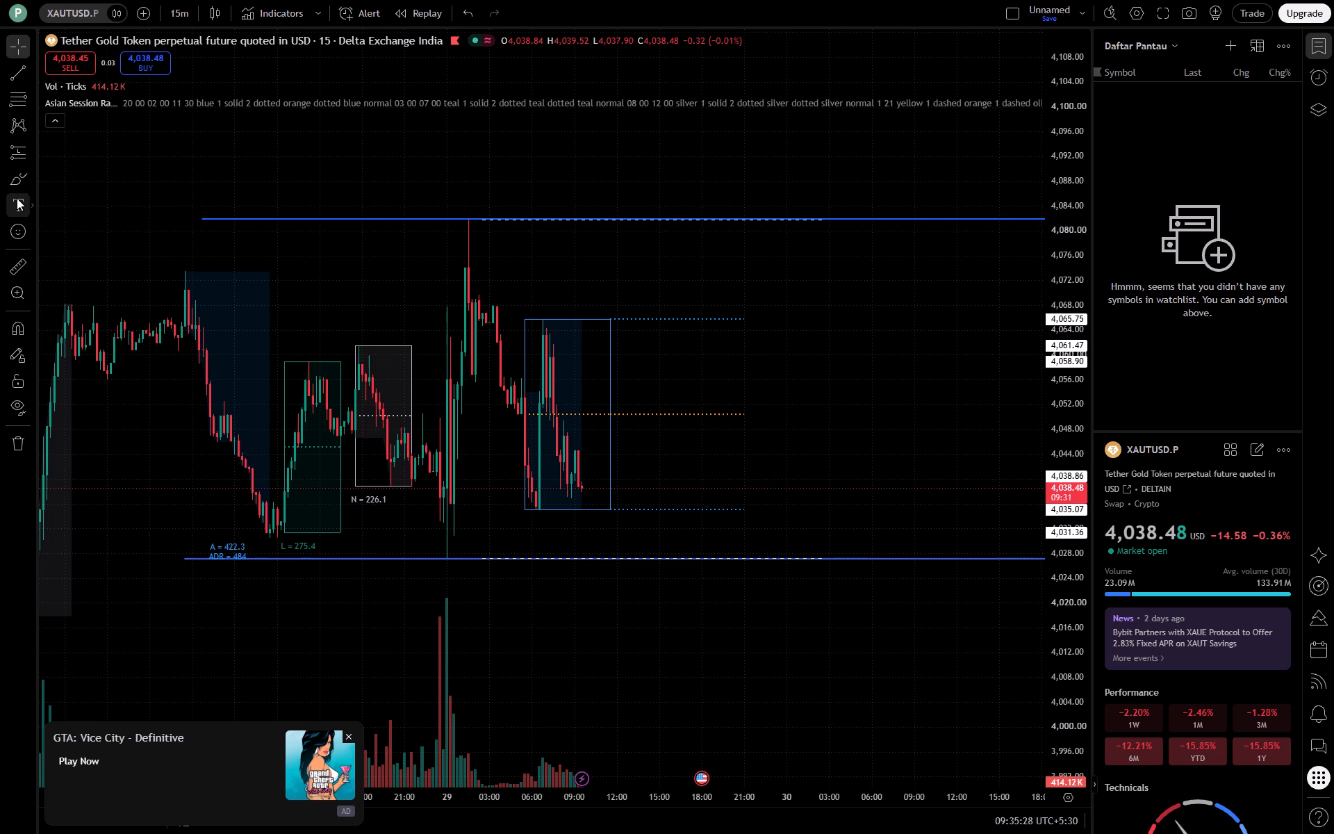
left_click(609, 197)
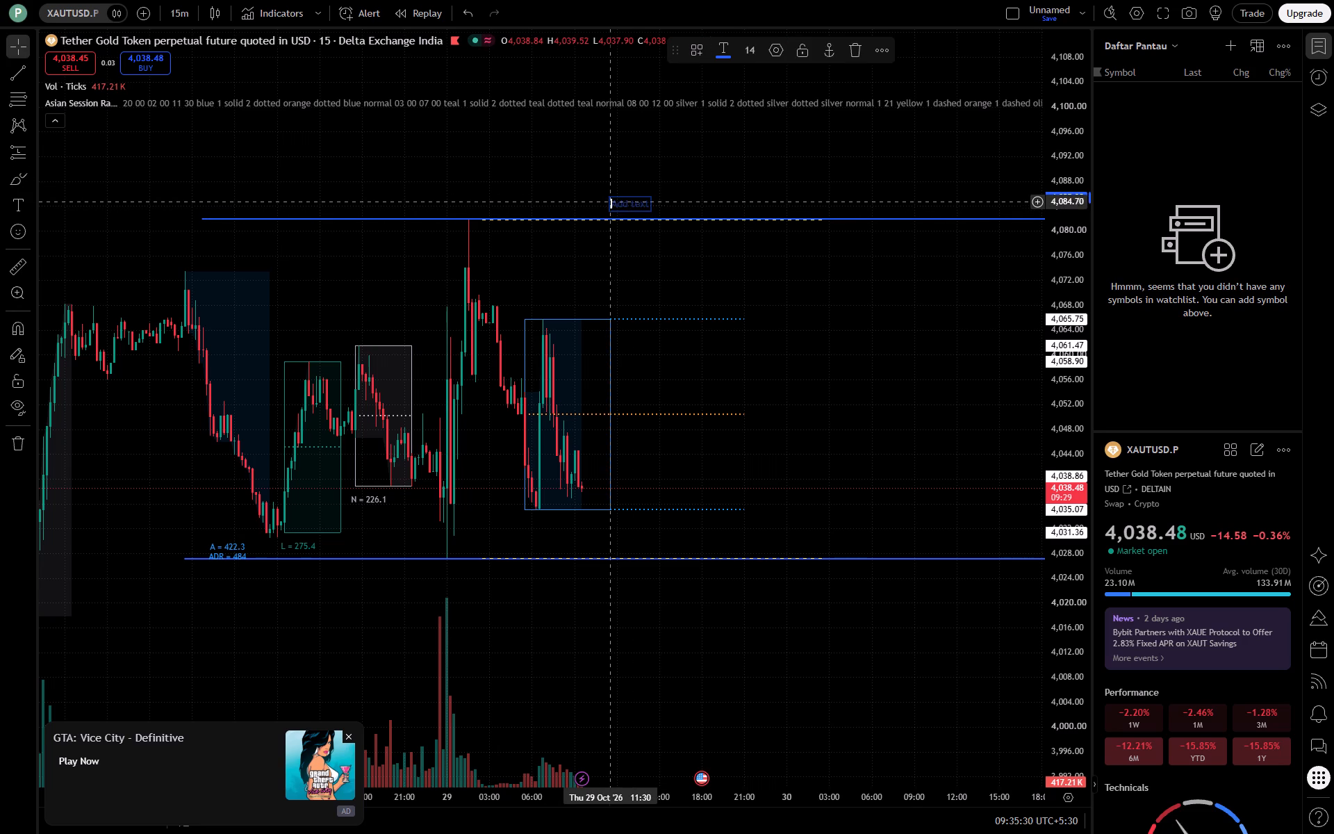
type("PDH")
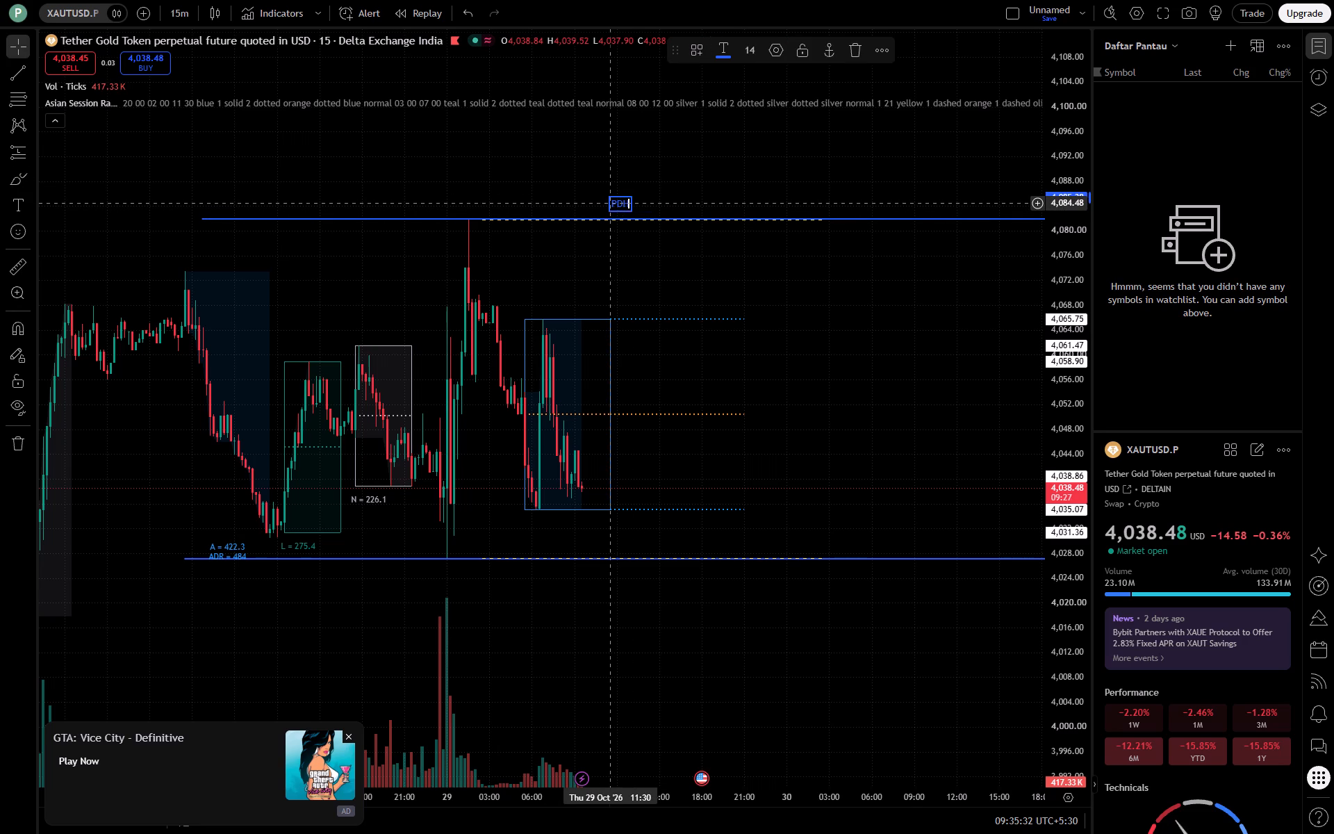
left_click(725, 55)
left_click(725, 81)
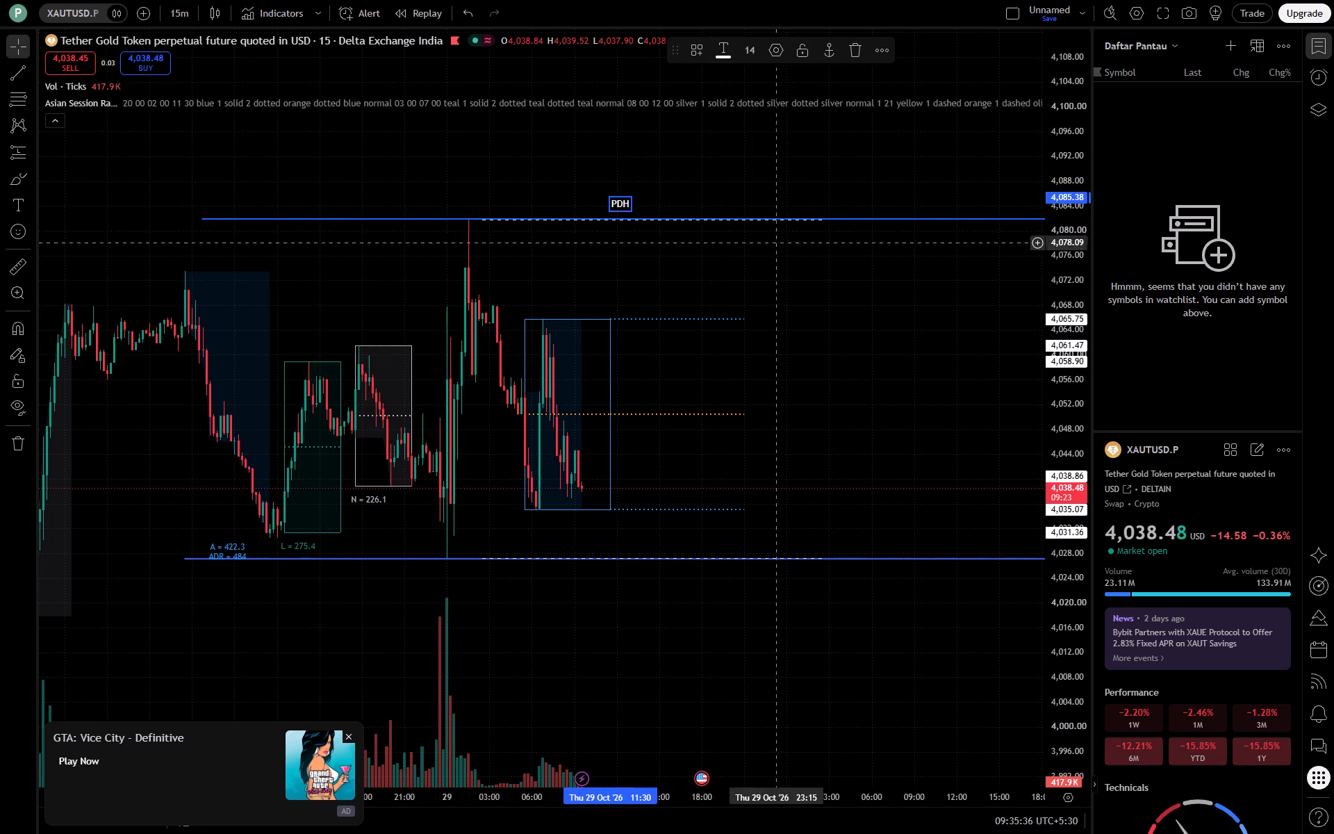
left_click(841, 326)
Add a text label PDL just above the lower trendline.
left_click_drag(841, 326, 837, 281)
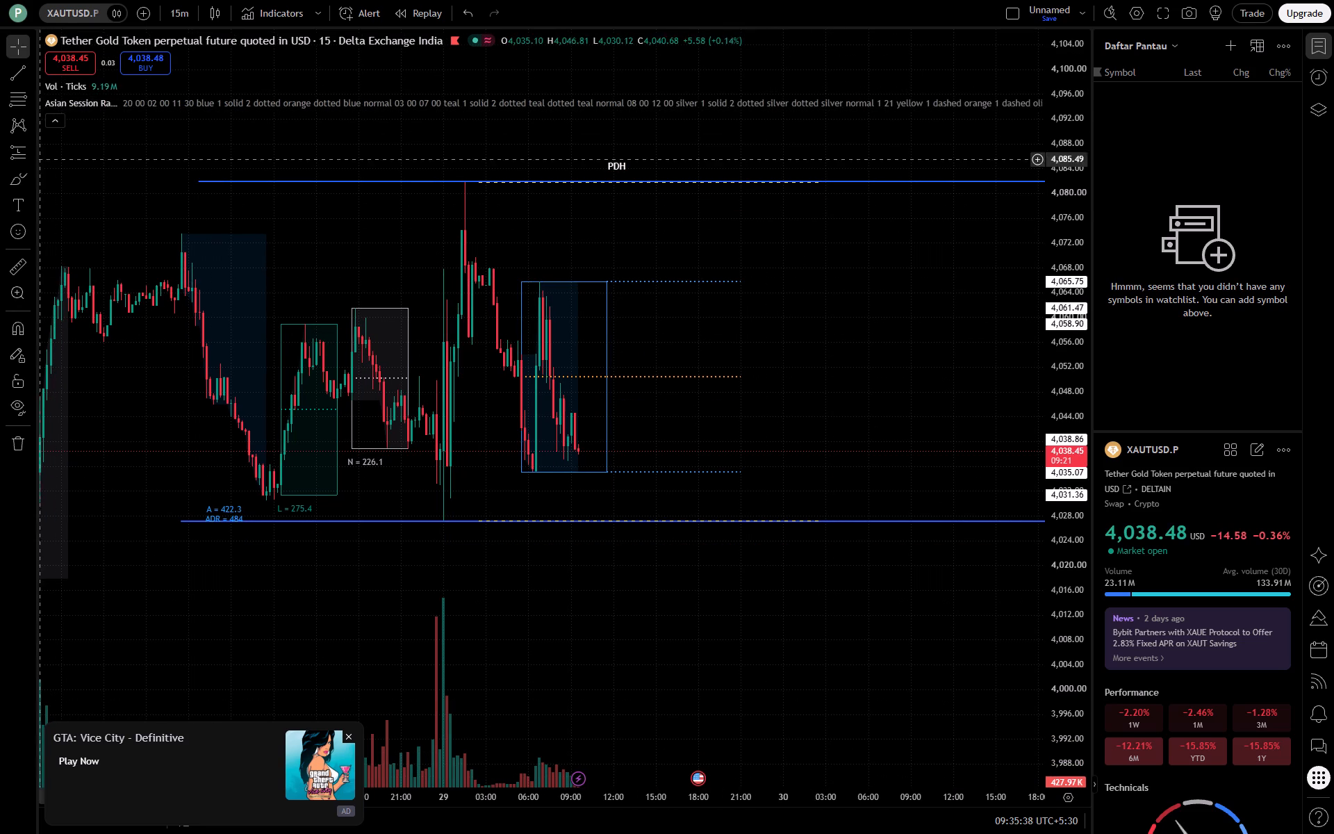
left_click(22, 202)
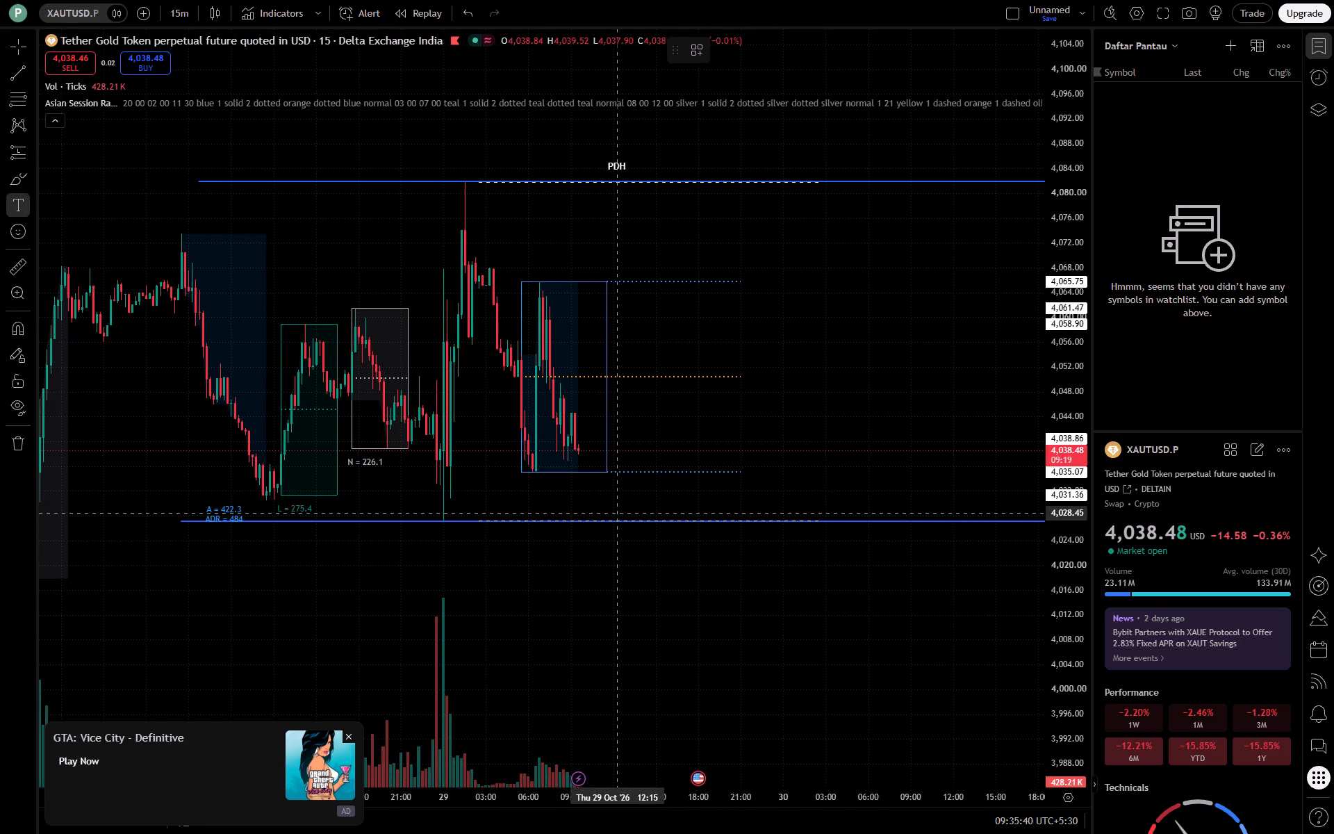
left_click(610, 502)
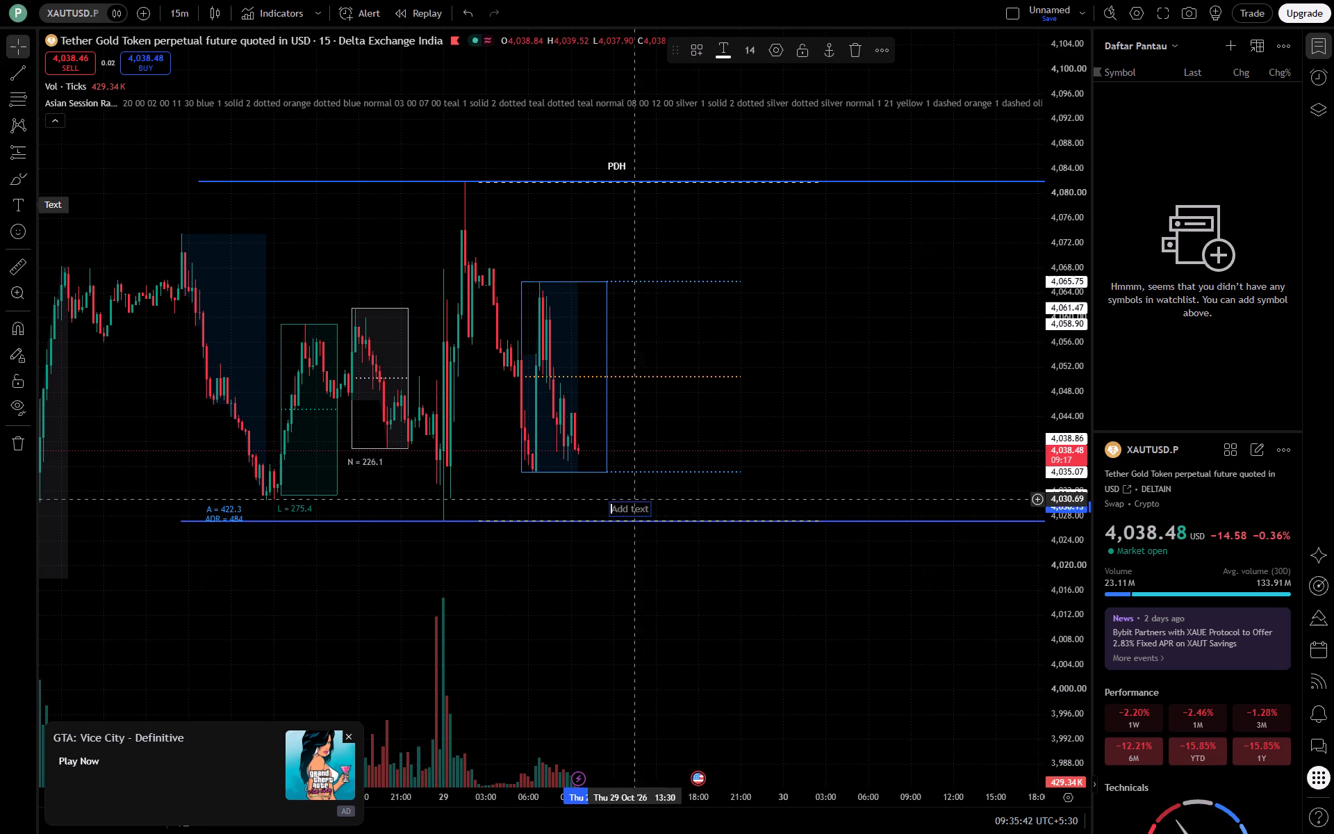
type("PD;")
key("BackSpace")
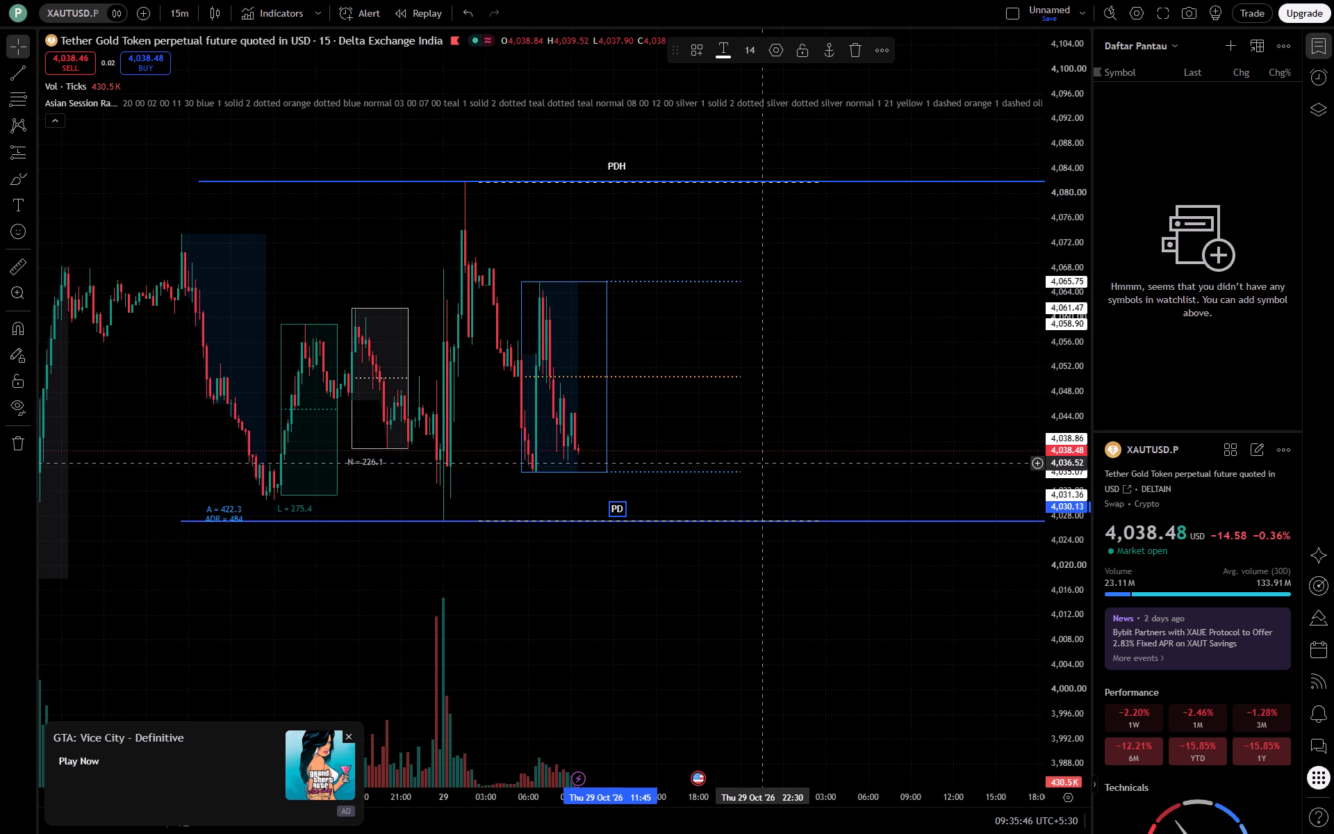
key("l")
left_click(875, 419)
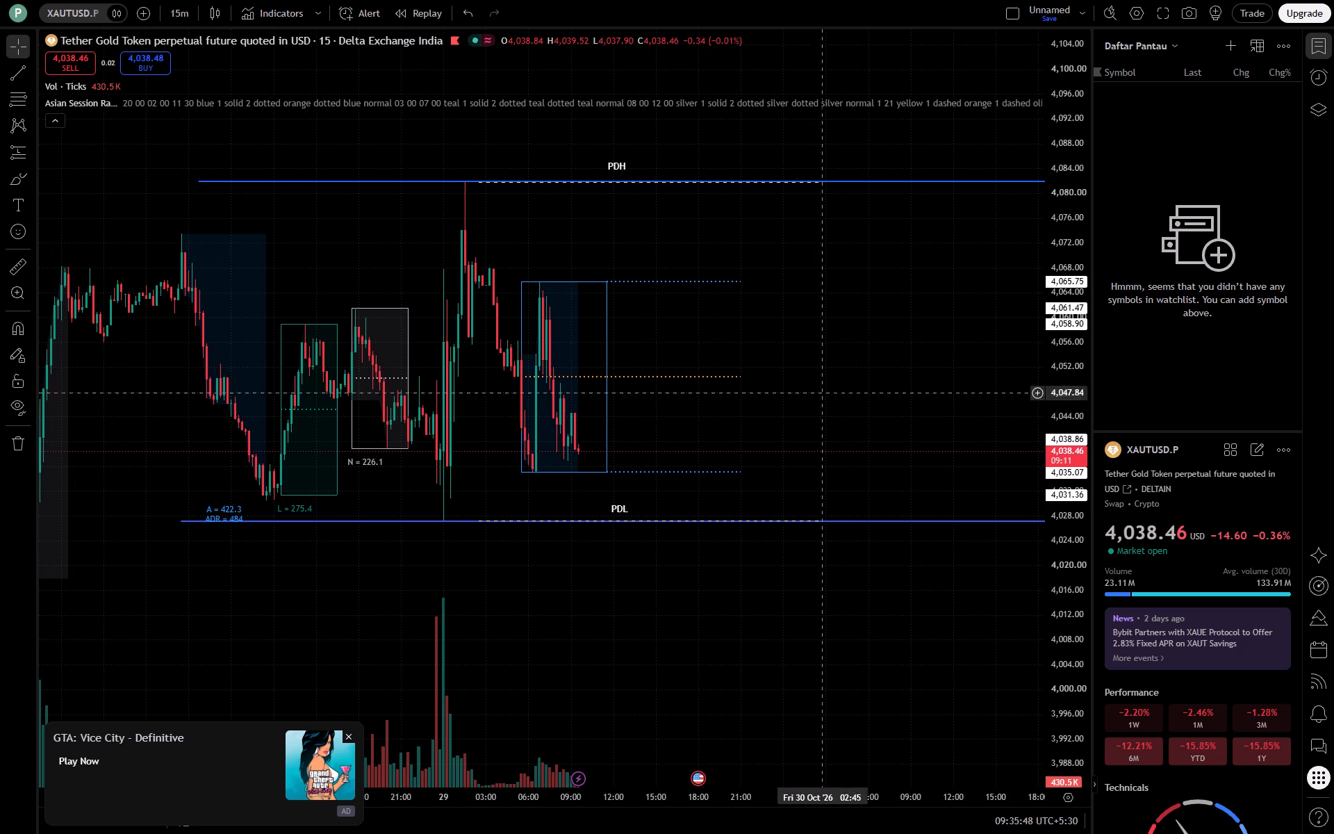
Set the PDH label's text size to 20 and move it above the upper trendline beside the highest wick.
left_click(615, 165)
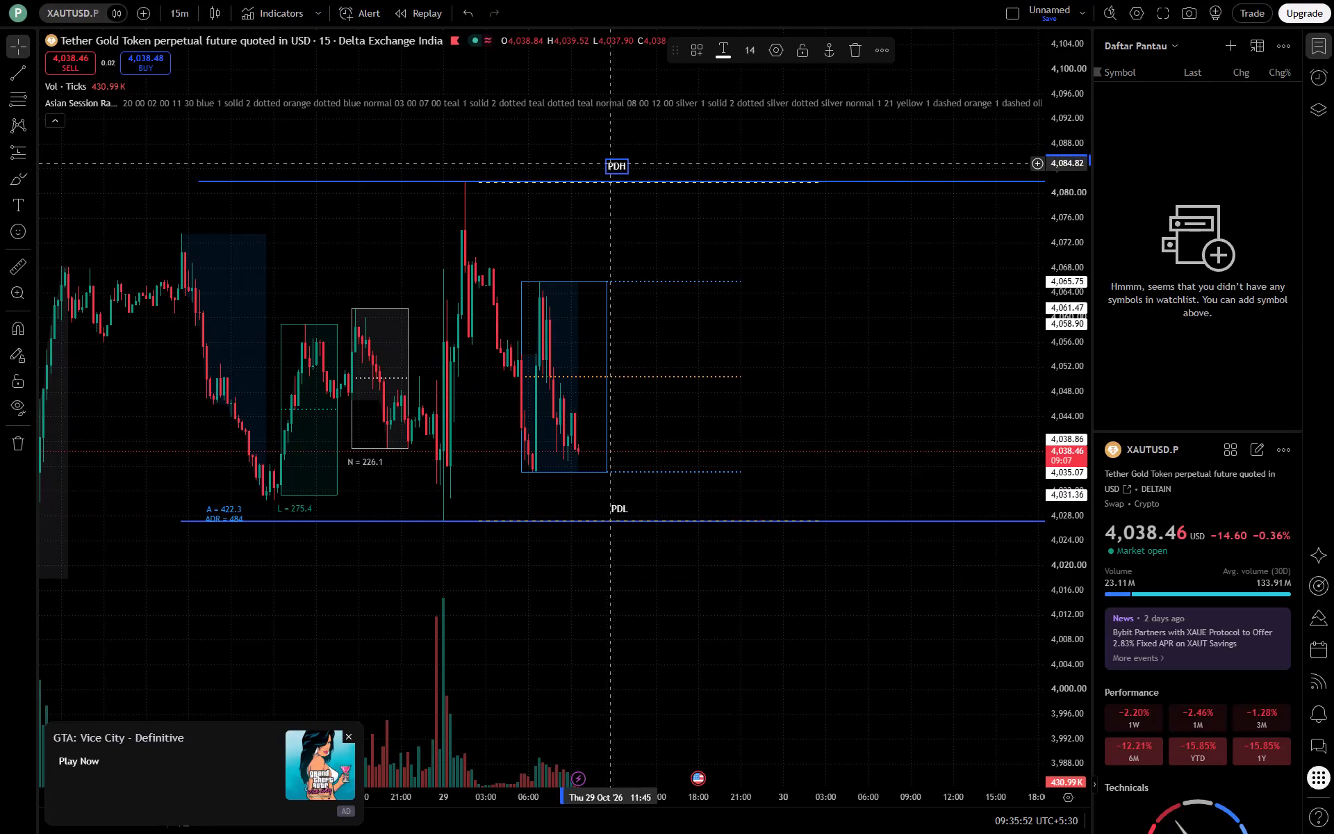
left_click(751, 58)
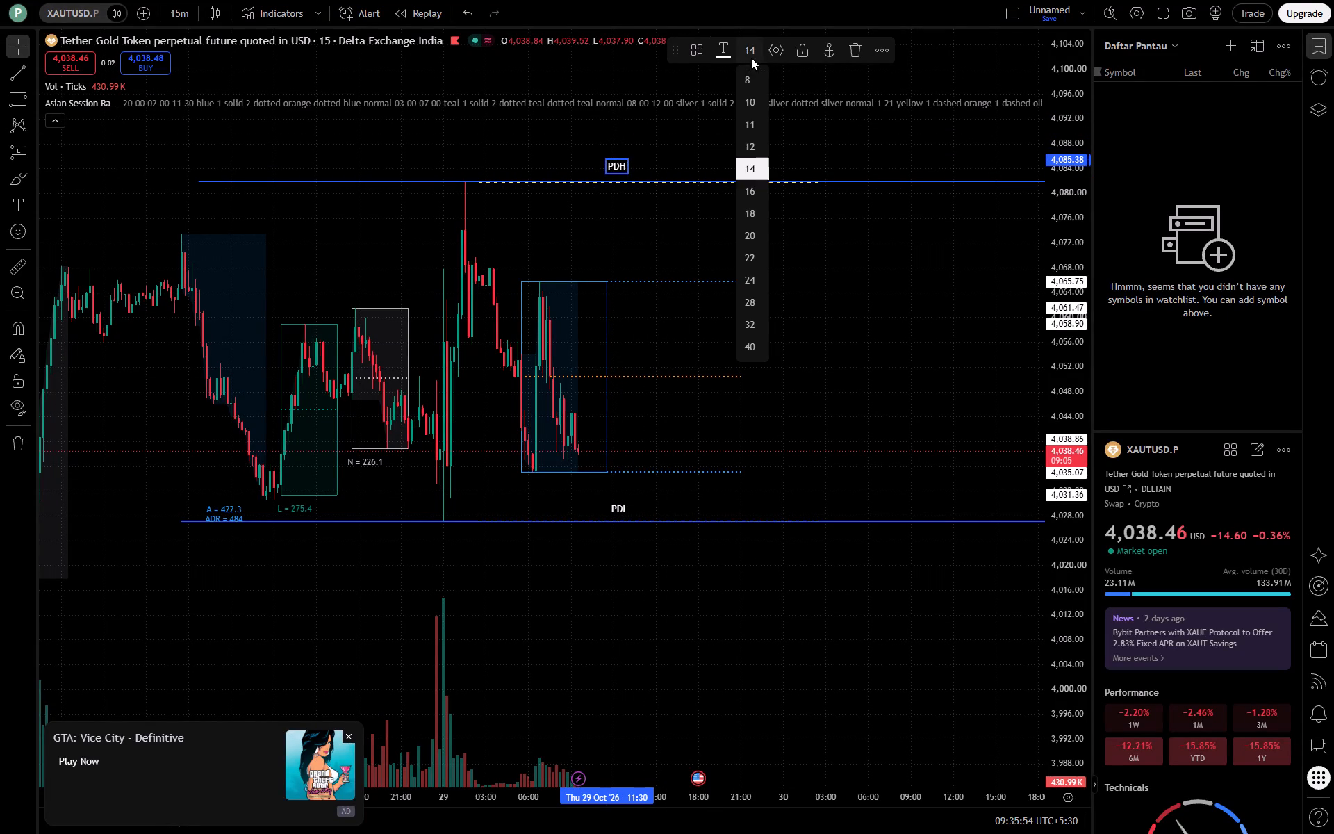
left_click(751, 234)
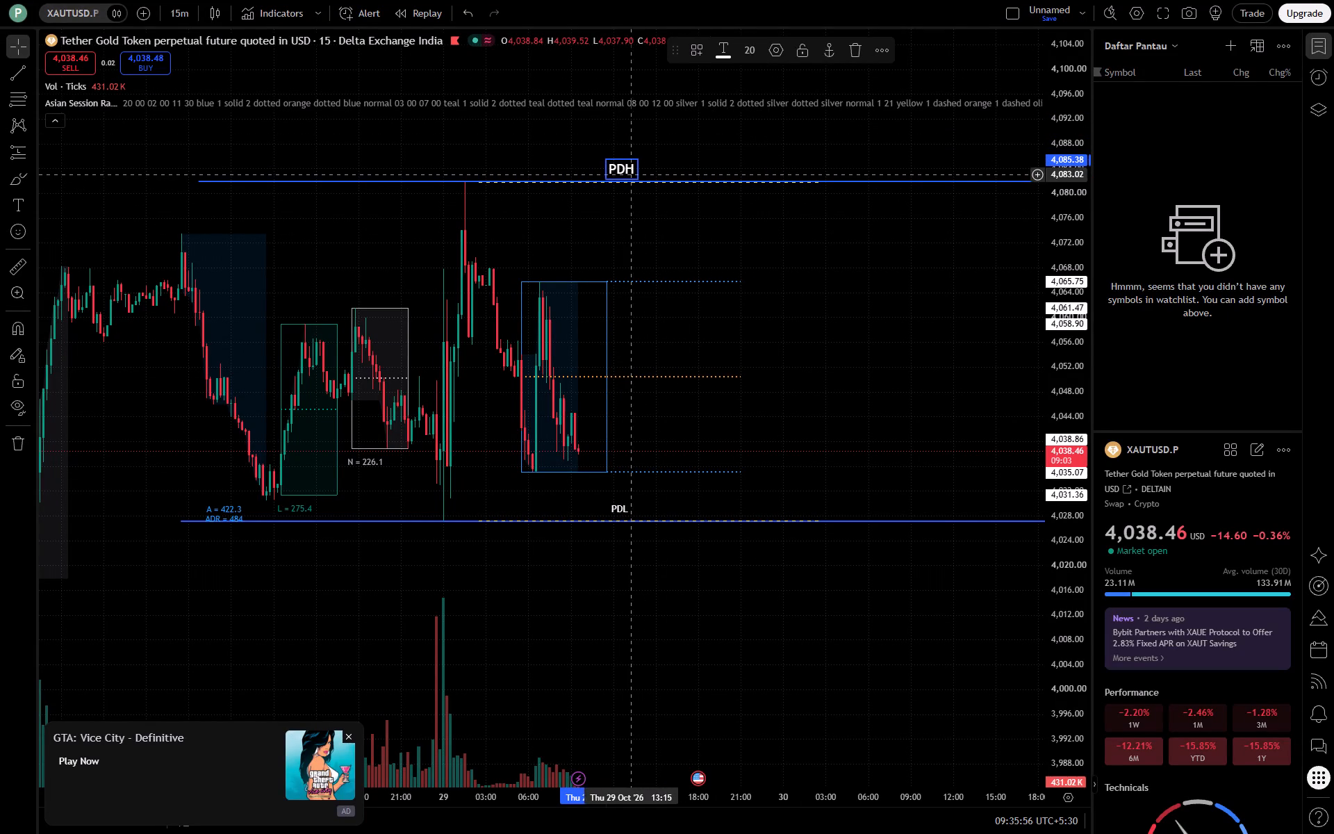
left_click(730, 202)
left_click_drag(623, 161, 595, 152)
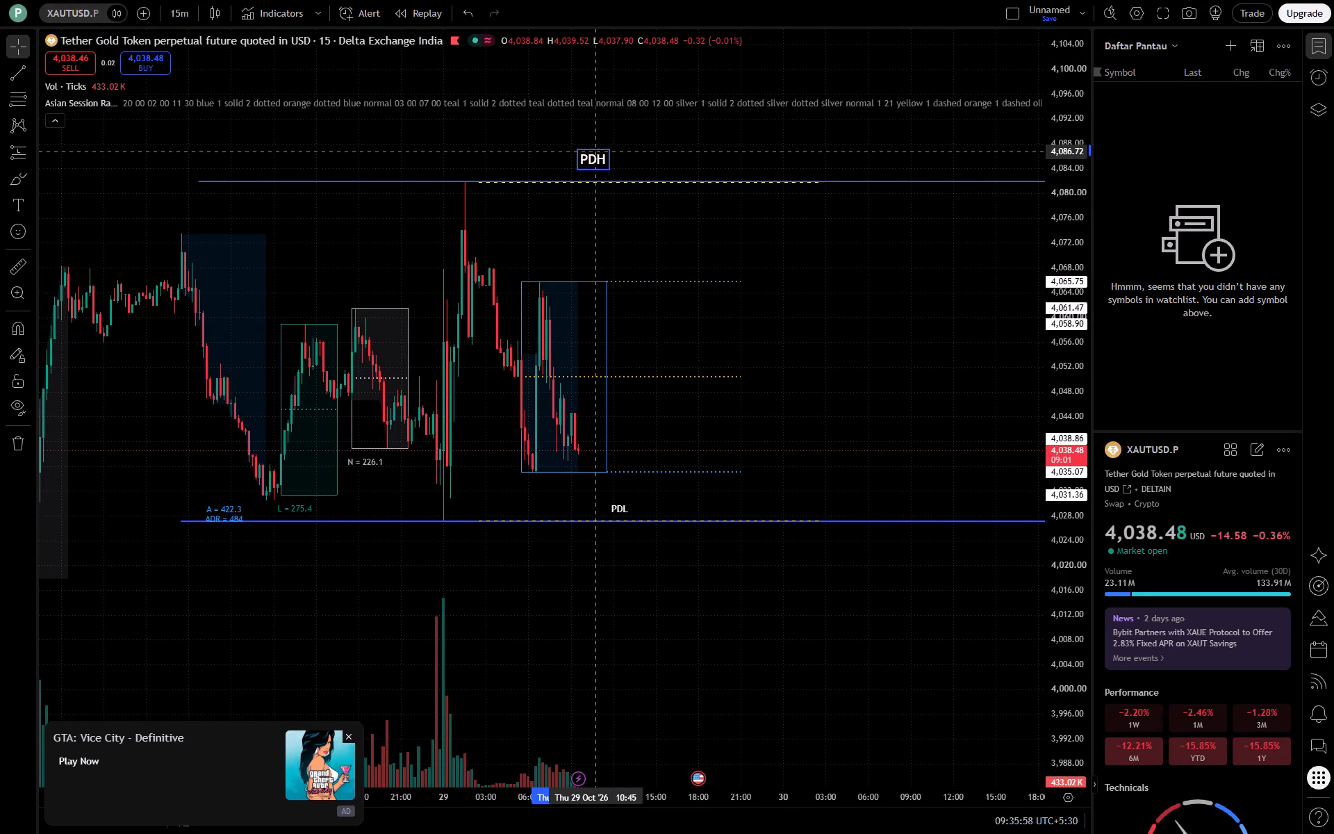
left_click_drag(595, 152, 495, 156)
left_click(835, 270)
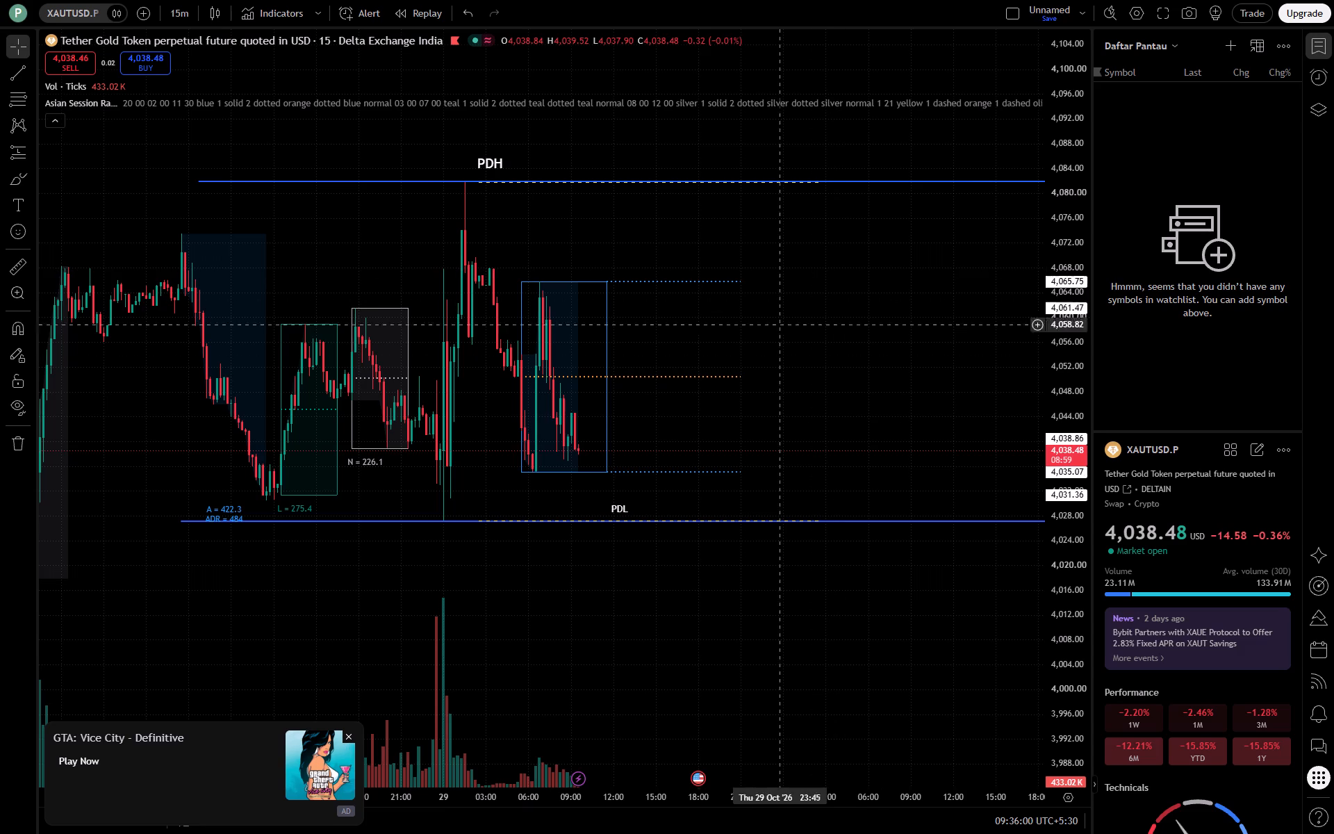
Set the PDL label's text size to 22 and move it just below the lower trendline, roughly under the PDH label.
left_click(620, 504)
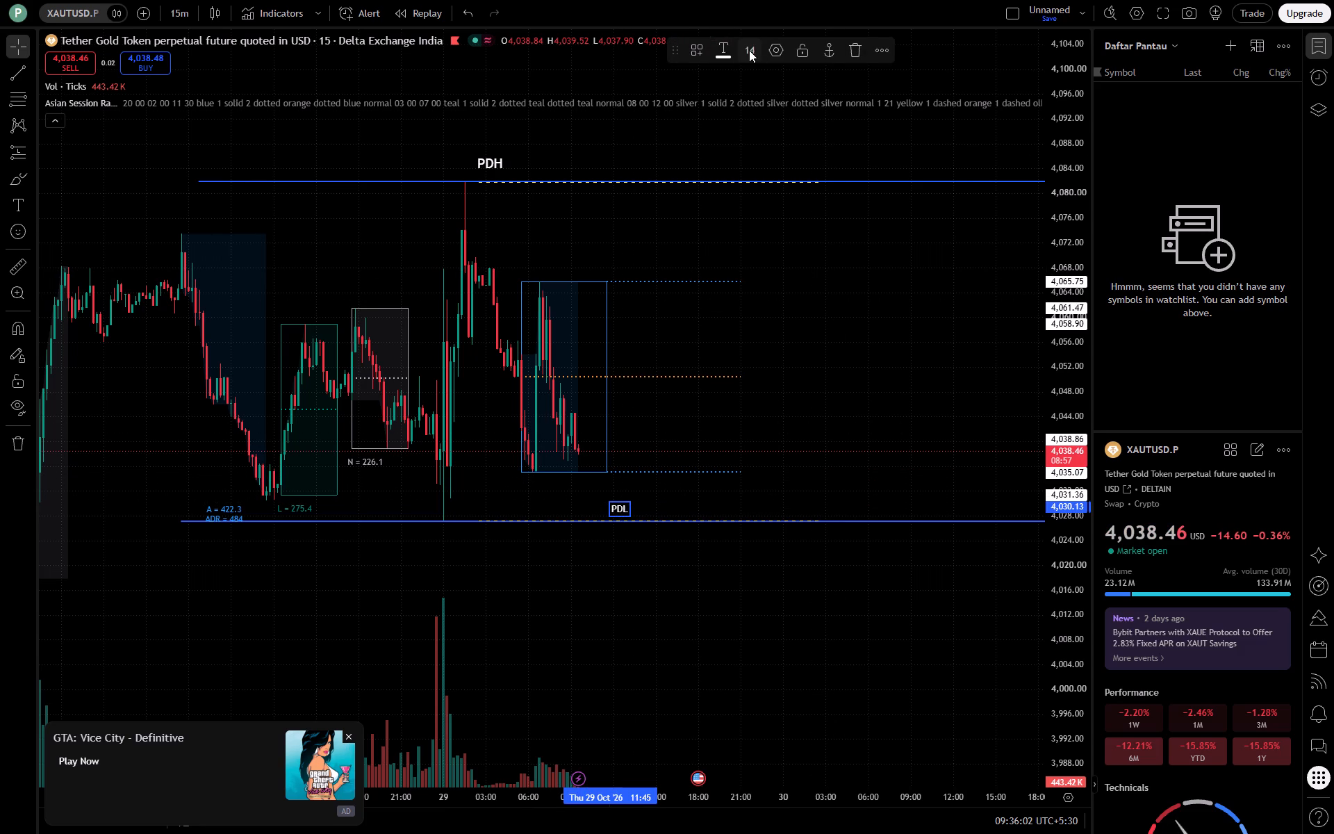
left_click(744, 49)
left_click(746, 255)
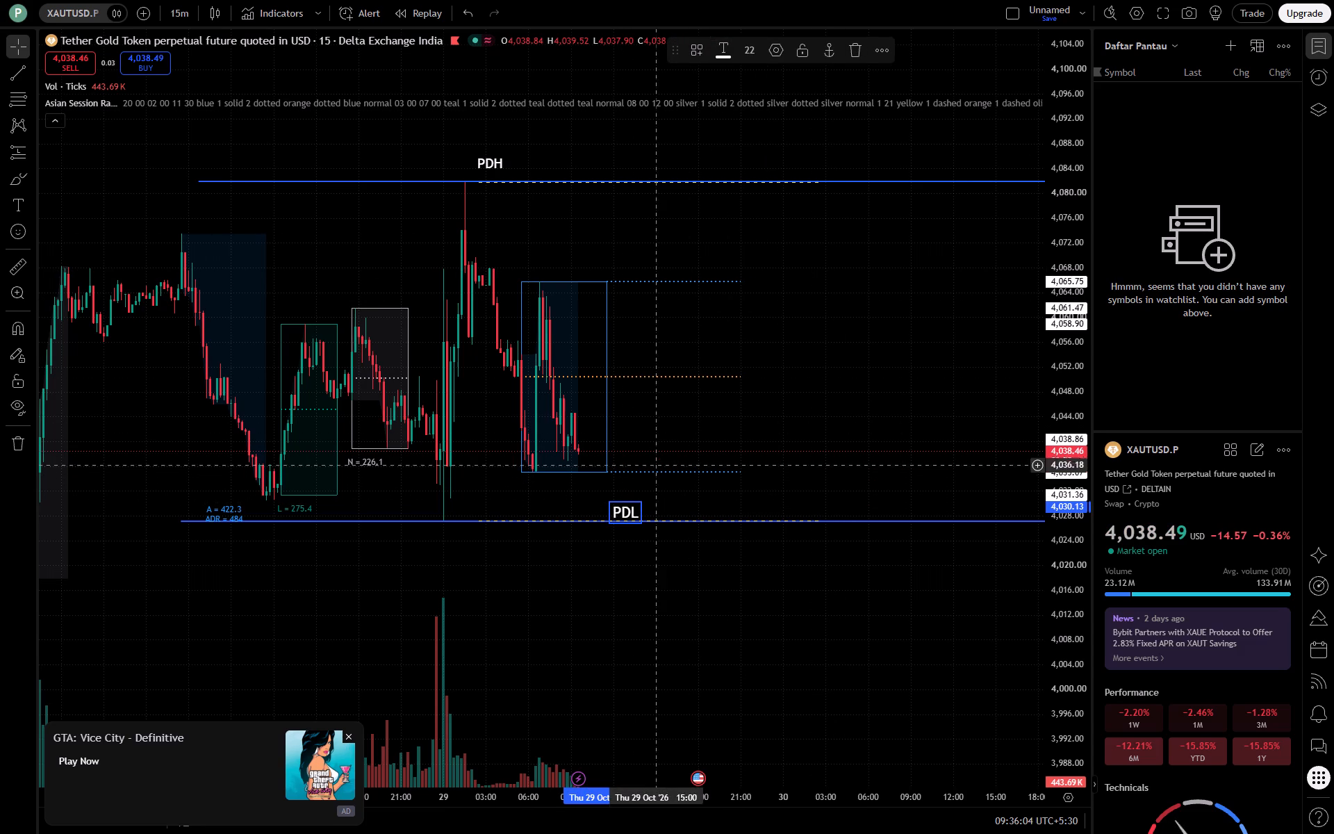
left_click_drag(632, 509, 588, 530)
left_click_drag(588, 530, 487, 528)
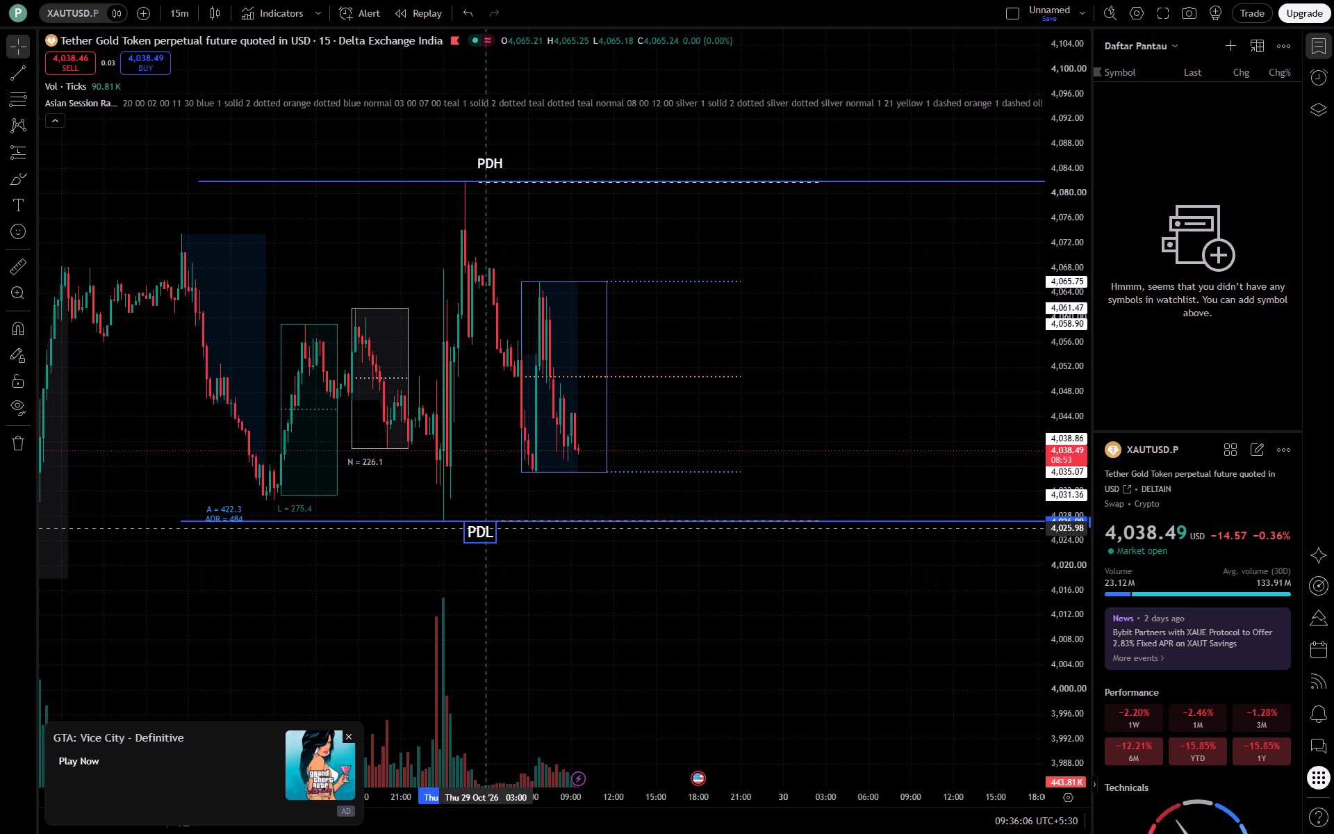
left_click_drag(487, 528, 488, 528)
left_click(802, 279)
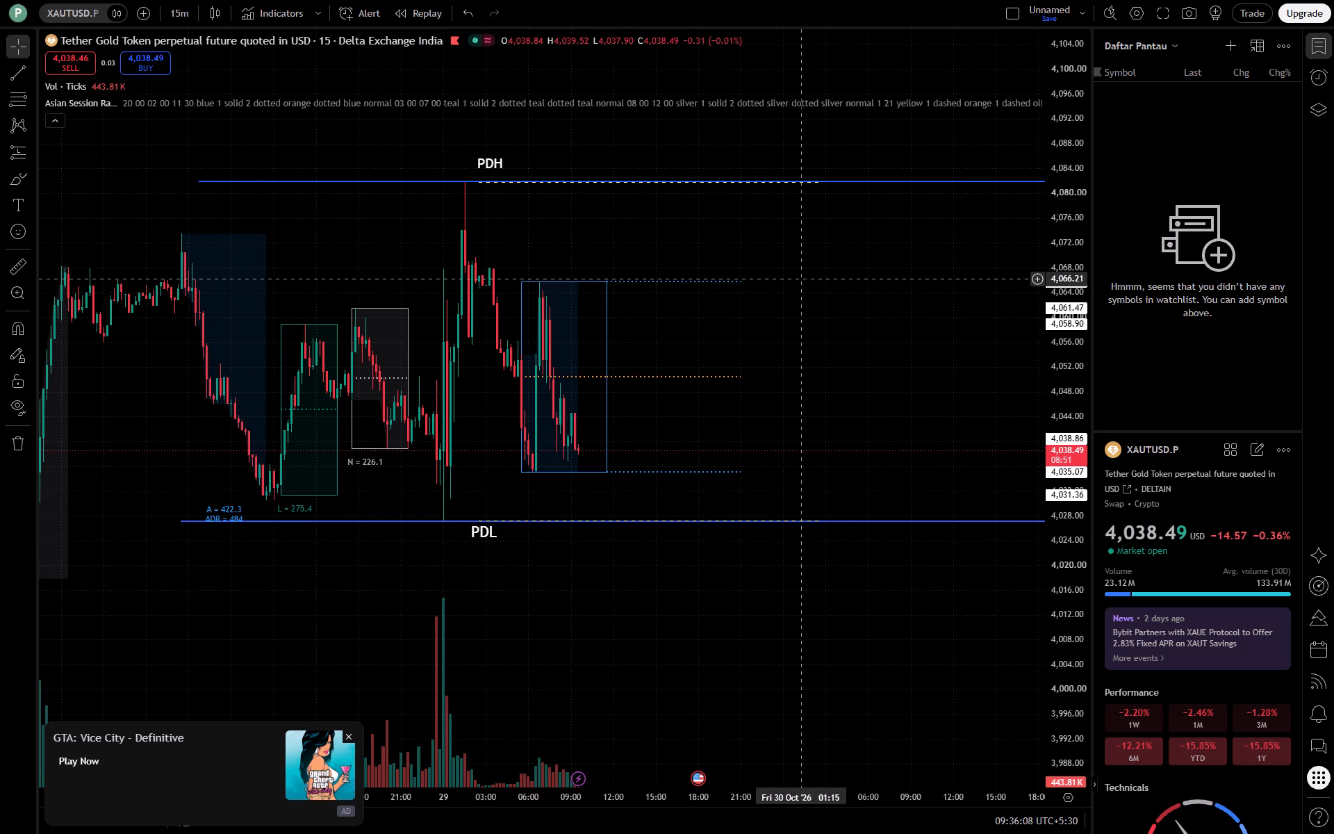
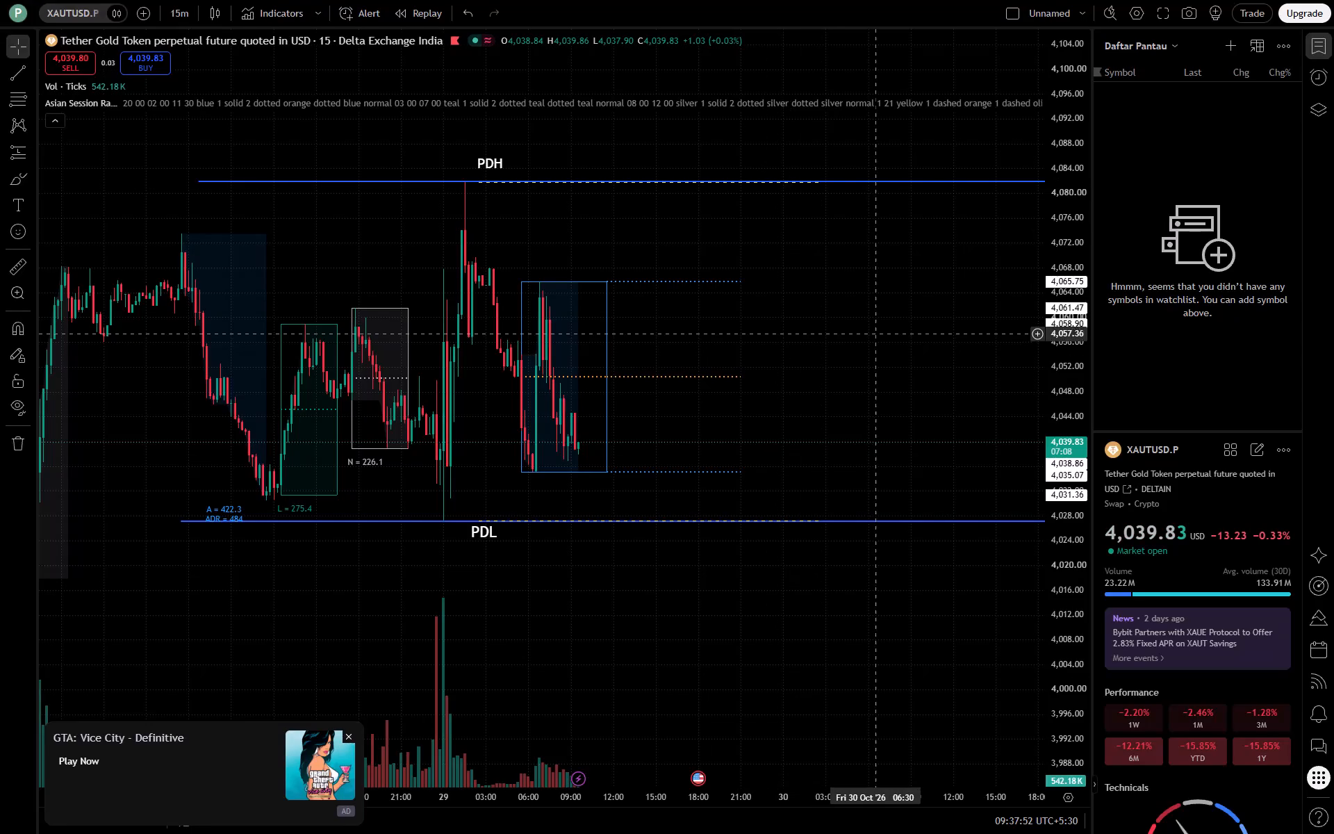
Switch the XAUTUSD.P chart to the 1W interval.
left_click_drag(716, 443, 727, 434)
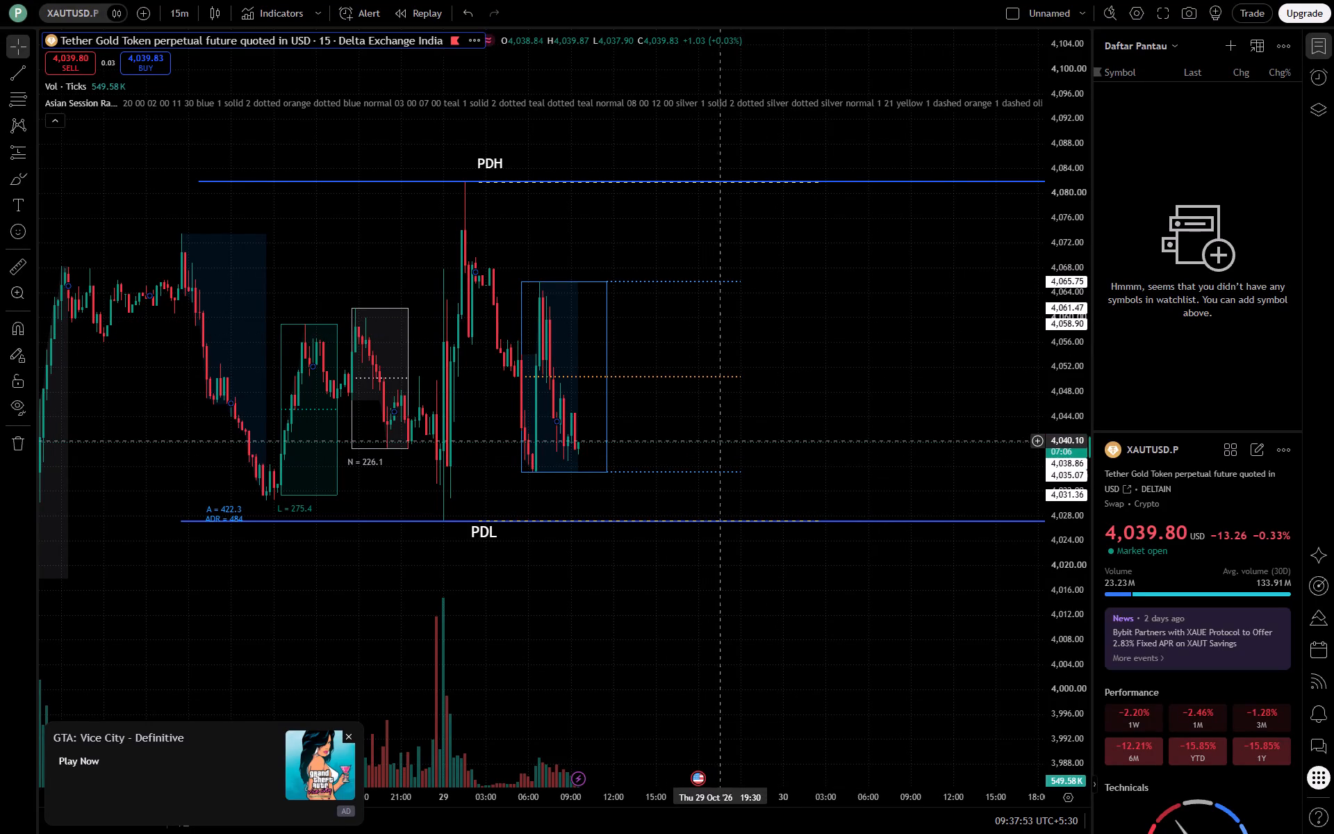
left_click_drag(727, 434, 755, 417)
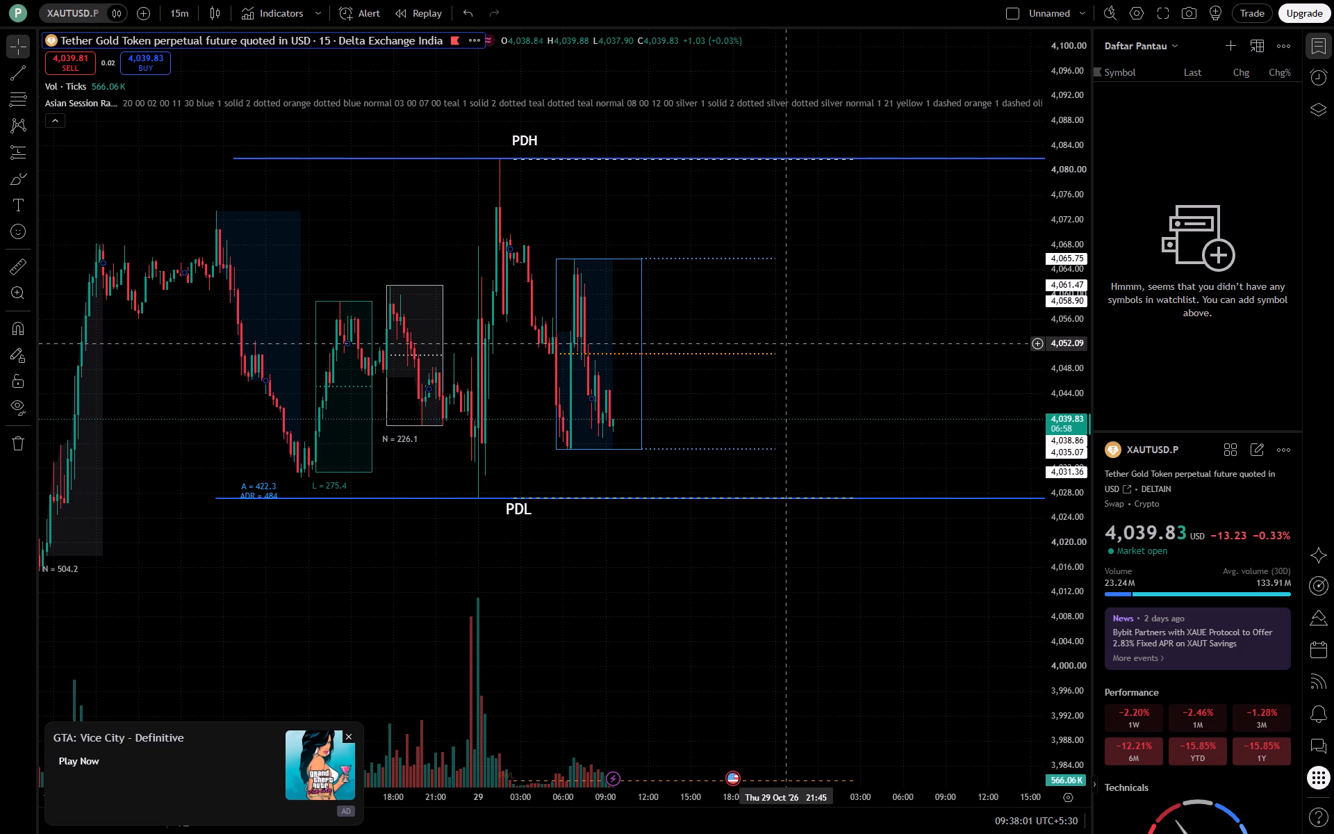
left_click_drag(789, 343, 988, 274)
left_click_drag(595, 497, 681, 434)
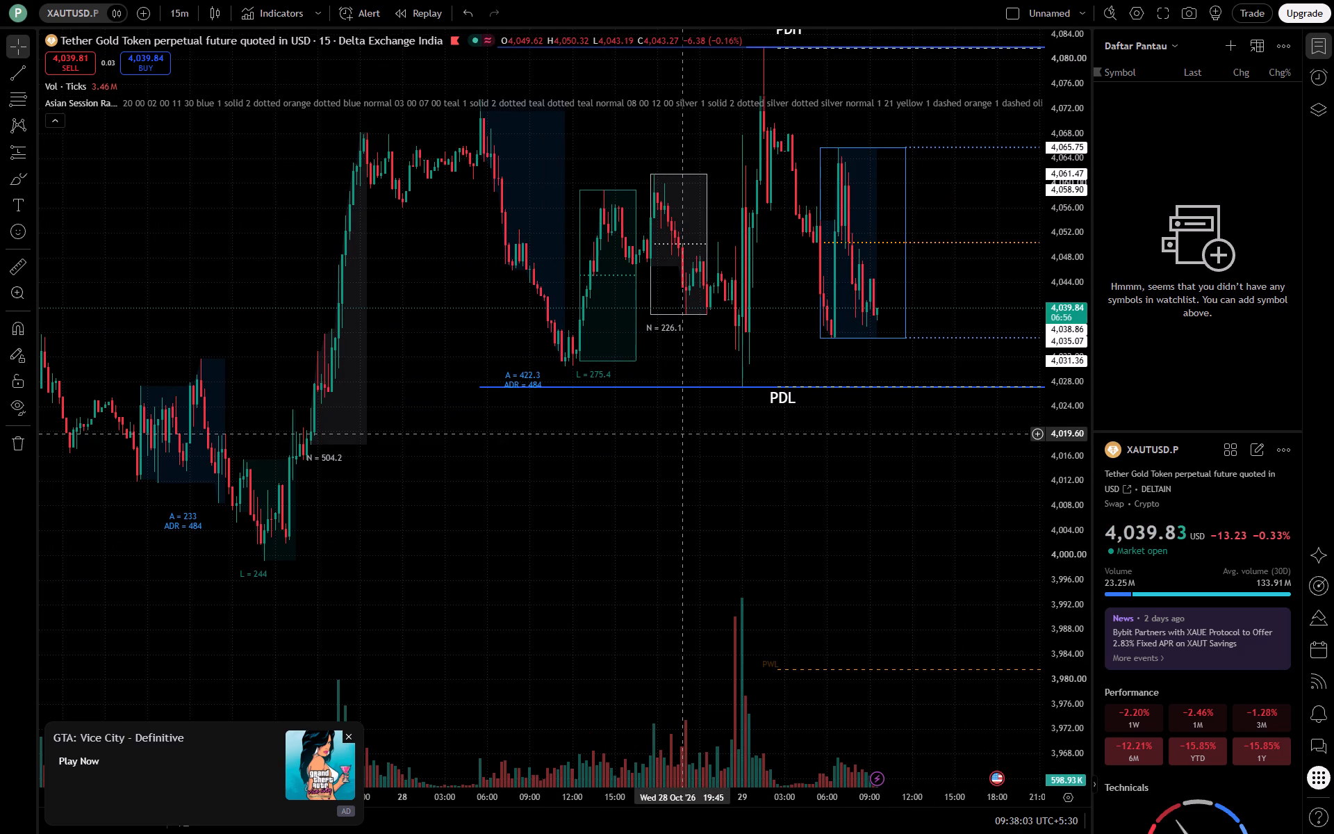
type("1W")
key("Return")
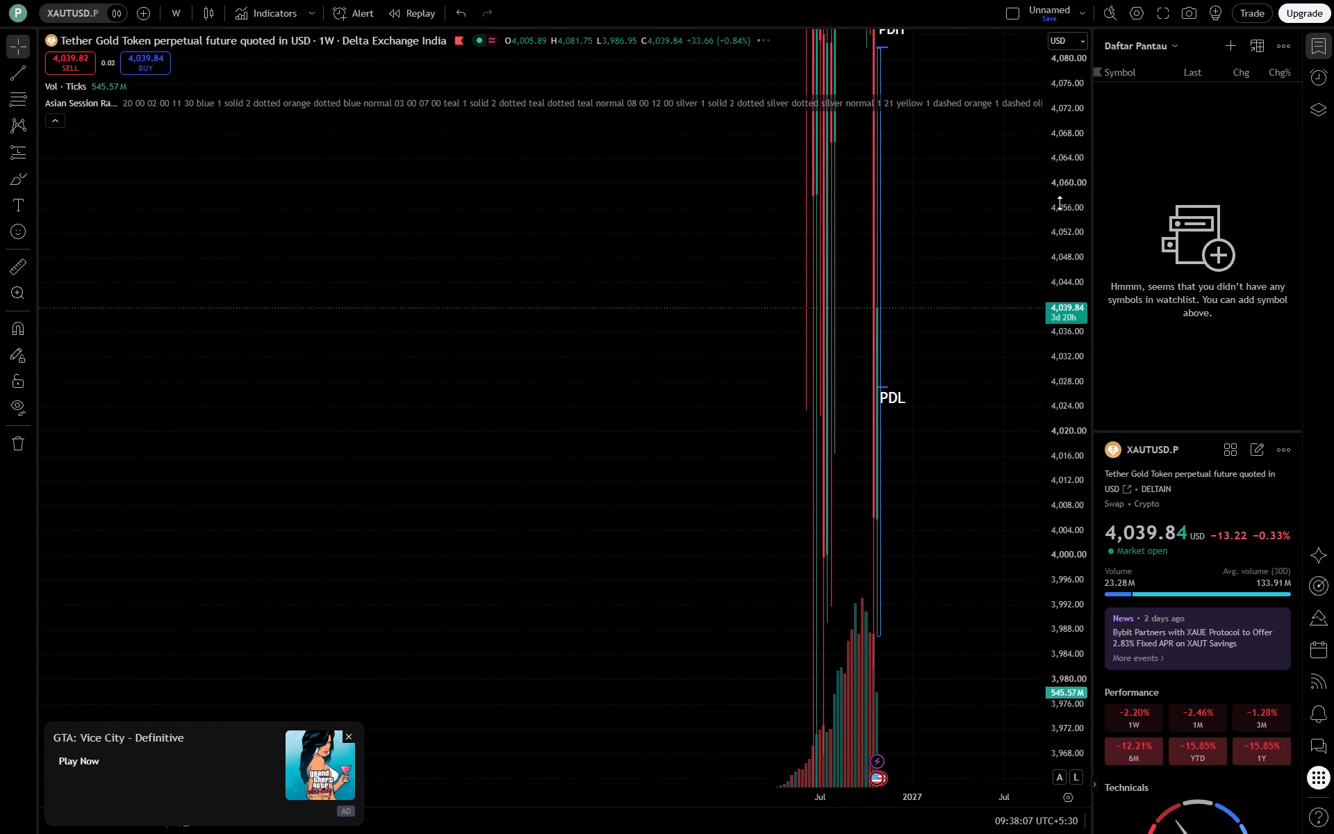
Draw a horizontal trendline from the previous week's candle low at about 3,981, extending it forward to about late December 2026.
left_click_drag(1060, 203, 1066, 771)
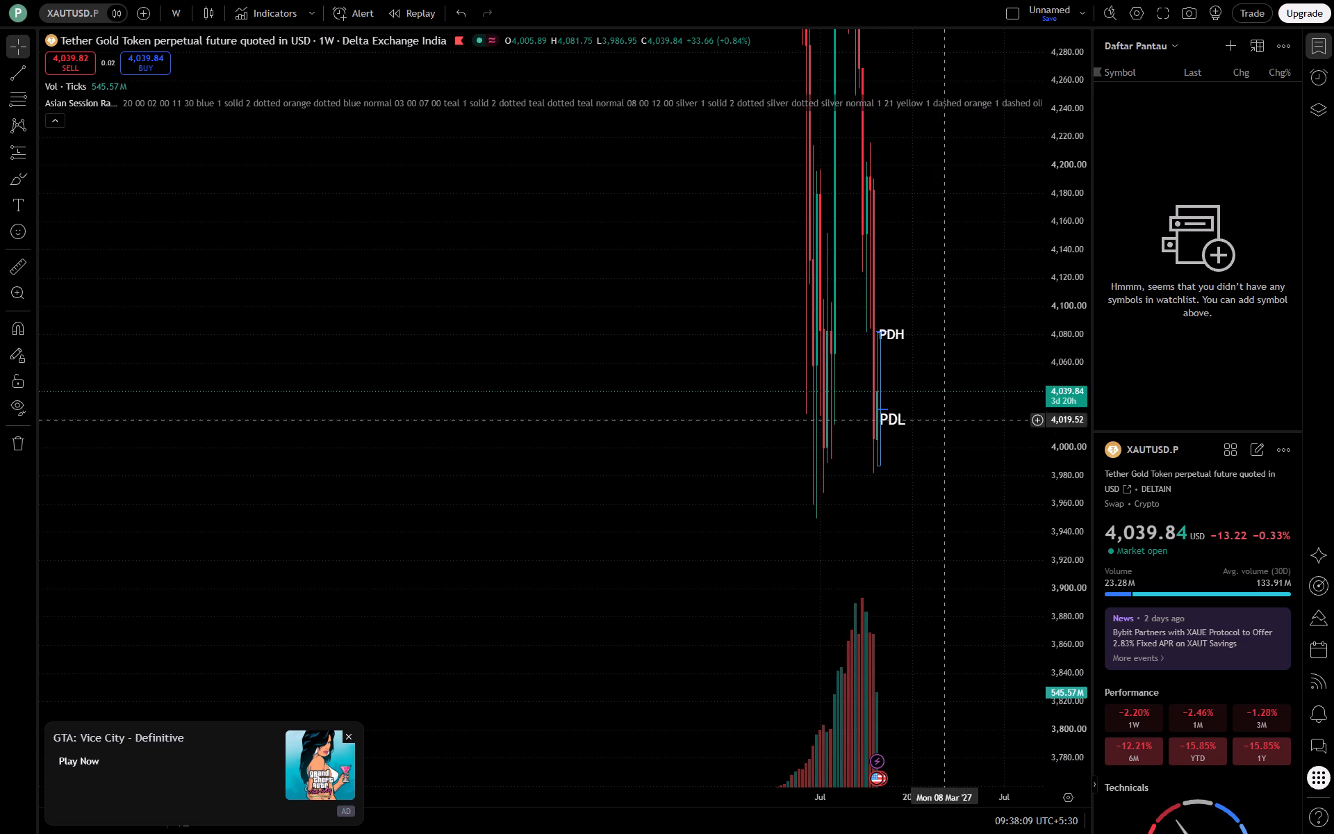
left_click_drag(945, 406, 919, 350)
scroll(919, 350, "up", 8)
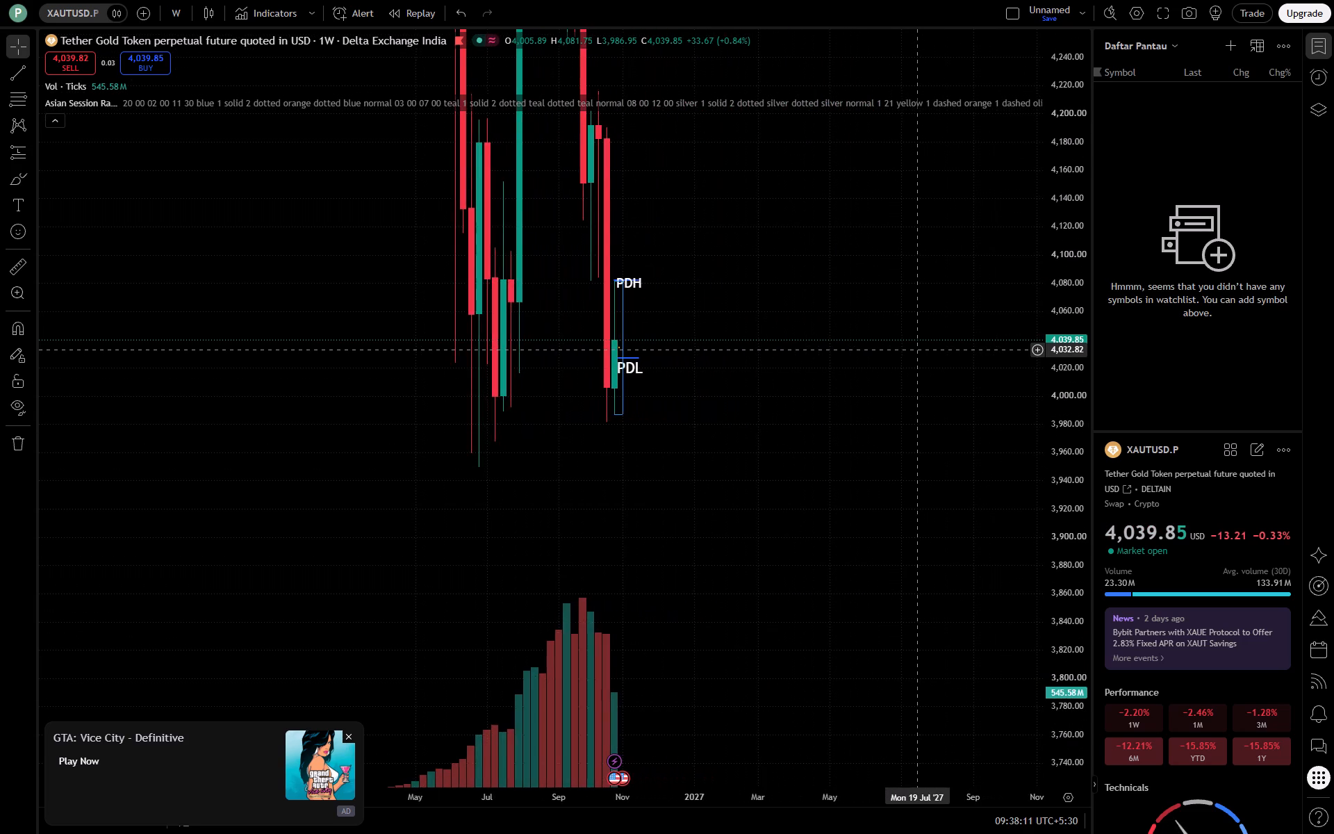
scroll(919, 350, "up", 1)
left_click_drag(781, 318, 833, 333)
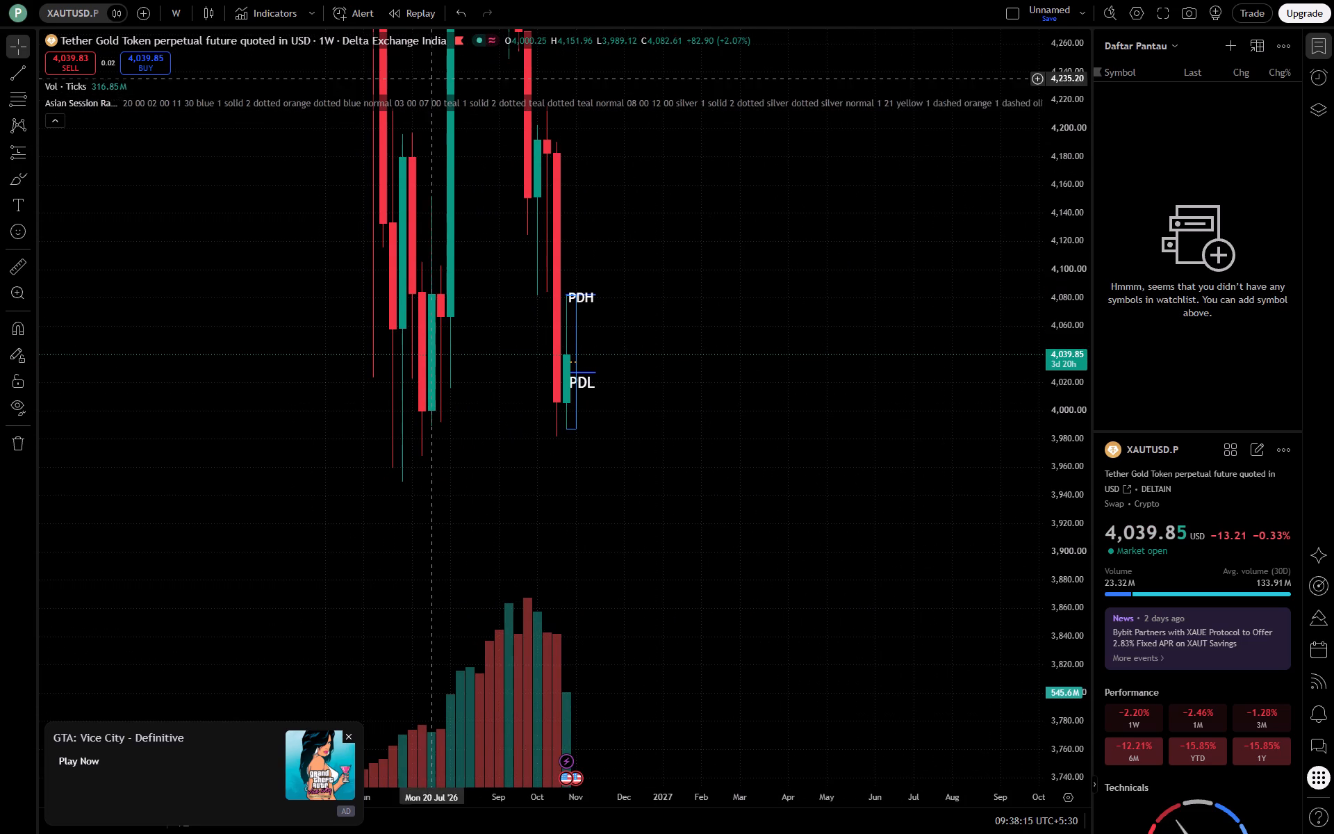
left_click(19, 76)
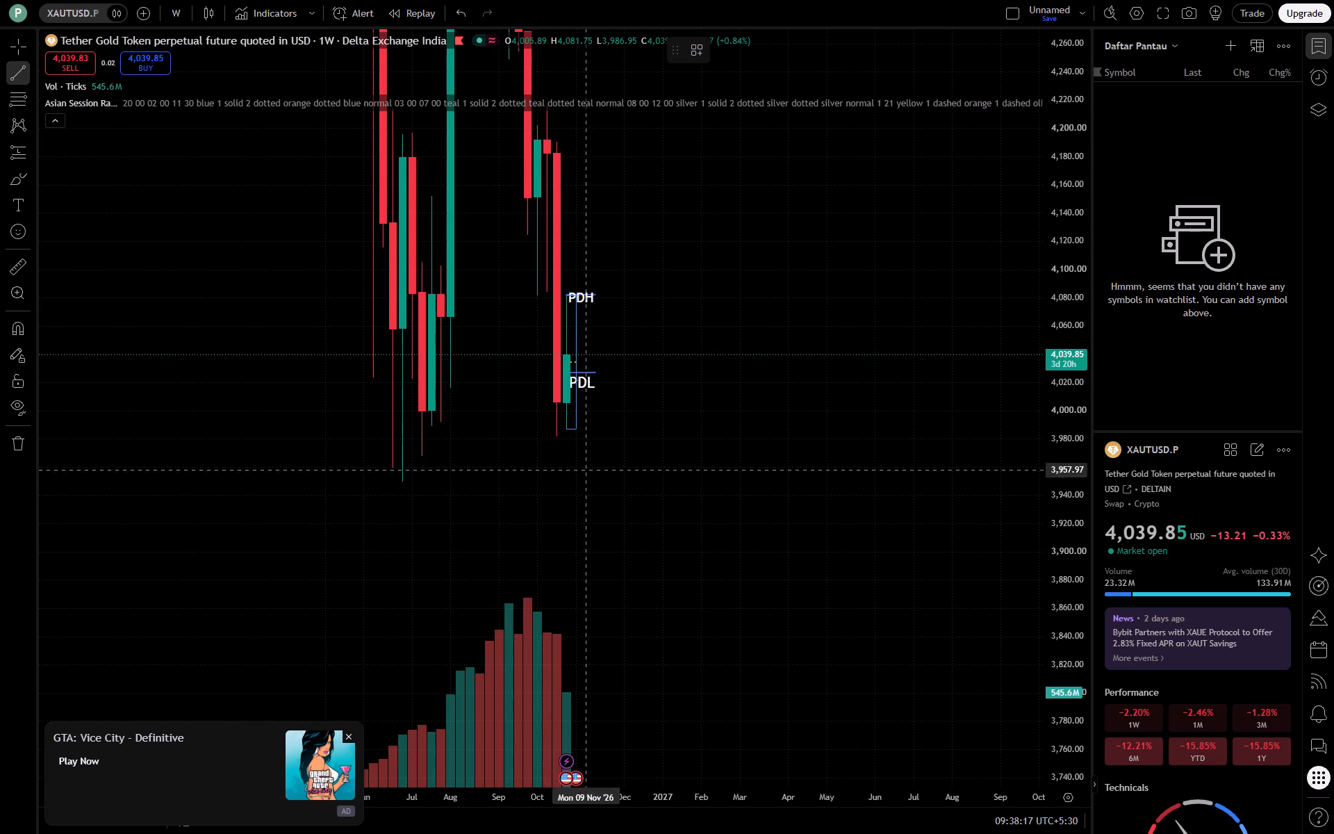
left_click(556, 437)
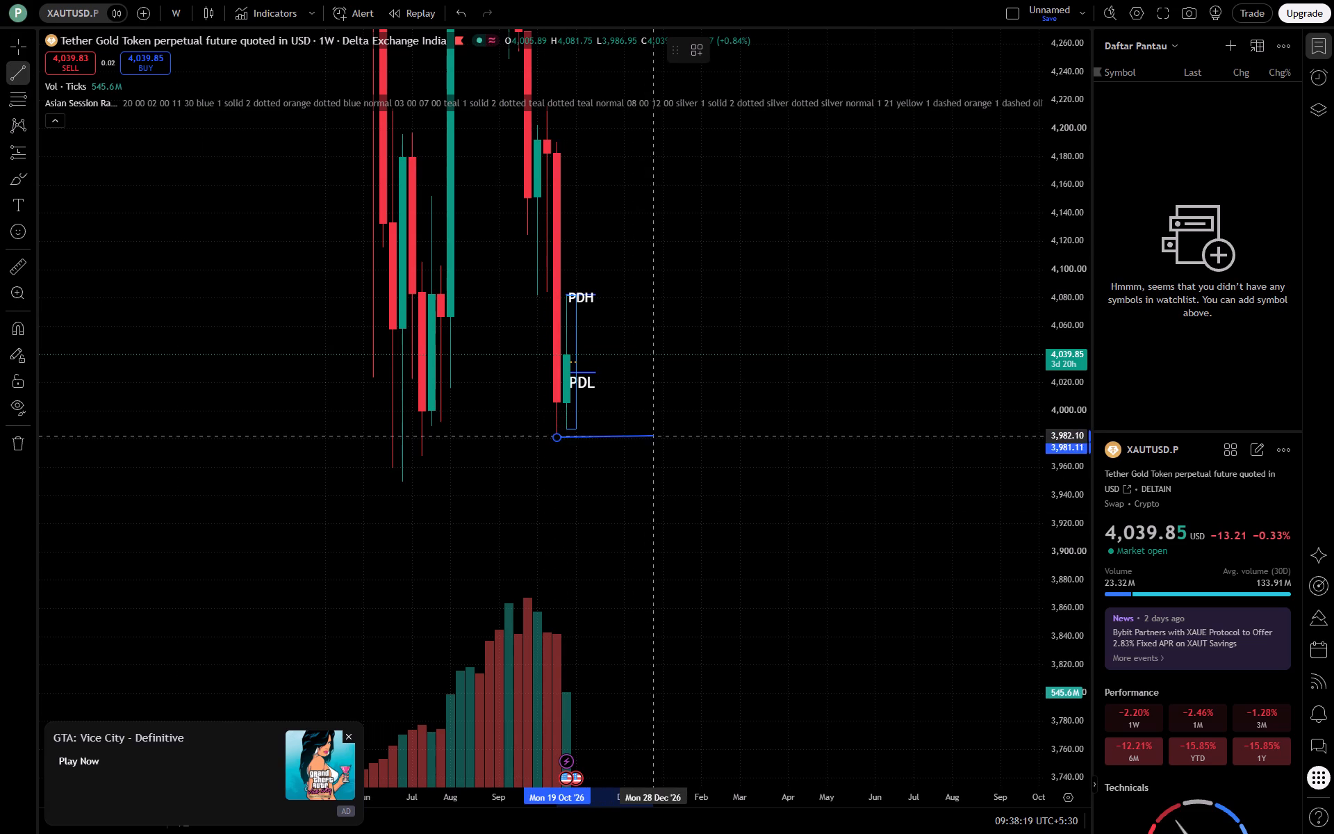
left_click(654, 436, "shift")
left_click(688, 333)
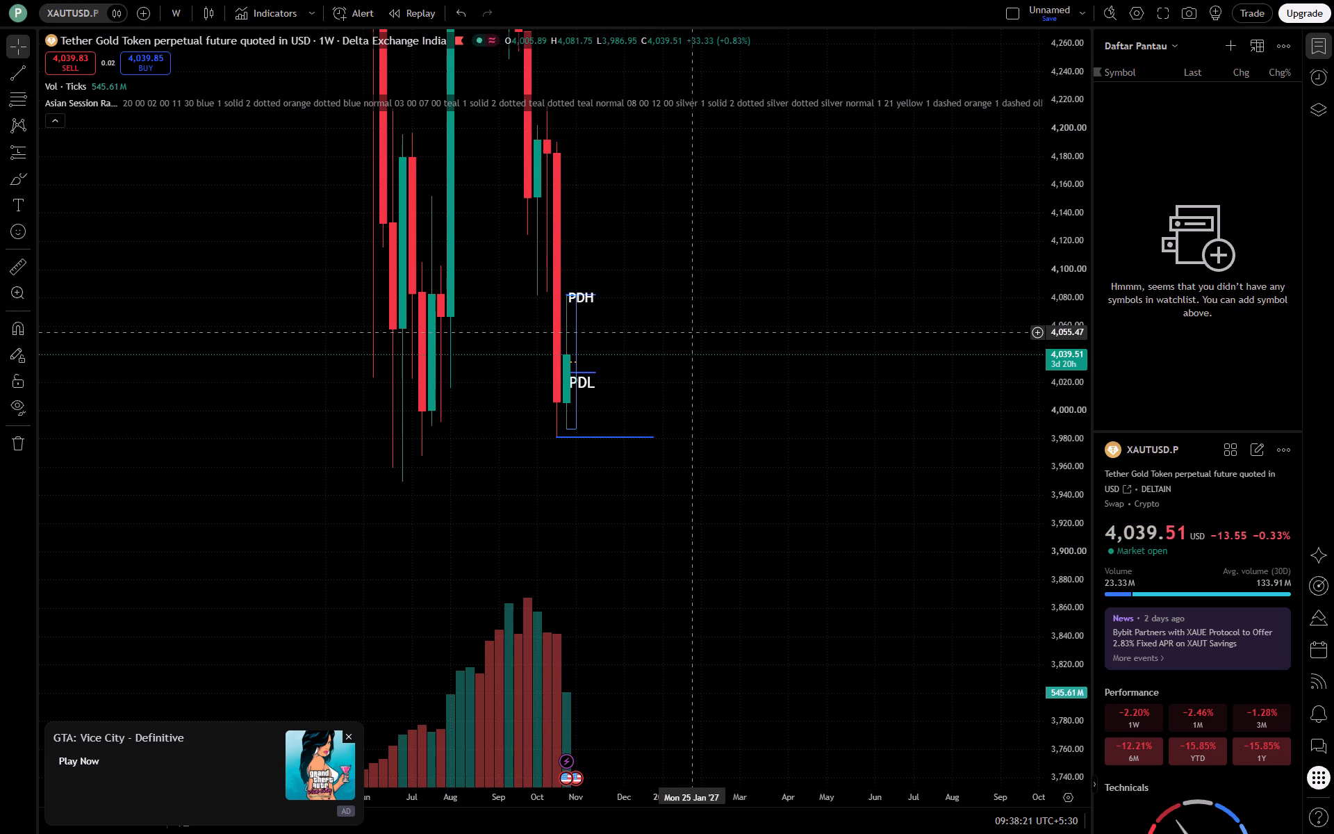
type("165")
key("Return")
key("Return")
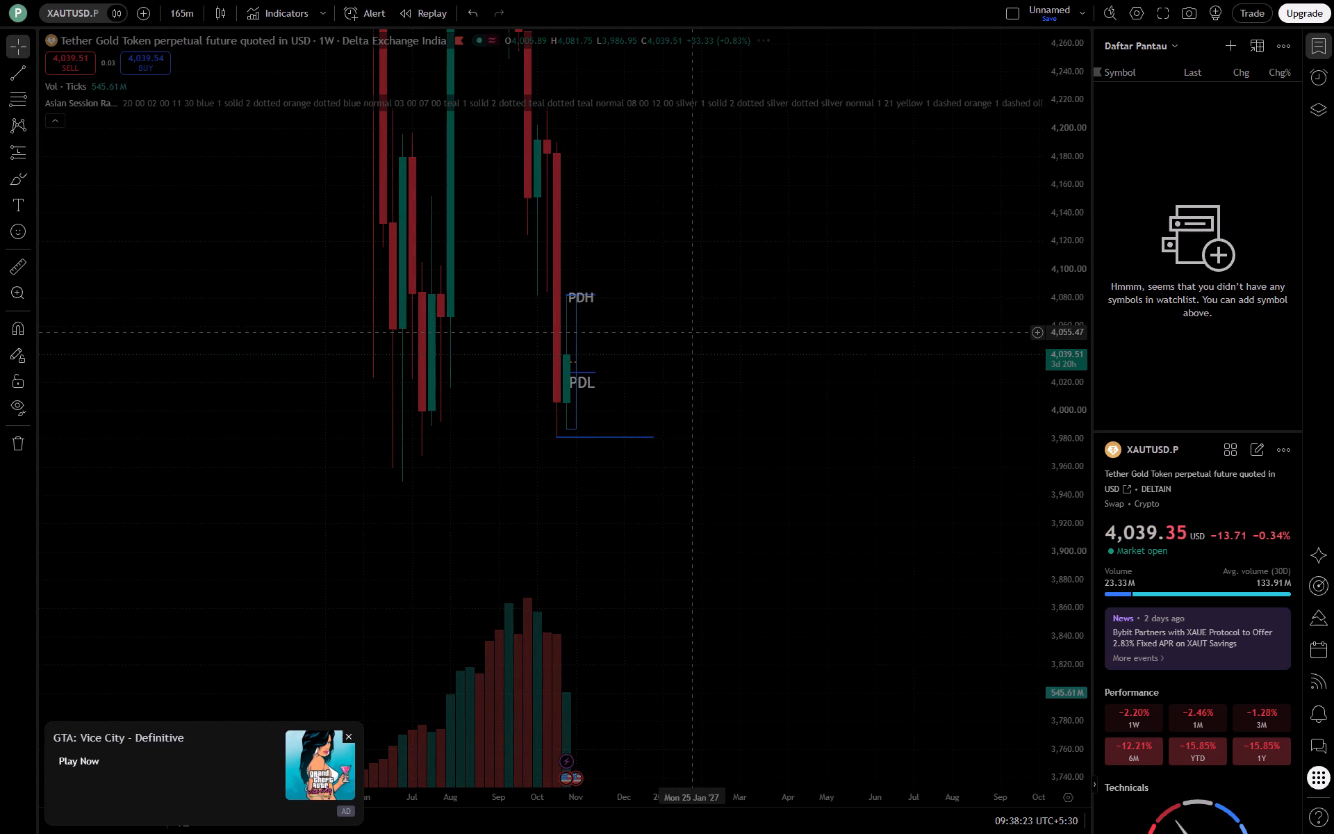
Switch the chart to the 15-minute interval.
type("15")
key("Return")
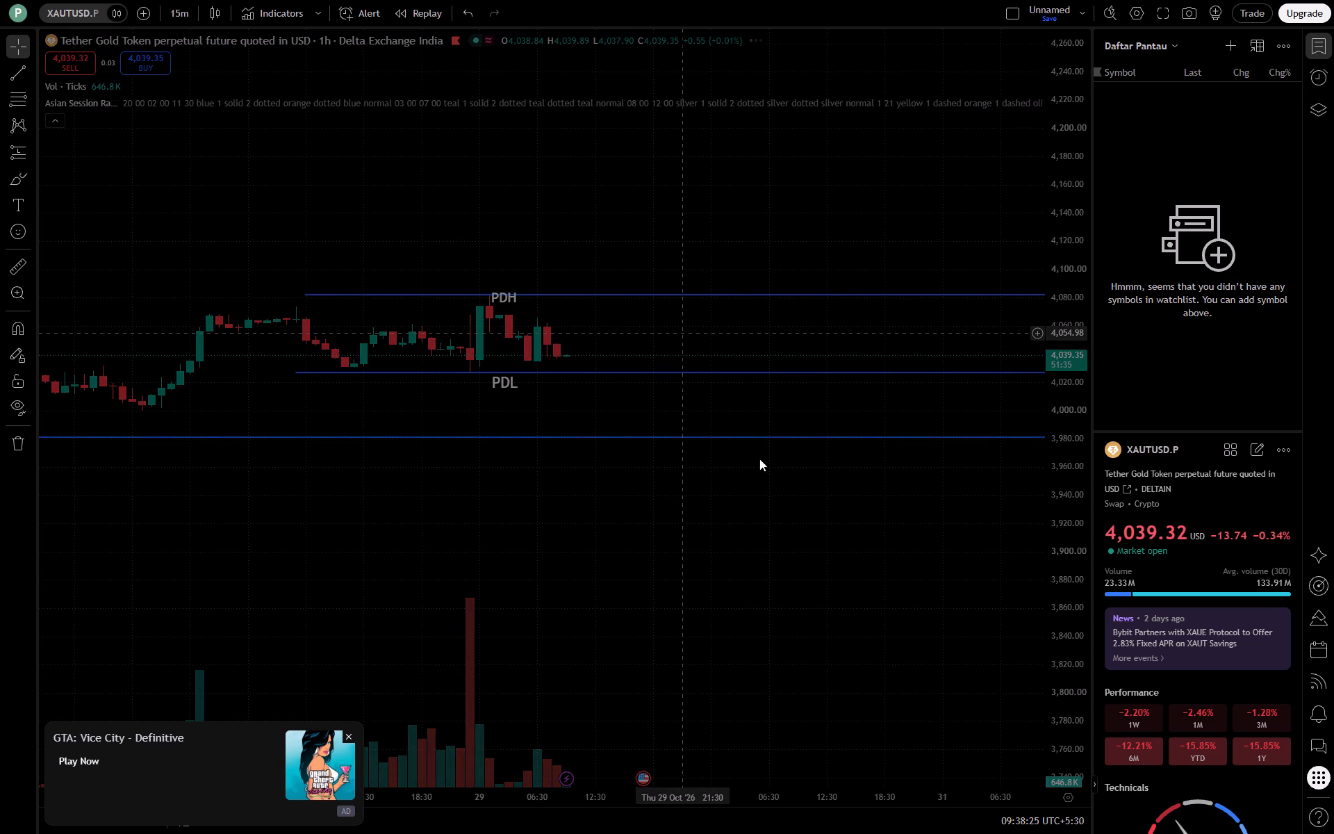
Examine how the previous-week low line sits against the 15-minute candles from 23 to 29 October.
left_click_drag(1078, 581, 966, 0)
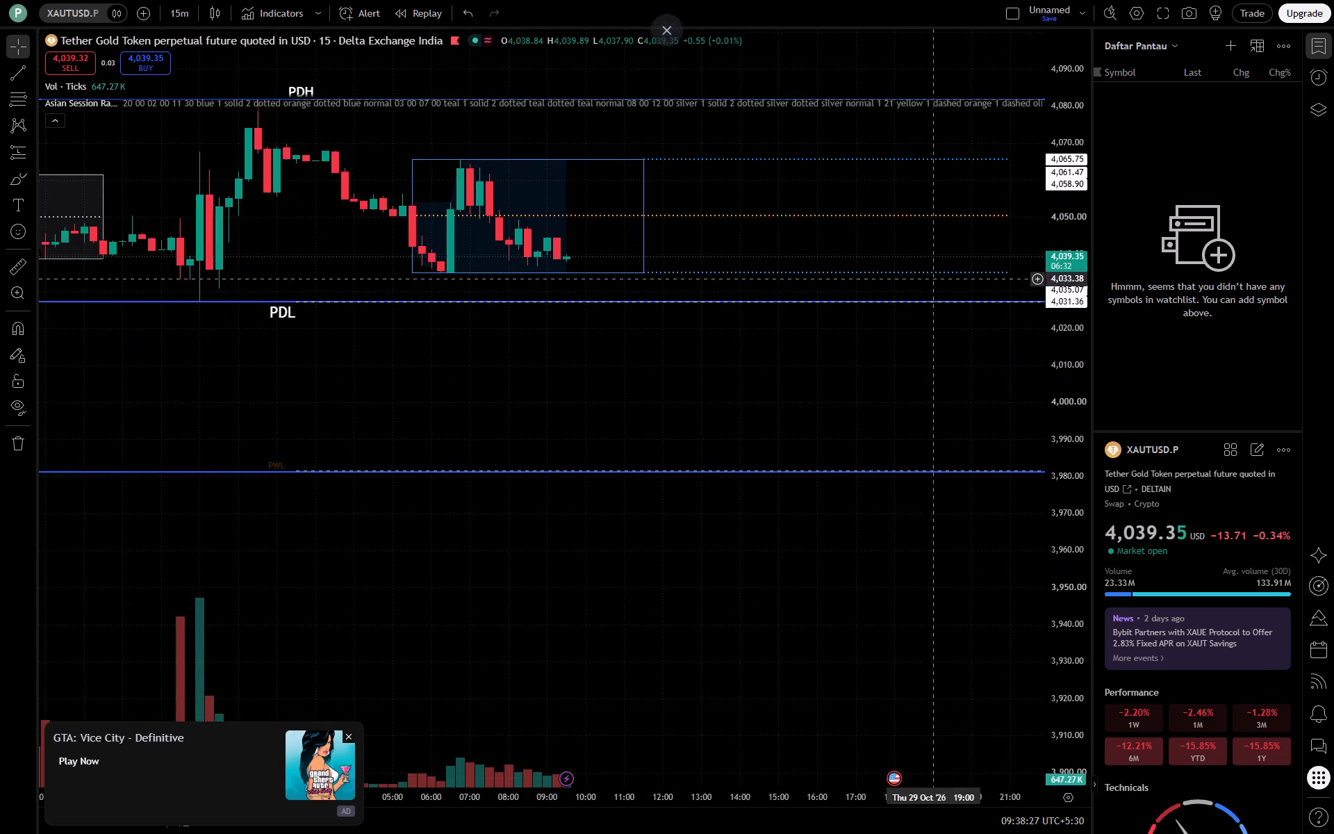
scroll(875, 414, "down", 16)
scroll(875, 416, "up", 1)
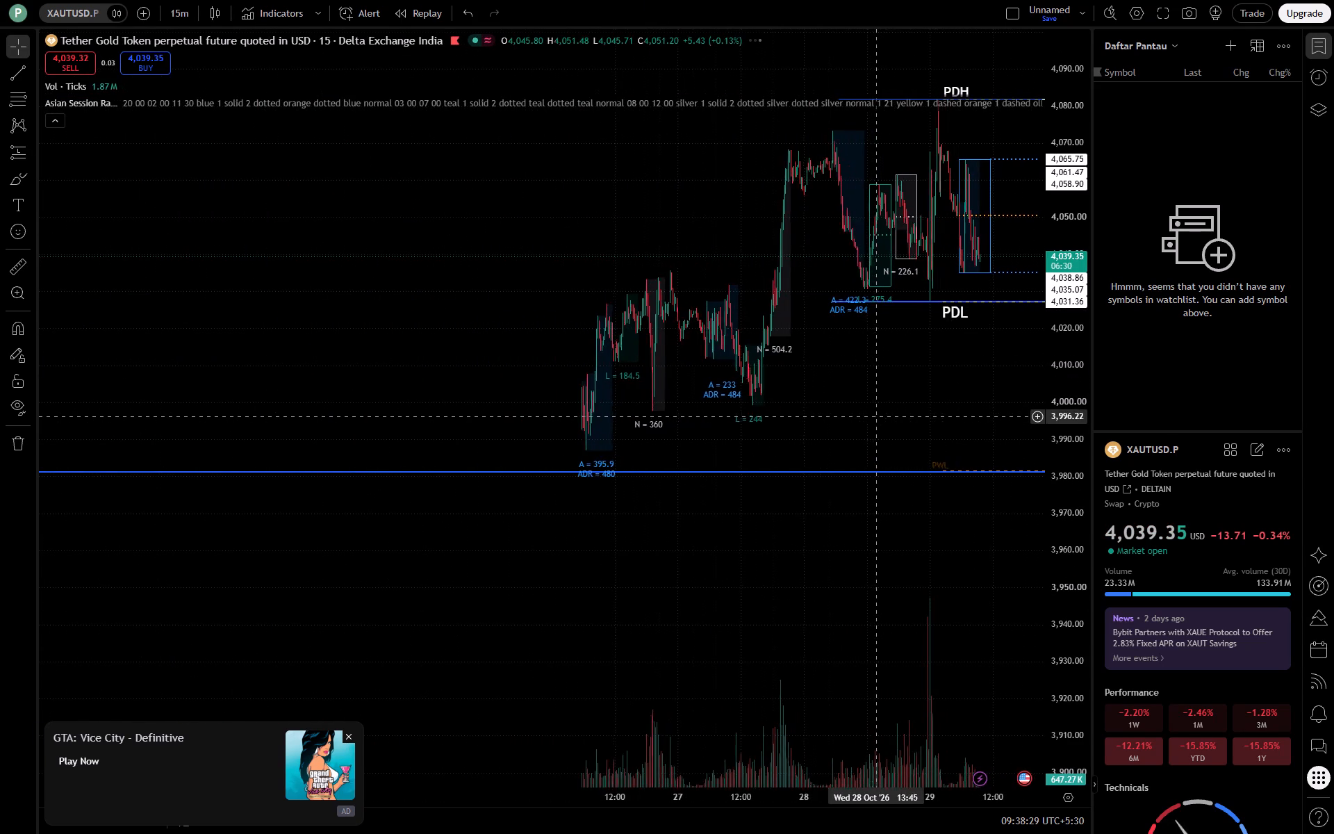
scroll(875, 416, "up", 1)
left_click_drag(841, 406, 1062, 361)
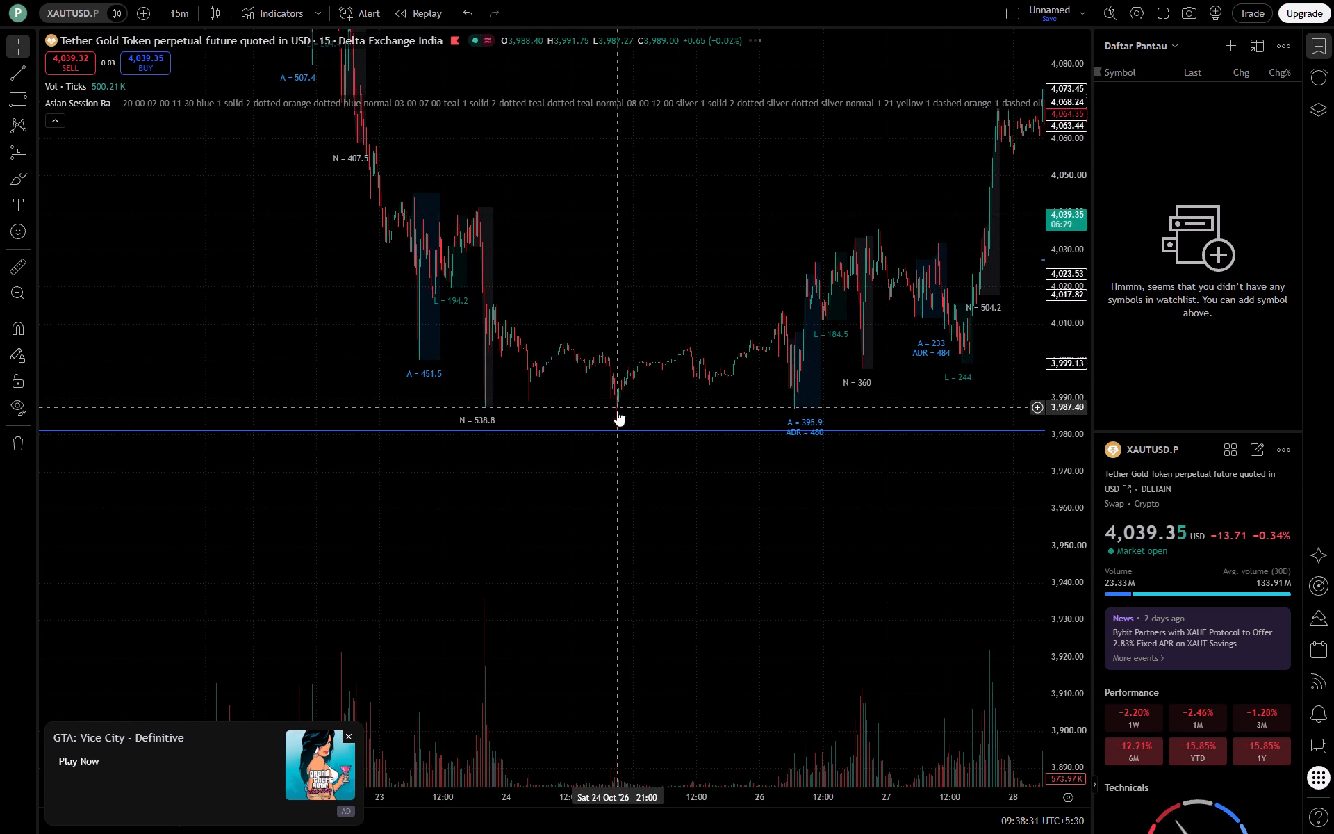
double_click(617, 411)
left_click(709, 417)
left_click_drag(709, 417, 385, 473)
left_click_drag(868, 424, 718, 489)
scroll(716, 473, "up", 1)
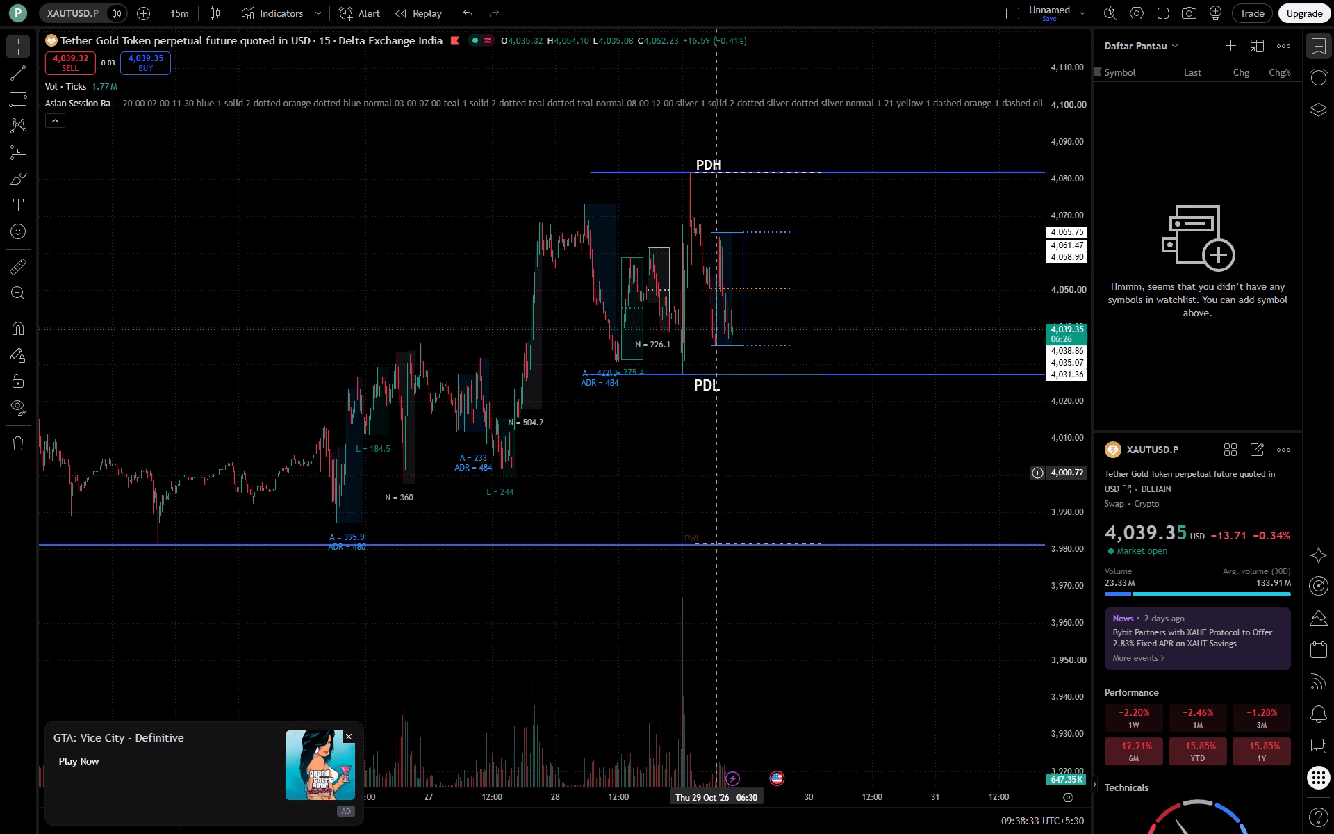
scroll(716, 473, "up", 1)
left_click_drag(723, 468, 710, 532)
left_click_drag(1071, 590, 1082, 398)
left_click_drag(921, 377, 951, 375)
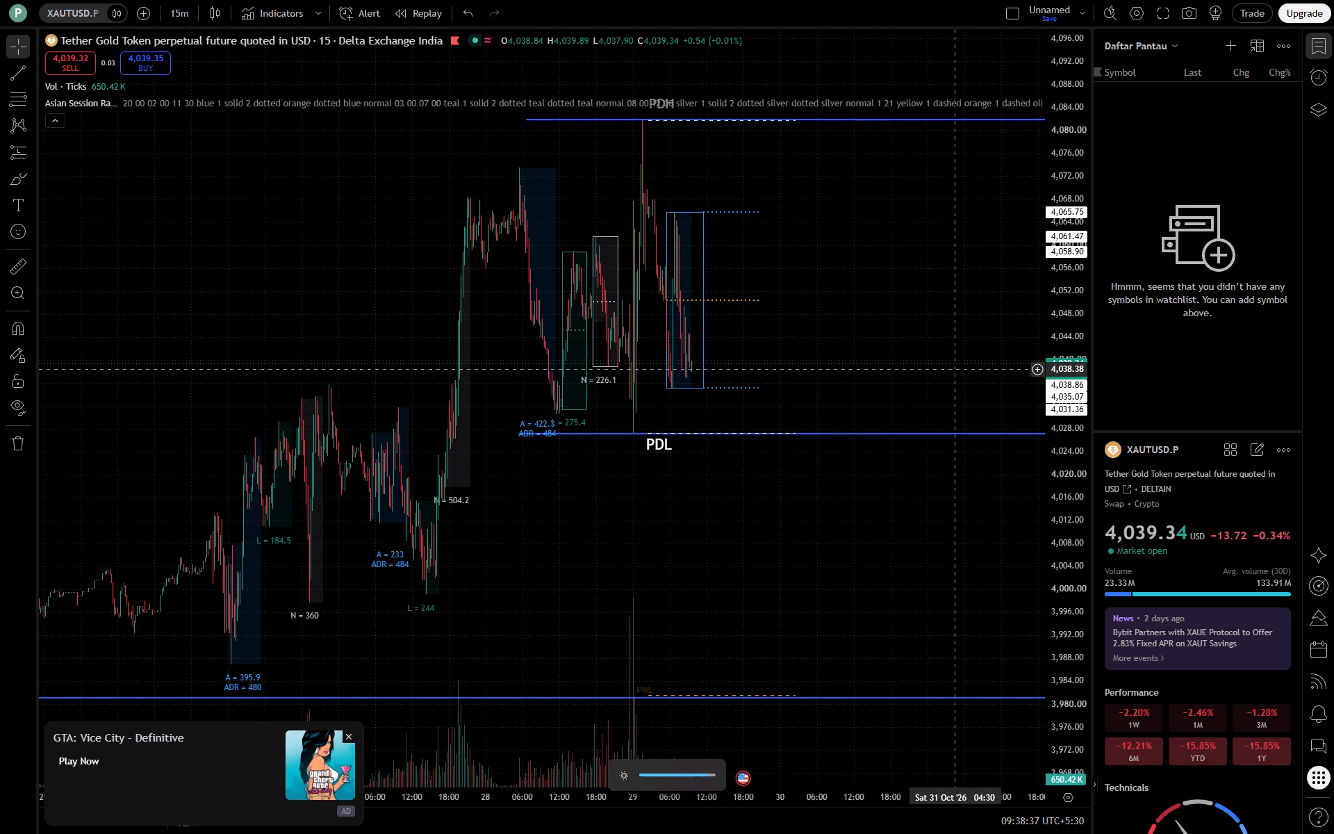
Examine the latest session boxes and price action between the PDH and PDL lines on the 15-minute chart.
left_click_drag(815, 253, 807, 376)
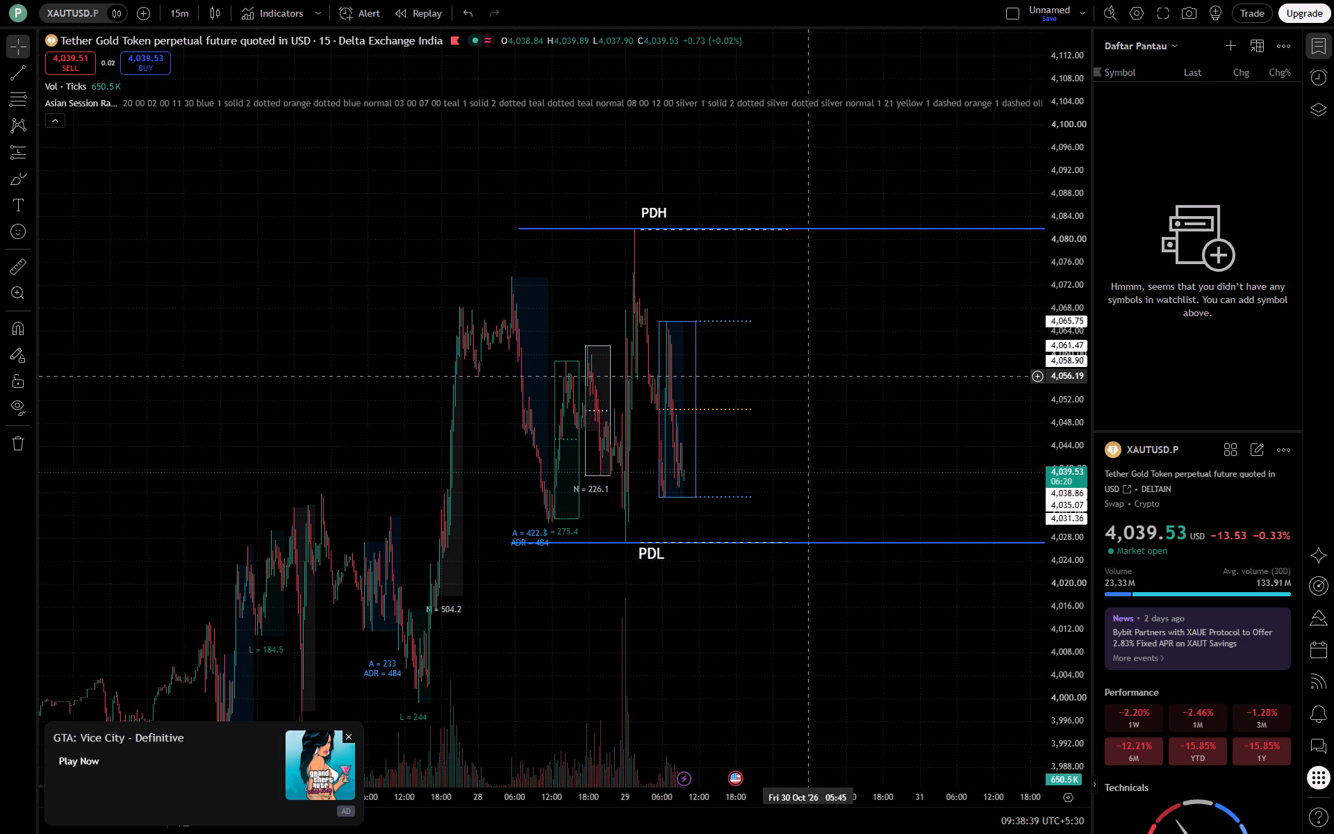
left_click_drag(807, 376, 807, 378)
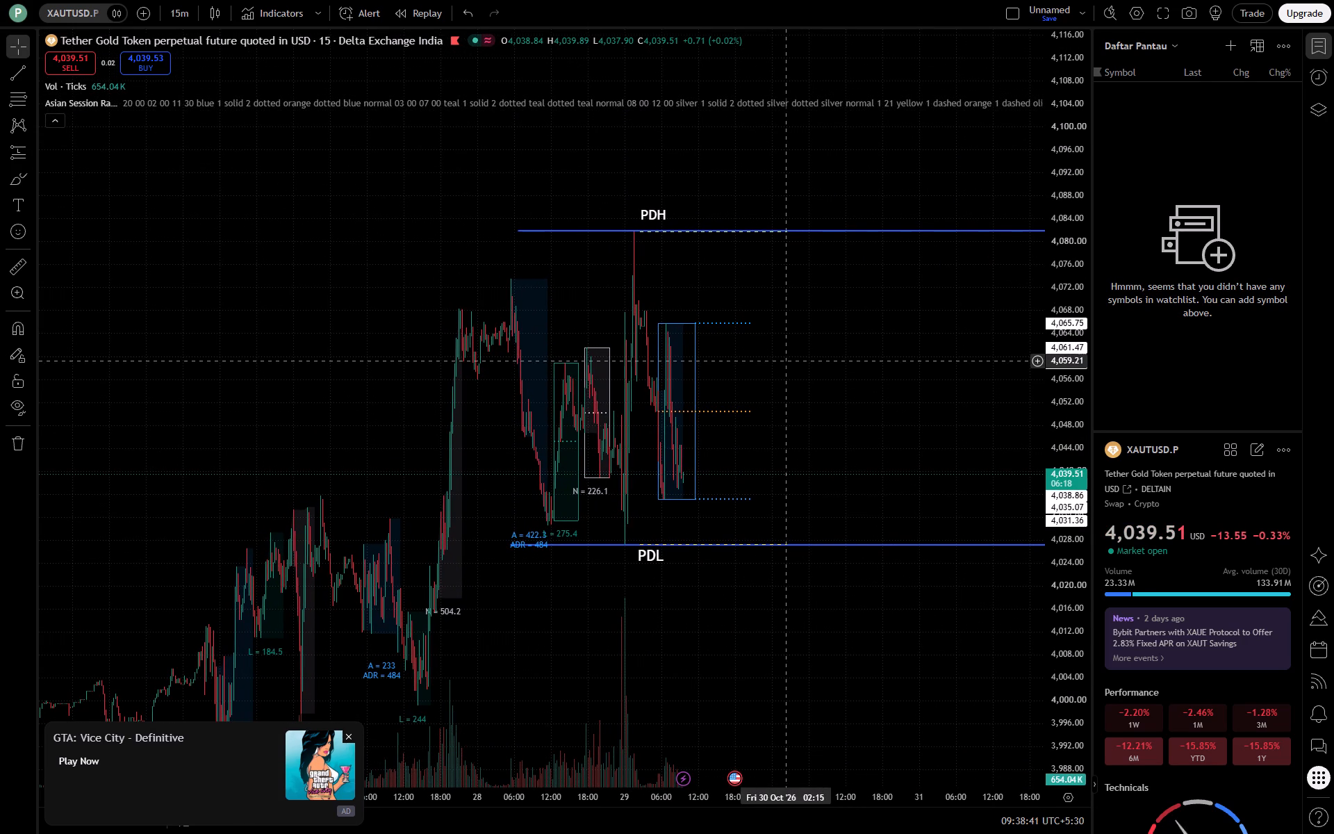
left_click_drag(773, 349, 789, 359)
left_click_drag(1066, 481, 1067, 329)
left_click_drag(796, 354, 818, 350)
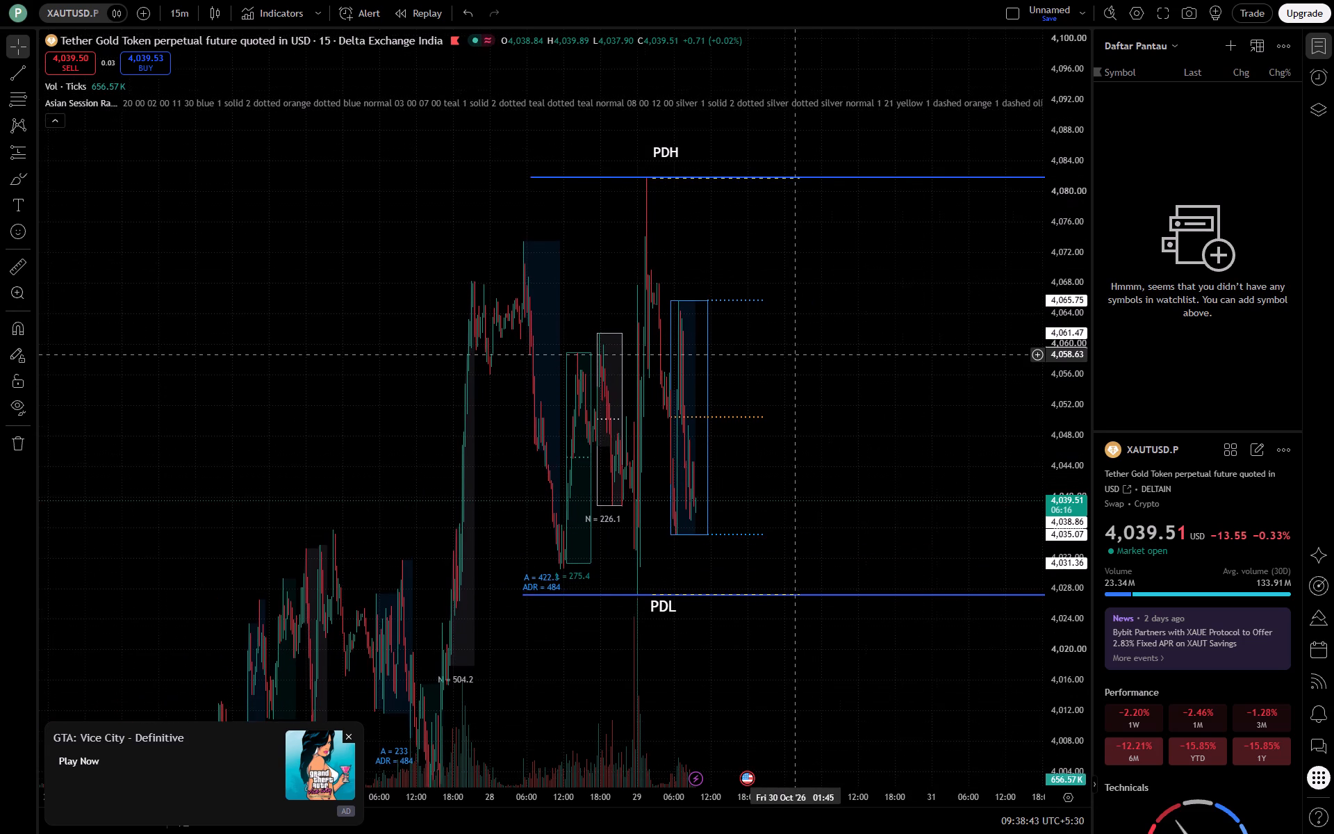
left_click_drag(818, 350, 871, 340)
scroll(871, 340, "up", 6)
left_click_drag(789, 323, 922, 304)
scroll(827, 295, "up", 4)
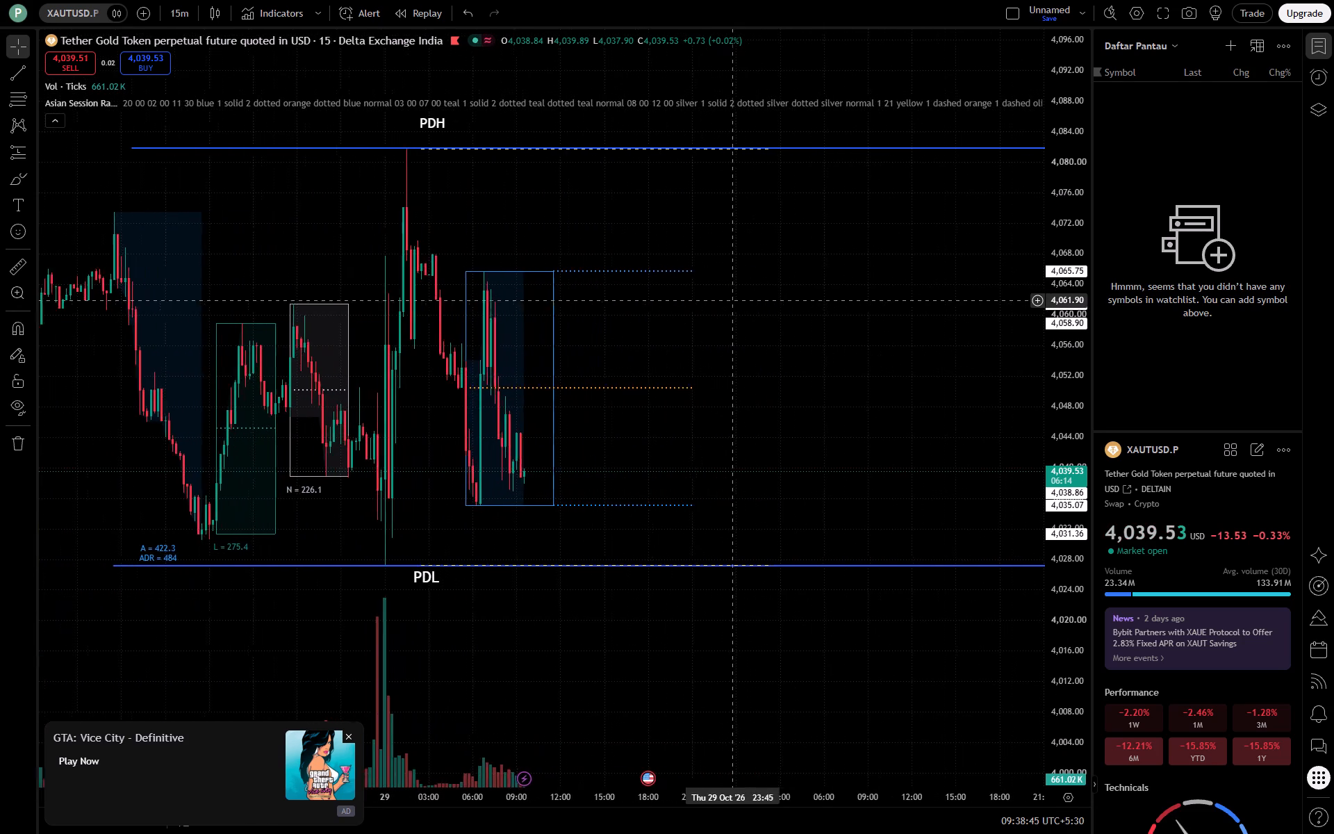
left_click_drag(723, 301, 944, 295)
scroll(929, 295, "up", 1)
Switch the chart to the 1-hour interval.
type("1H")
key("Return")
left_click(908, 250)
Examine the hourly candles and session ranges between the PDH and PDL lines.
left_click_drag(866, 318, 867, 318)
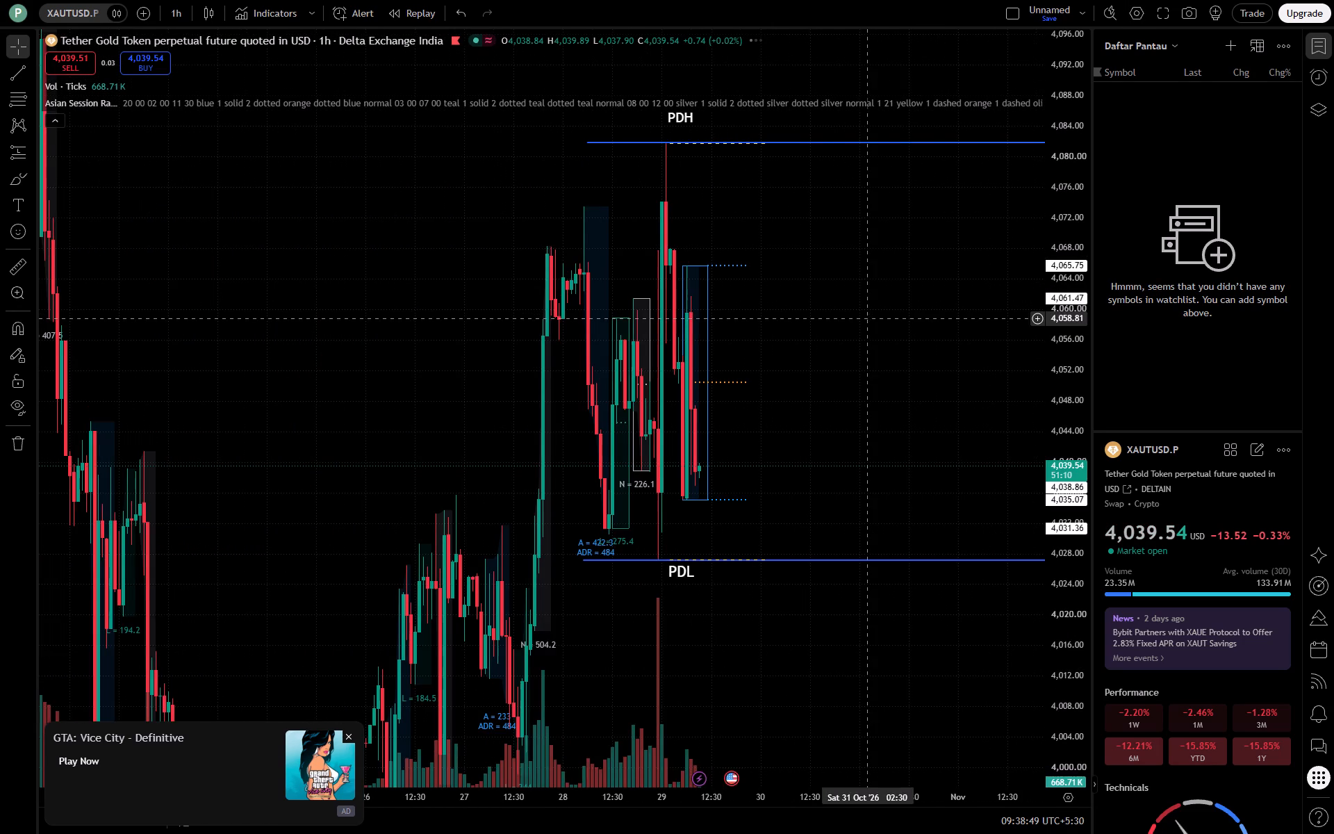
left_click_drag(867, 318, 896, 311)
scroll(897, 310, "up", 5)
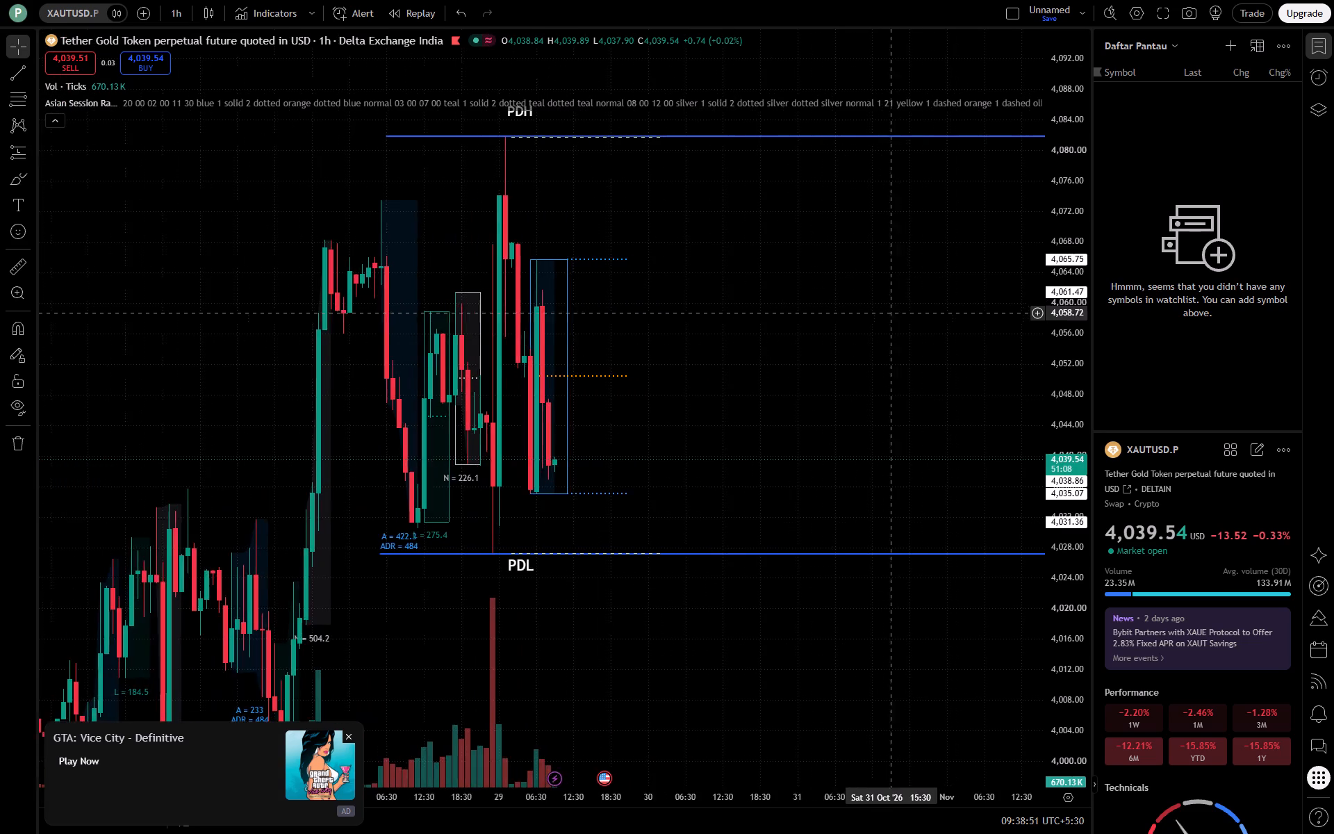
scroll(776, 343, "up", 3)
left_click_drag(636, 336, 1037, 328)
left_click_drag(1081, 495, 1058, 240)
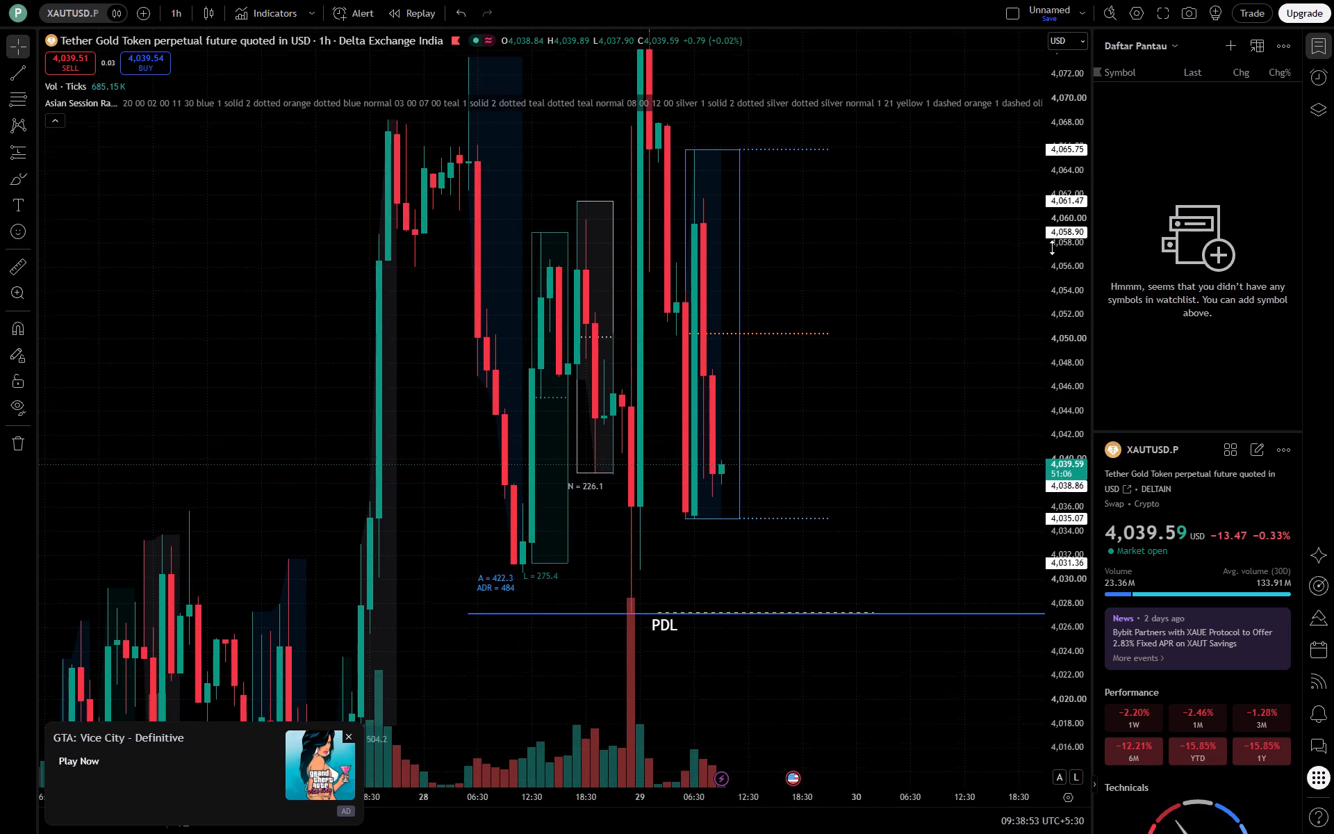
left_click_drag(941, 308, 1012, 293)
scroll(934, 273, "up", 4)
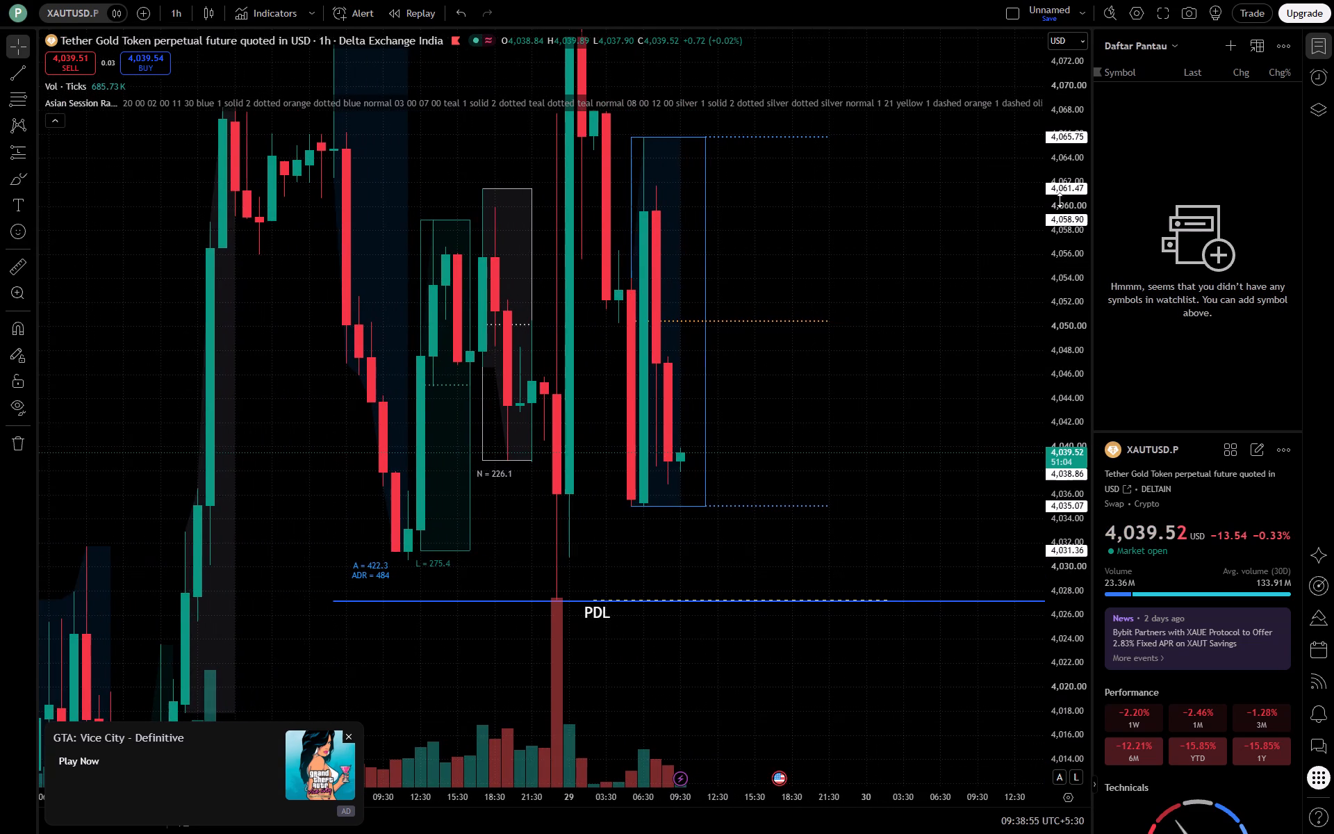
left_click_drag(1060, 181, 1081, 416)
left_click_drag(959, 311, 1003, 356)
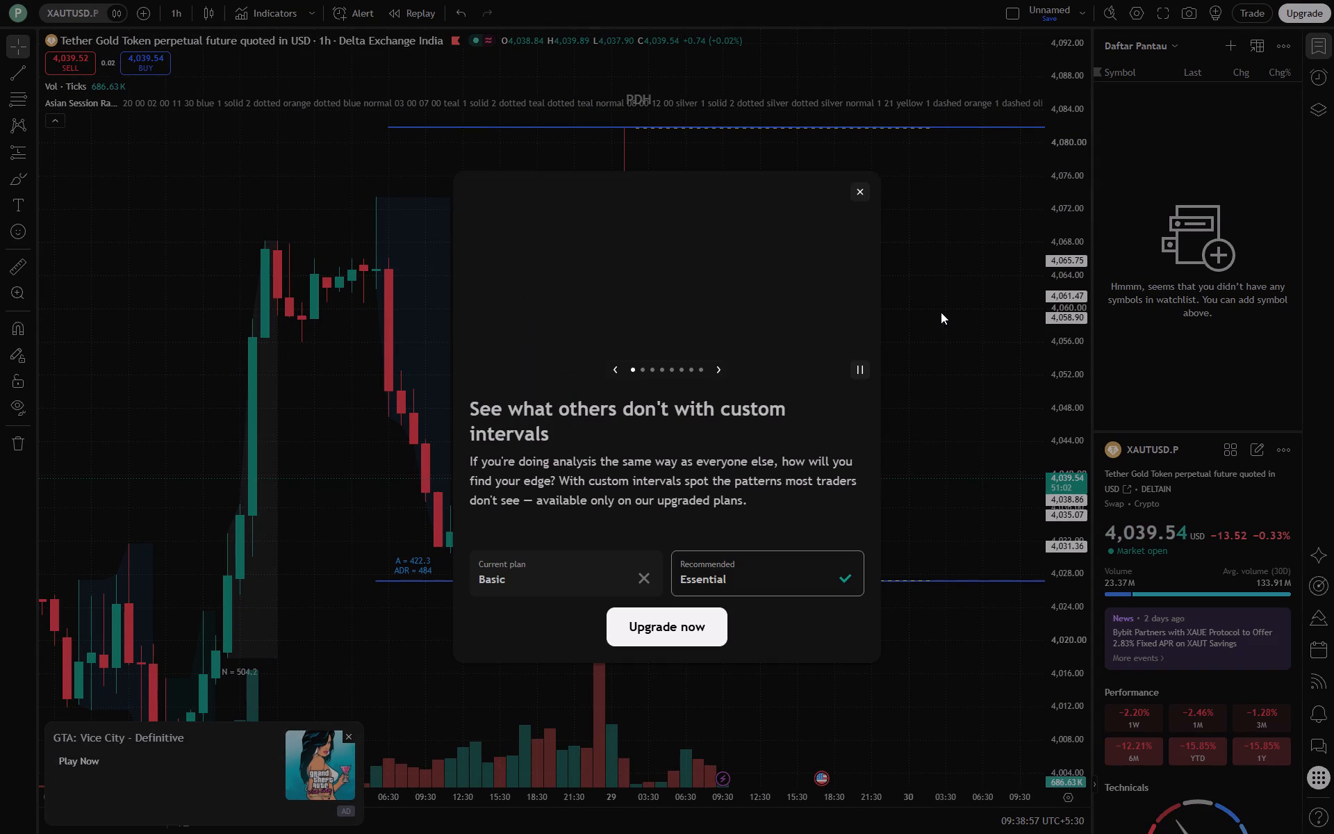
Dismiss the custom intervals upgrade offer.
left_click(857, 196)
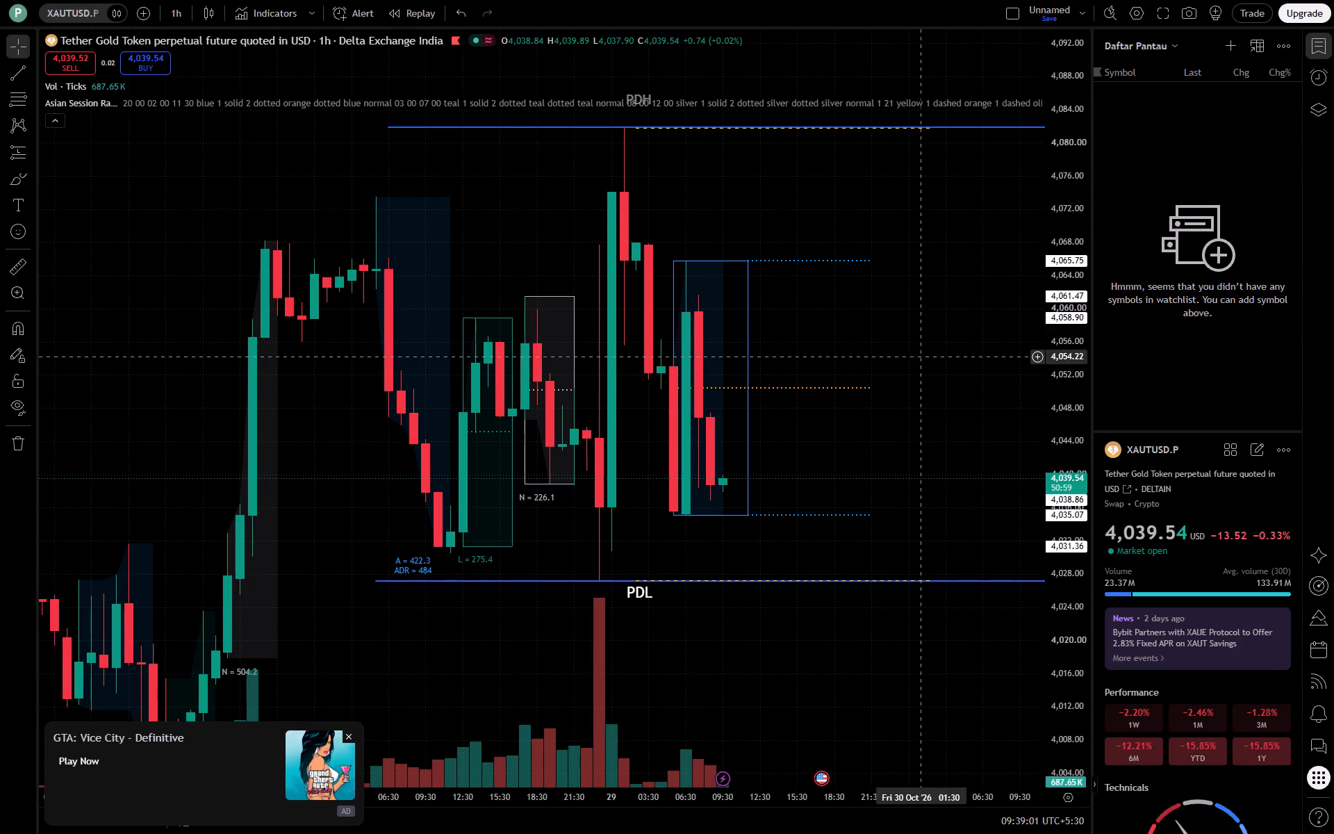
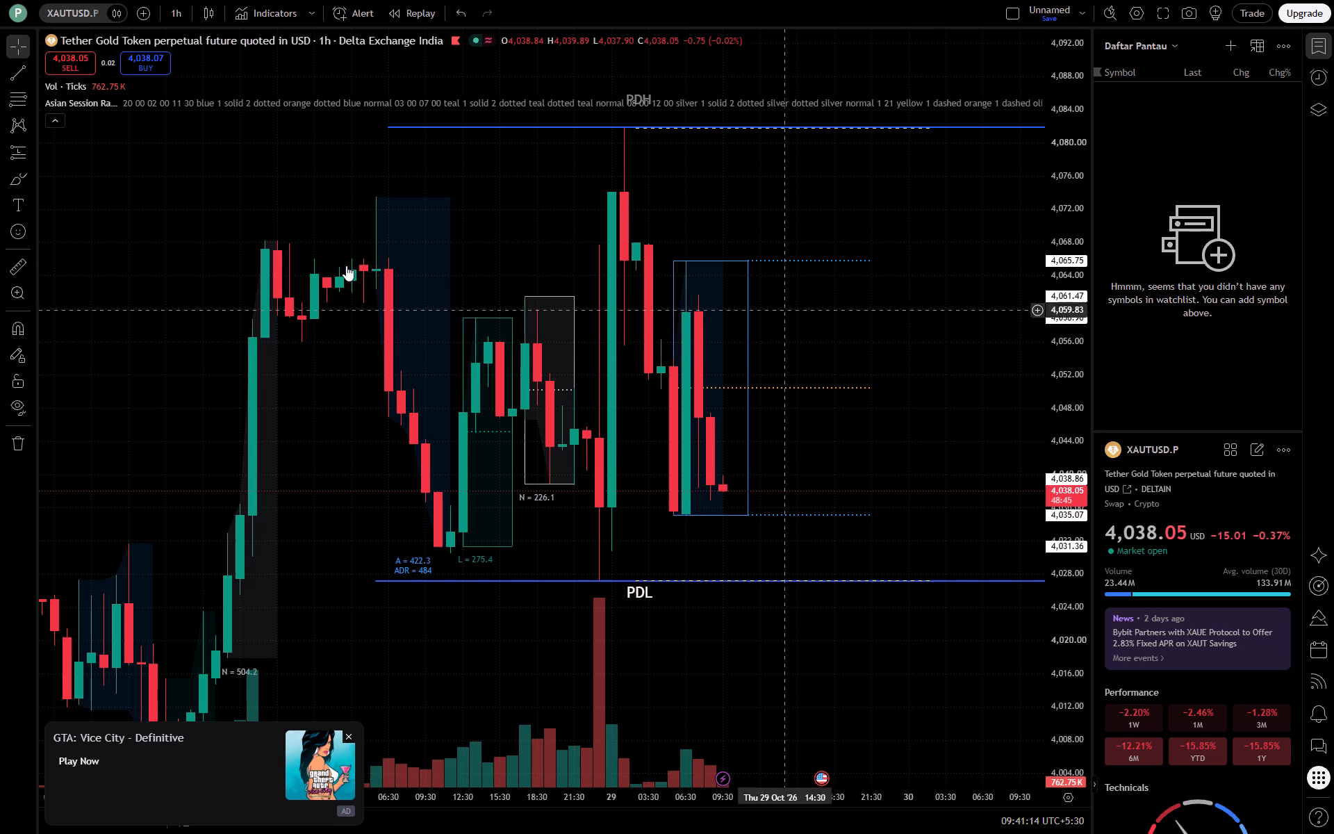
Measure the price distance from the latest hourly candle down to the PDL line, and clear the measurement.
left_click(14, 272)
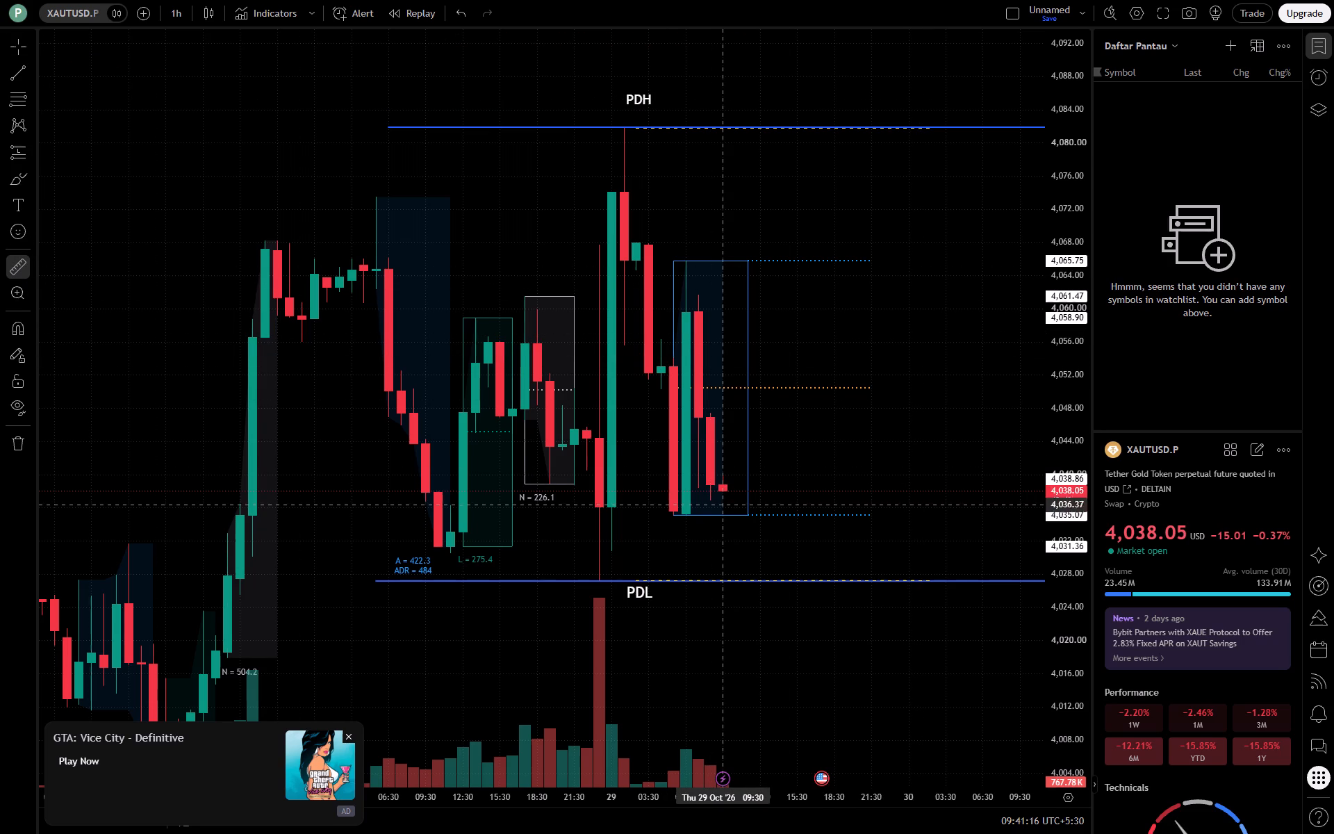
left_click(723, 487)
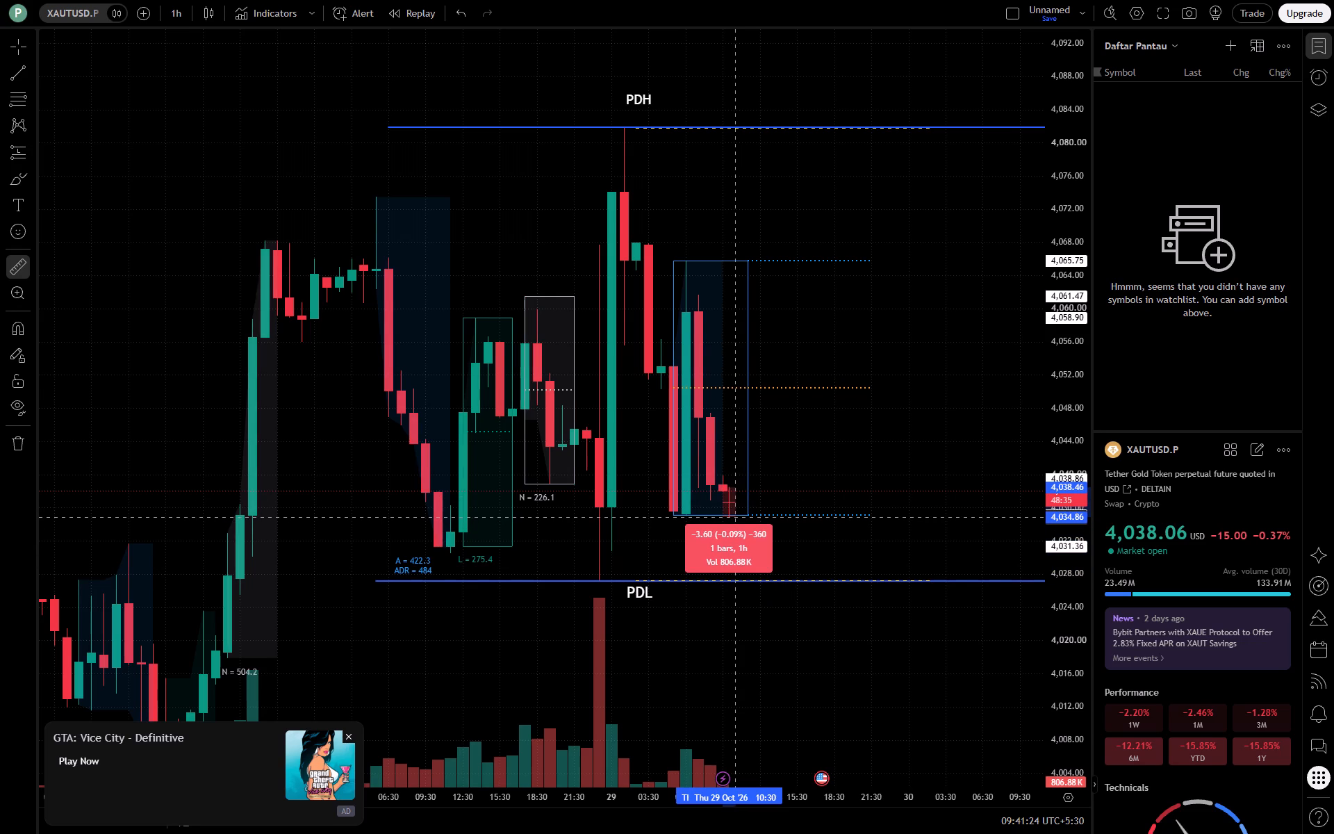
left_click(741, 582)
left_click(878, 477)
left_click(880, 477)
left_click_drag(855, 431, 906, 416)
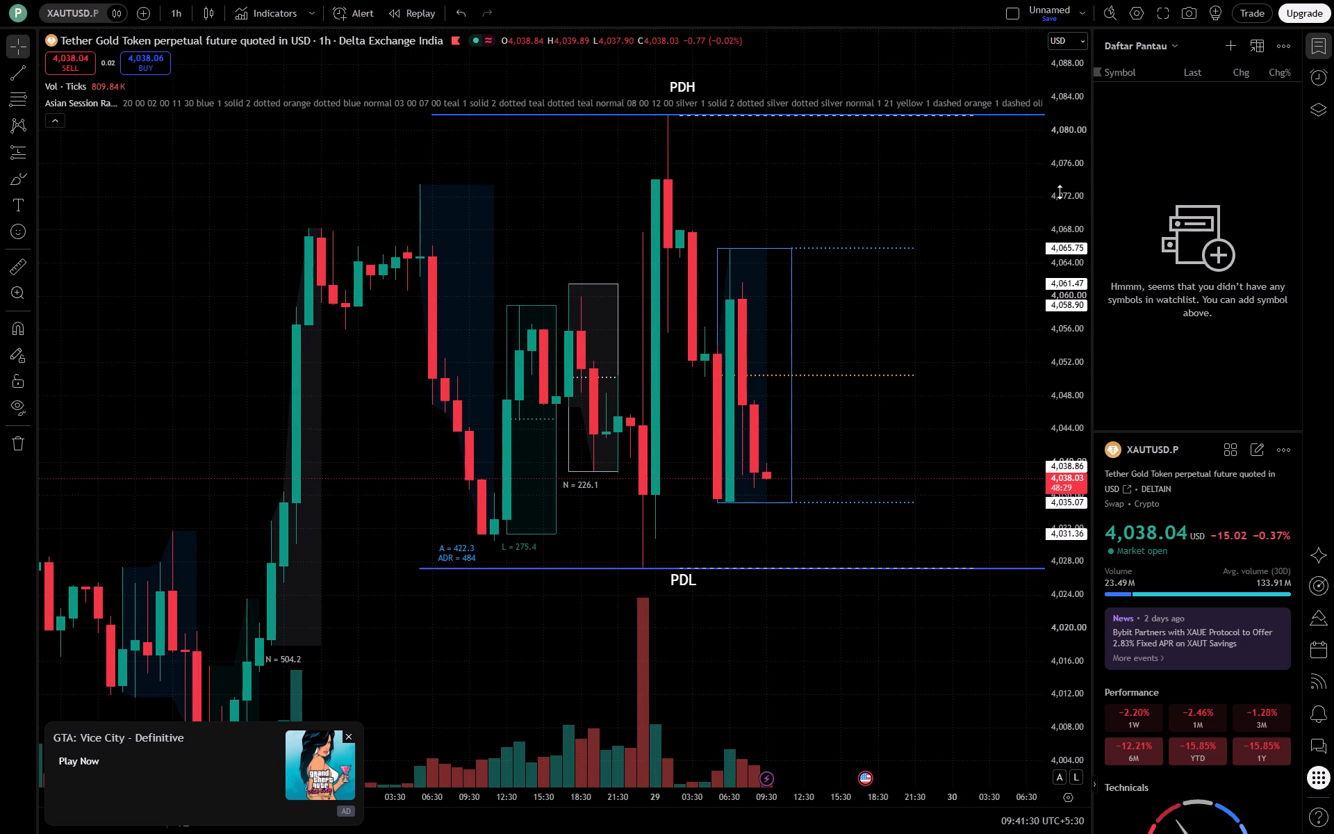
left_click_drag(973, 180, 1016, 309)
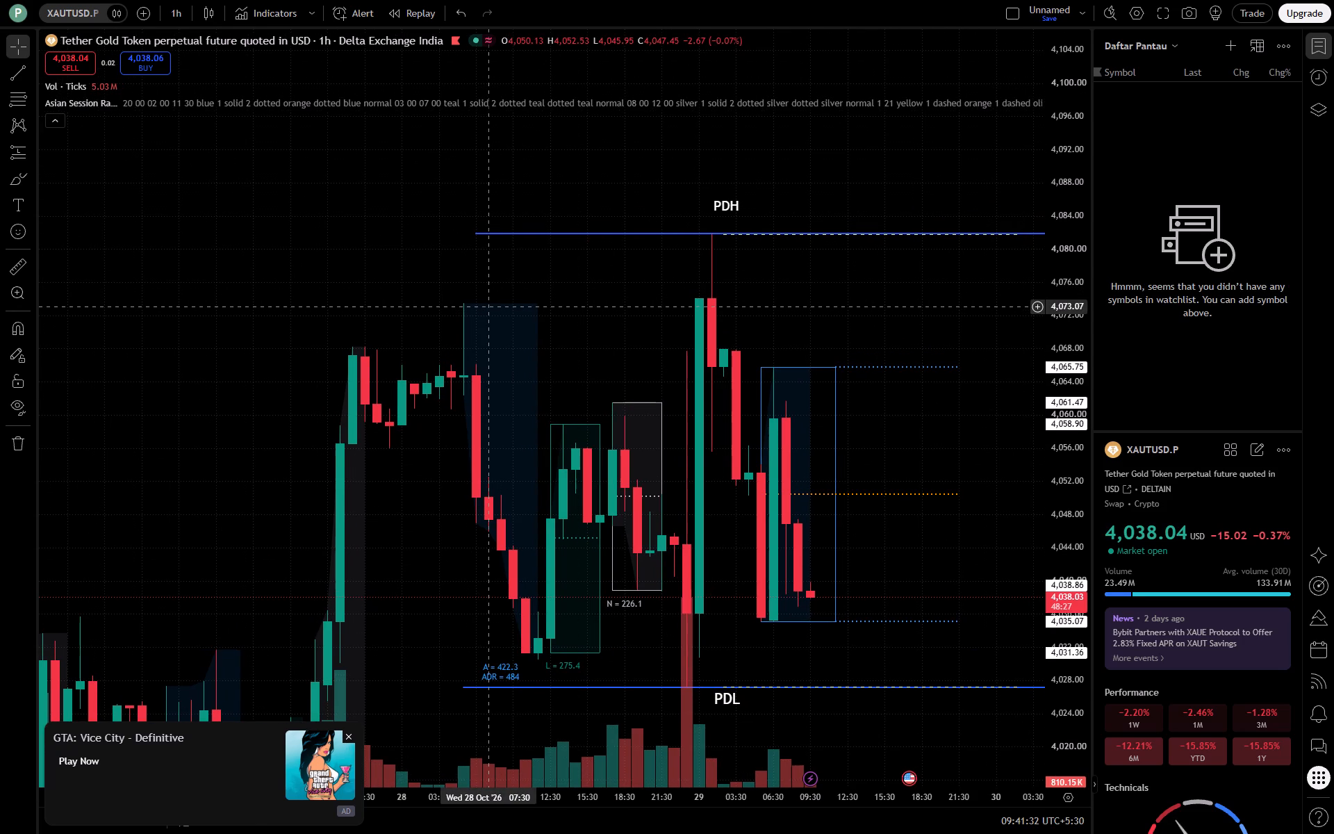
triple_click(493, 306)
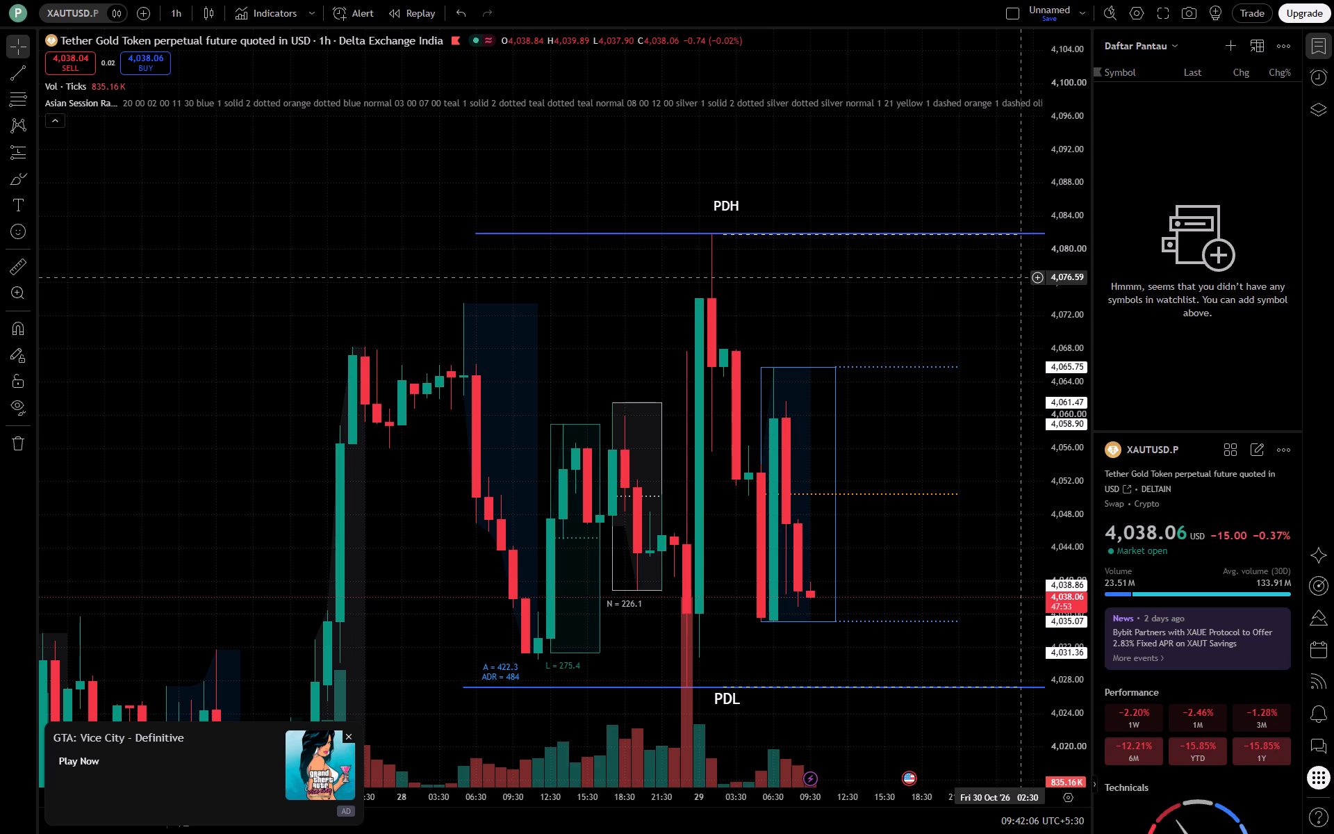
Switch the chart to the 3-minute interval.
key("3")
key("Return")
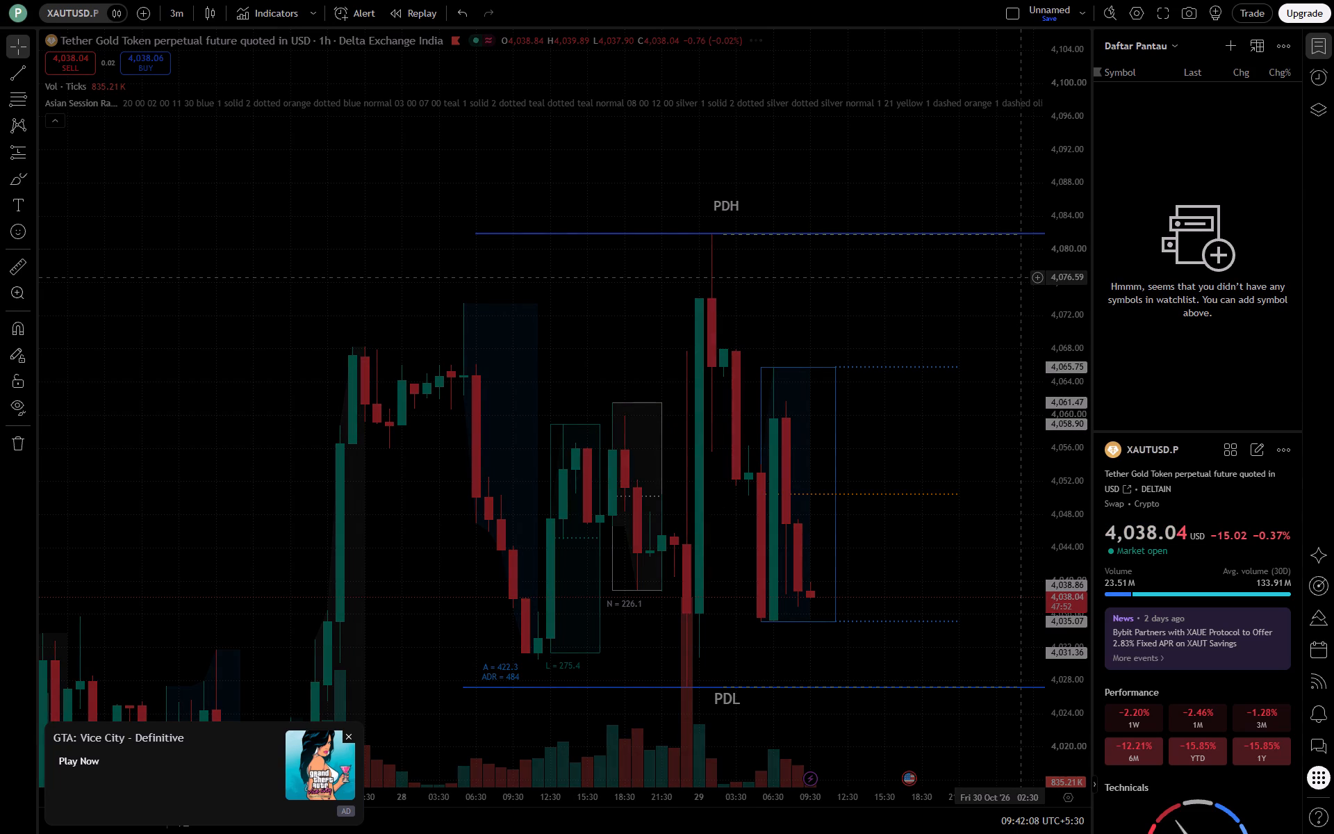
Examine the 3-minute candles within the latest session box and their position relative to the PDL line.
scroll(1074, 514, "down", 2)
left_click_drag(1073, 569, 1070, 553)
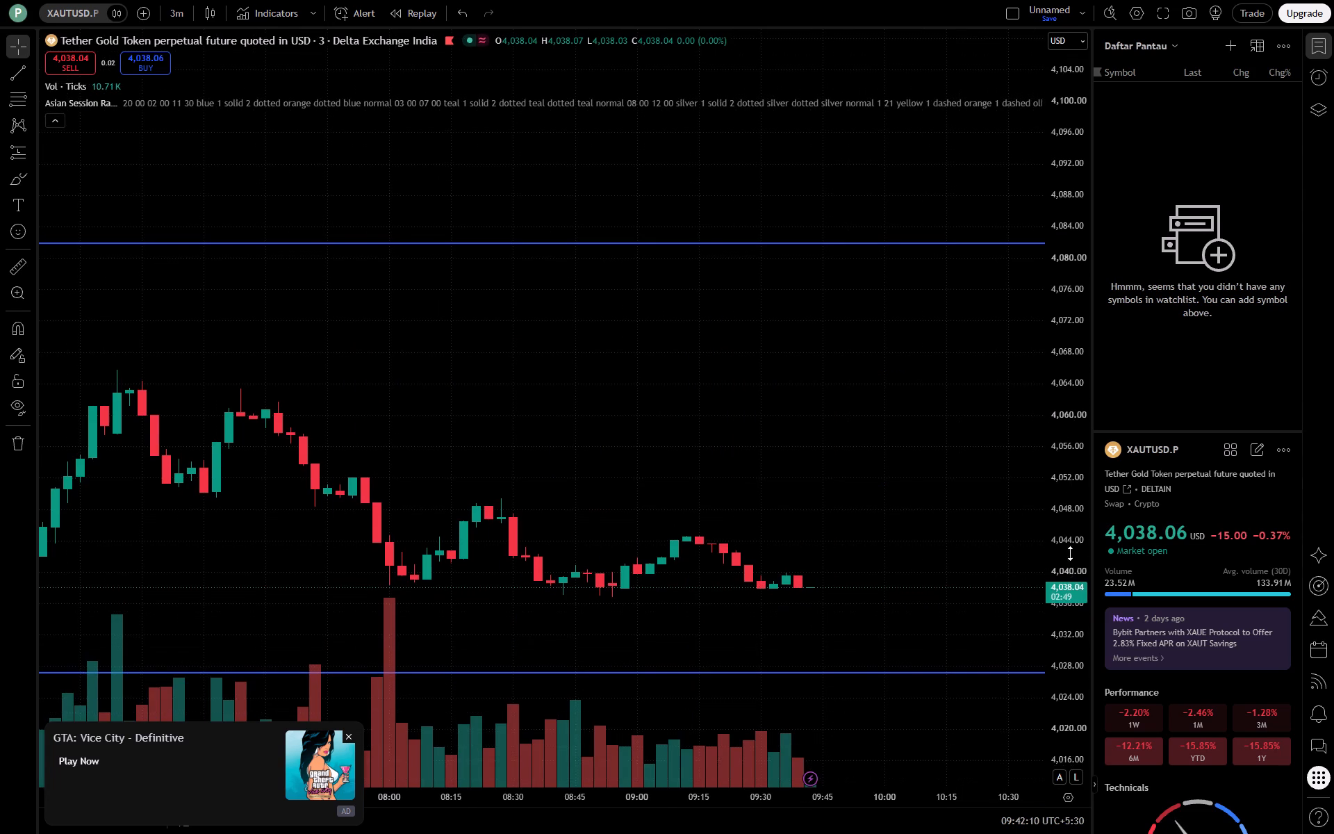
left_click_drag(1070, 553, 1064, 0)
left_click_drag(921, 612, 970, 153)
scroll(934, 514, "down", 4)
left_click_drag(985, 369, 964, 523)
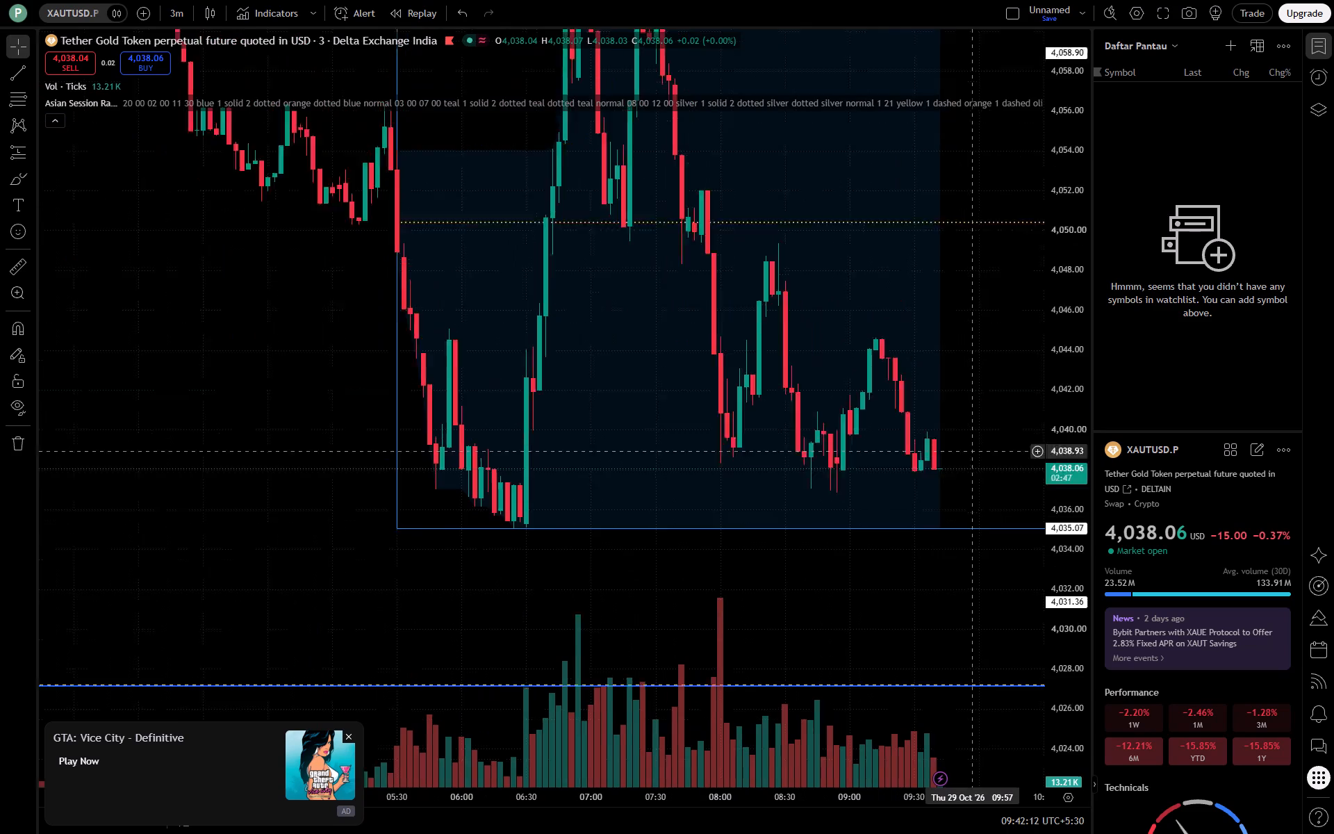
left_click_drag(964, 523, 966, 458)
left_click_drag(1053, 215, 1052, 503)
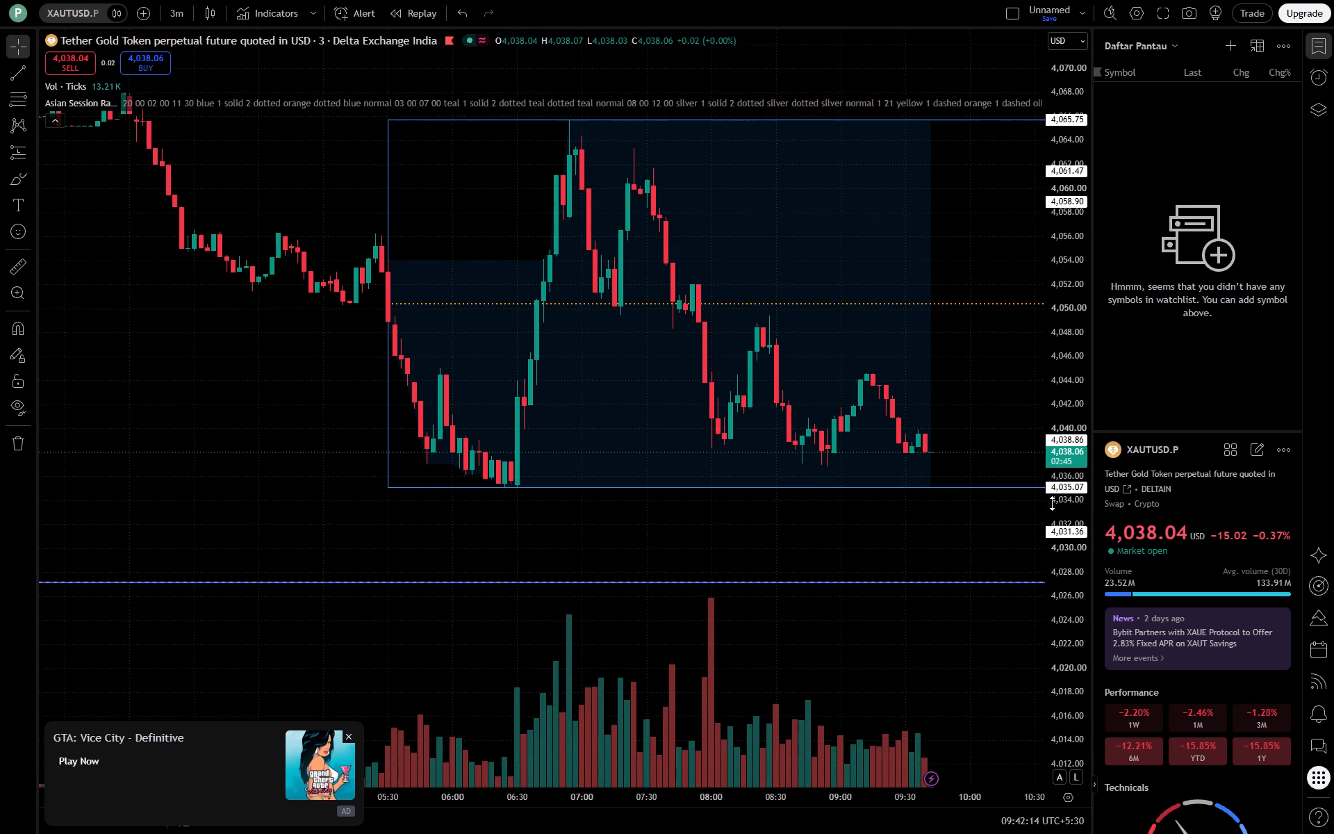
left_click_drag(1052, 503, 1057, 452)
left_click_drag(959, 408, 905, 411)
left_click_drag(916, 400, 903, 423)
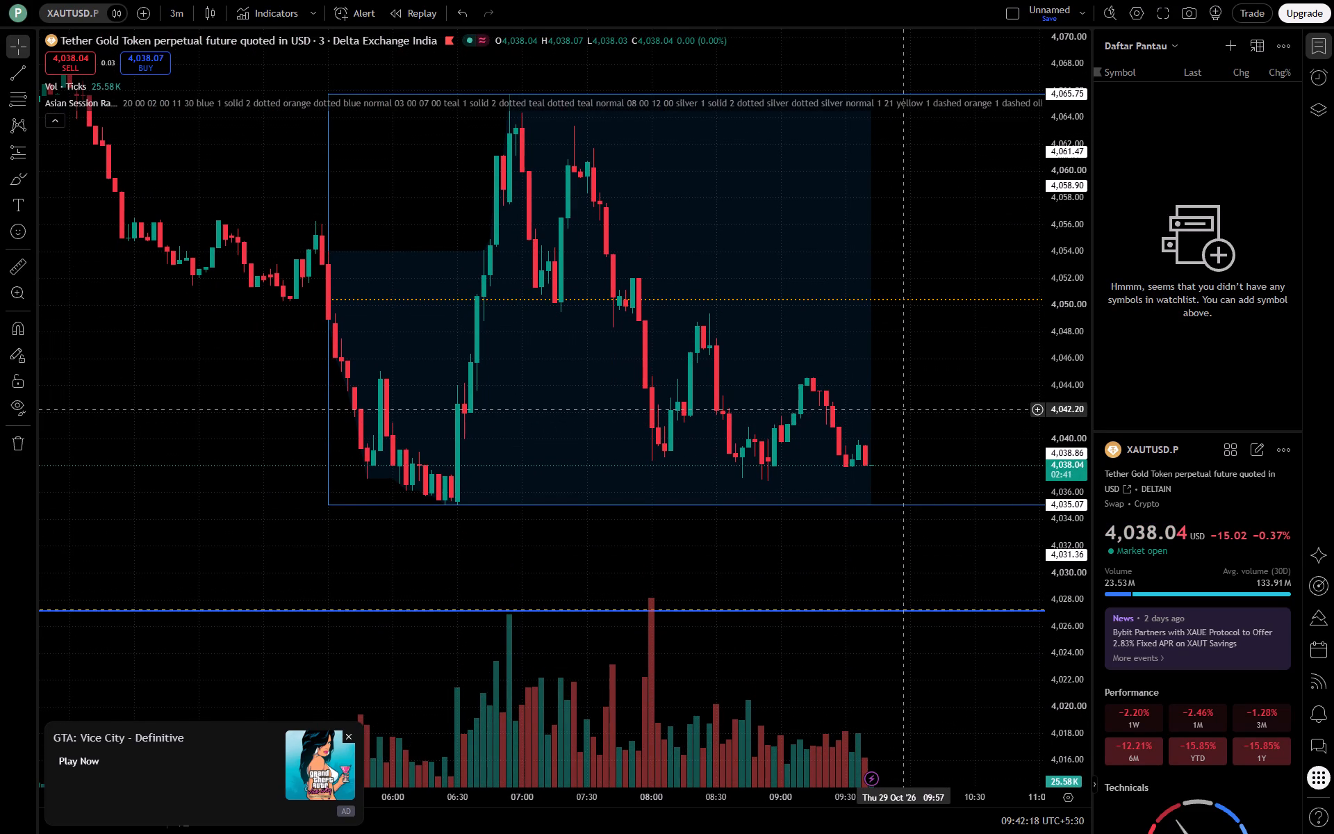
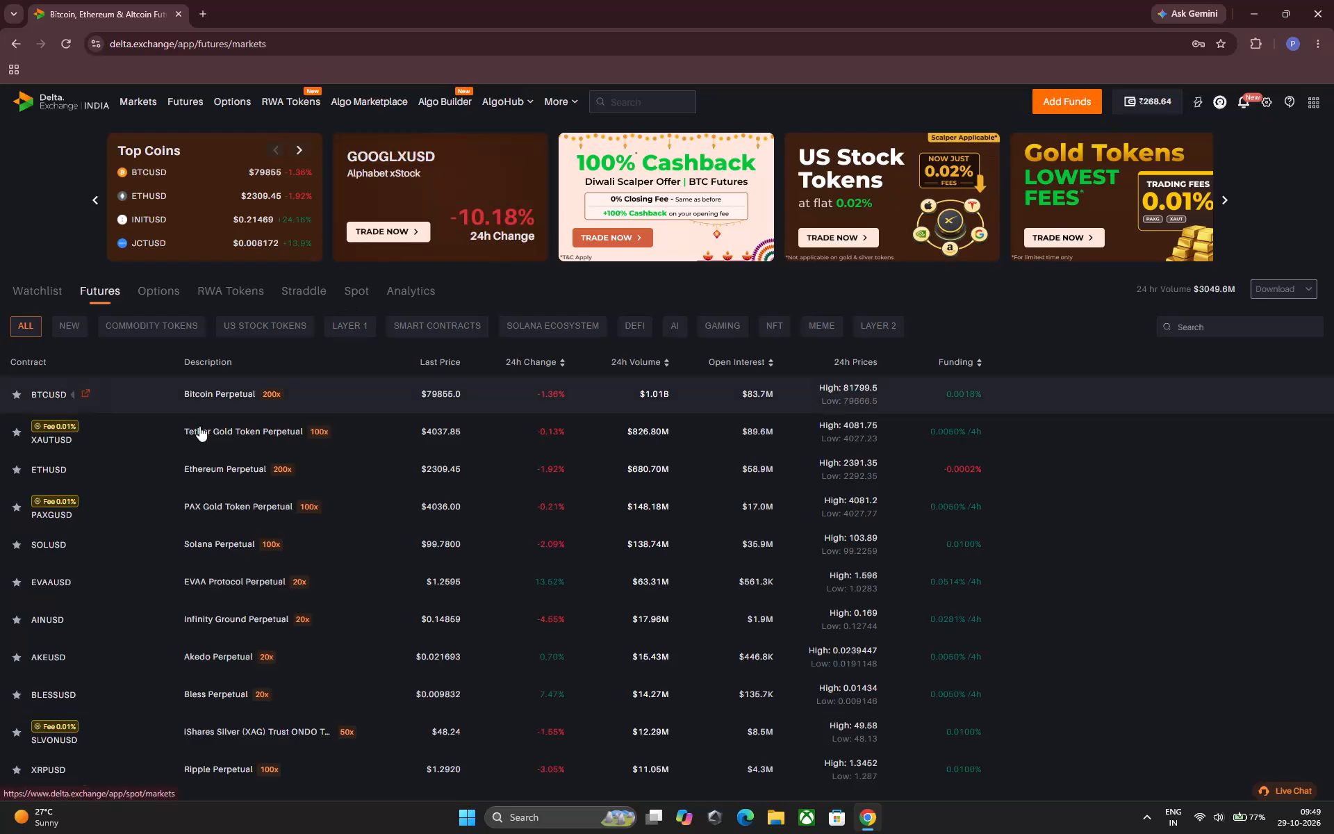
In Chrome, open the XAUTUSD Tether Gold Token Perpetual chart from Delta Exchange's futures list and expand it to full screen.
left_click(167, 445)
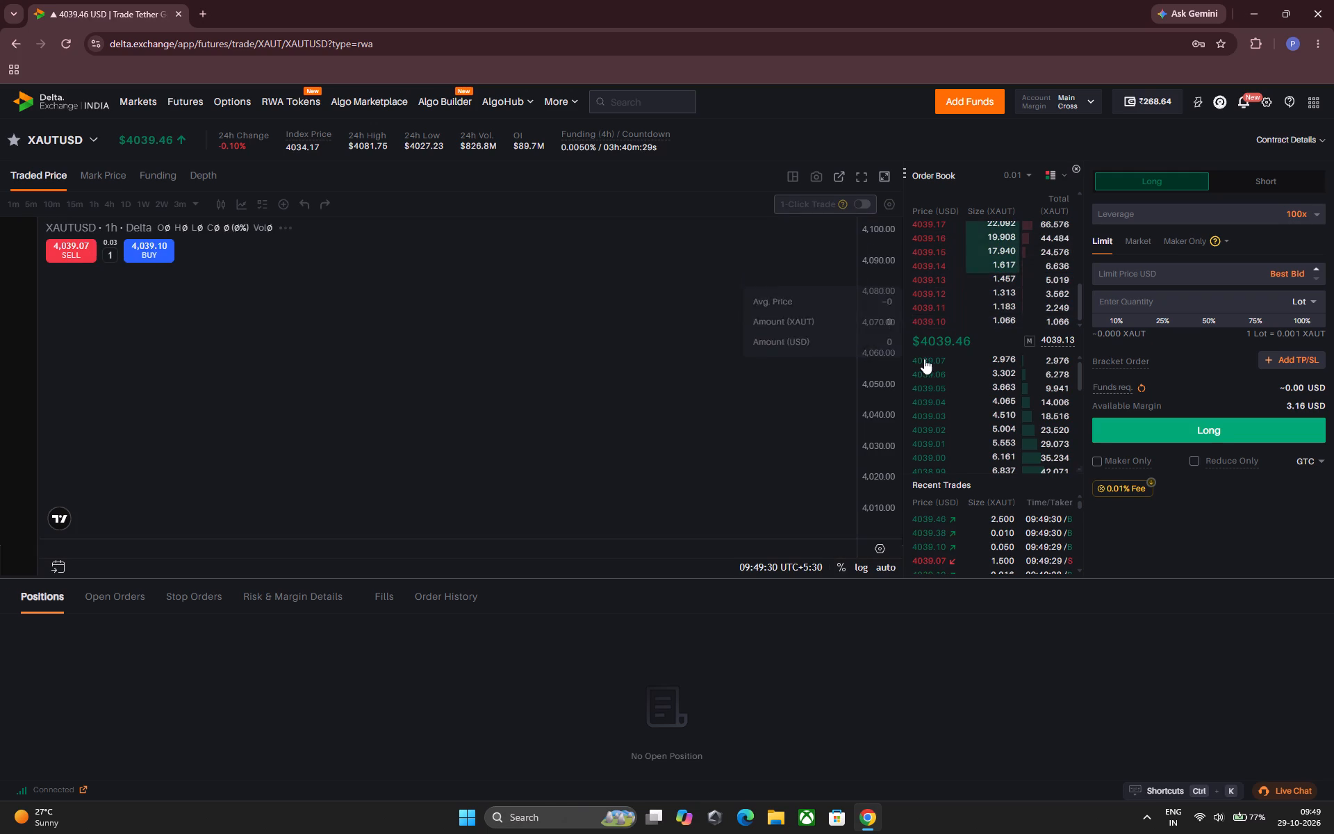
left_click_drag(620, 386, 396, 348)
left_click(863, 174)
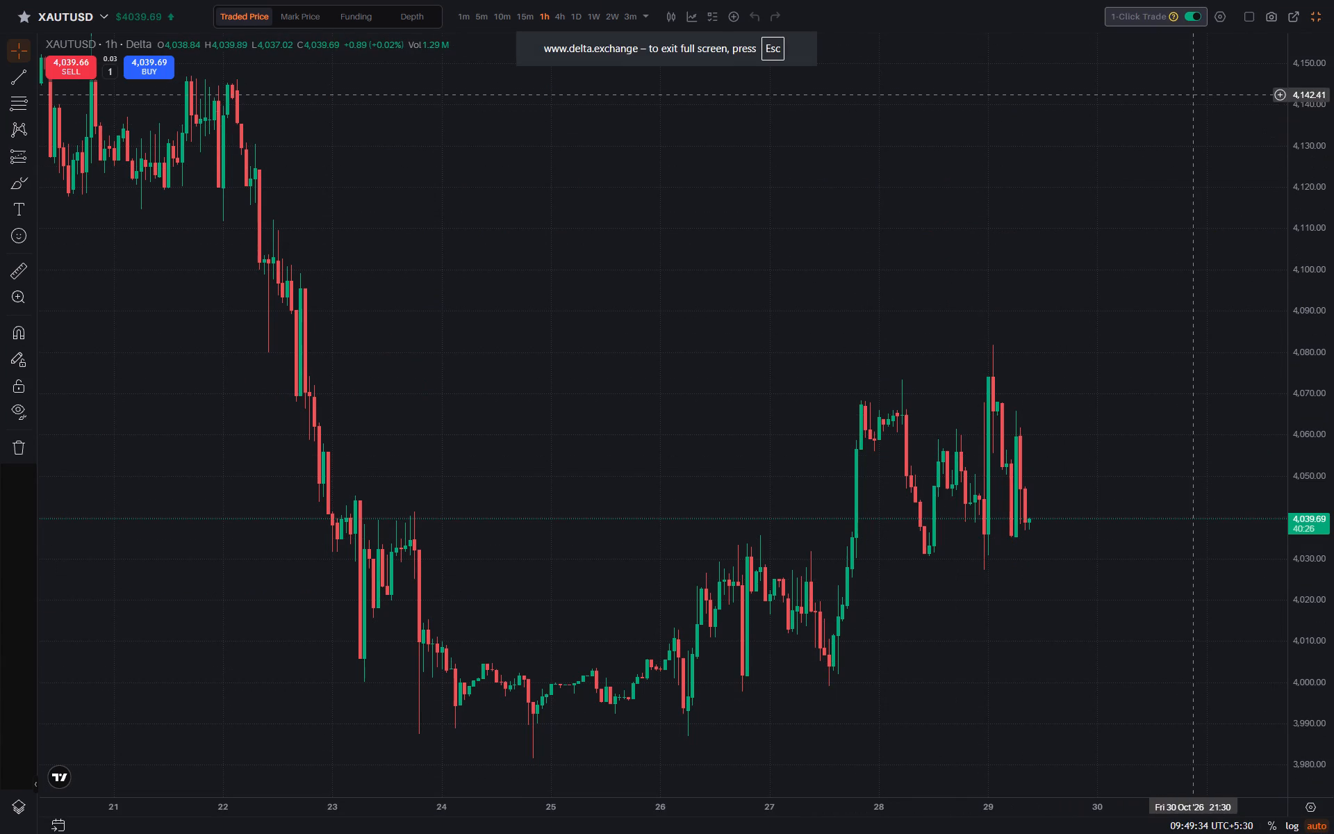
left_click(1172, 15)
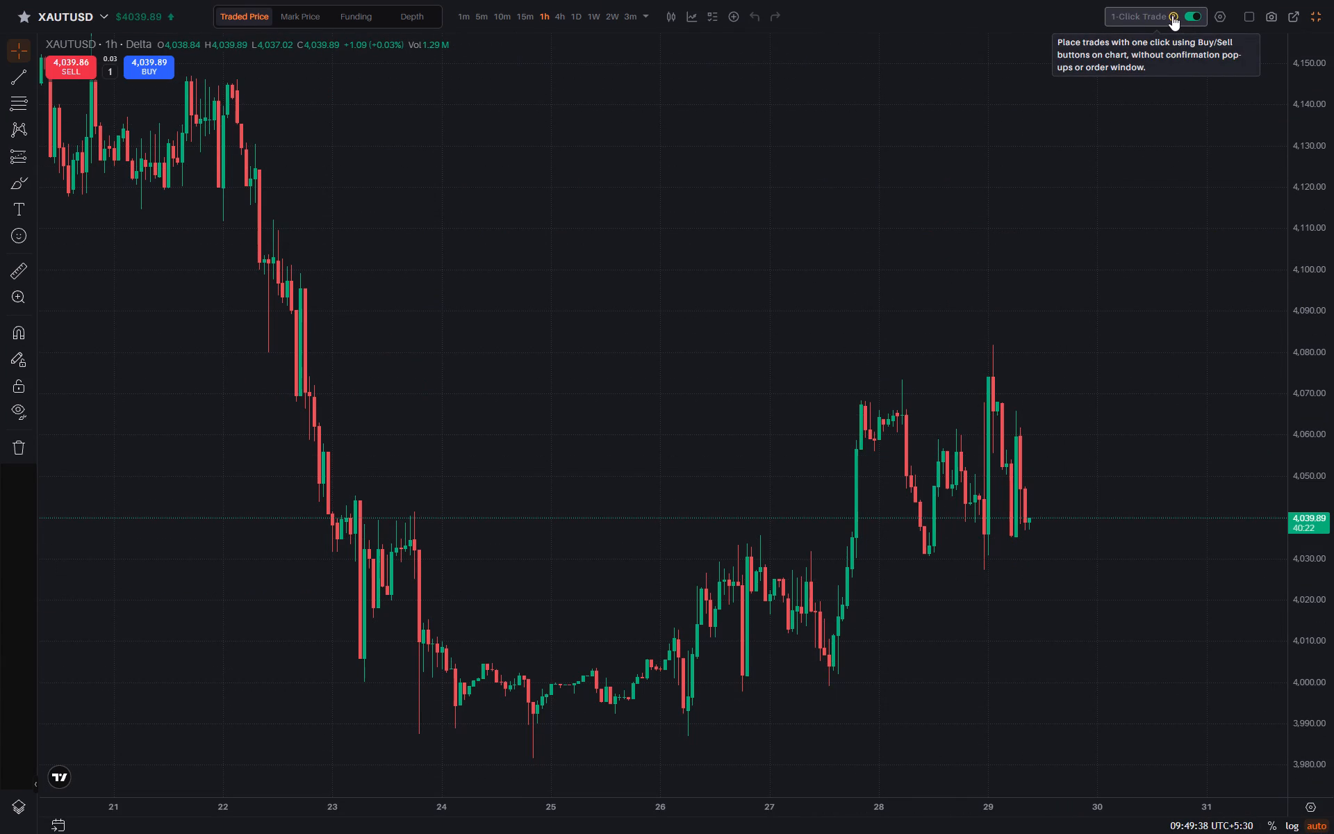
Switch the full-screen XAUTUSD chart to the 1D interval.
left_click_drag(1121, 225, 997, 206)
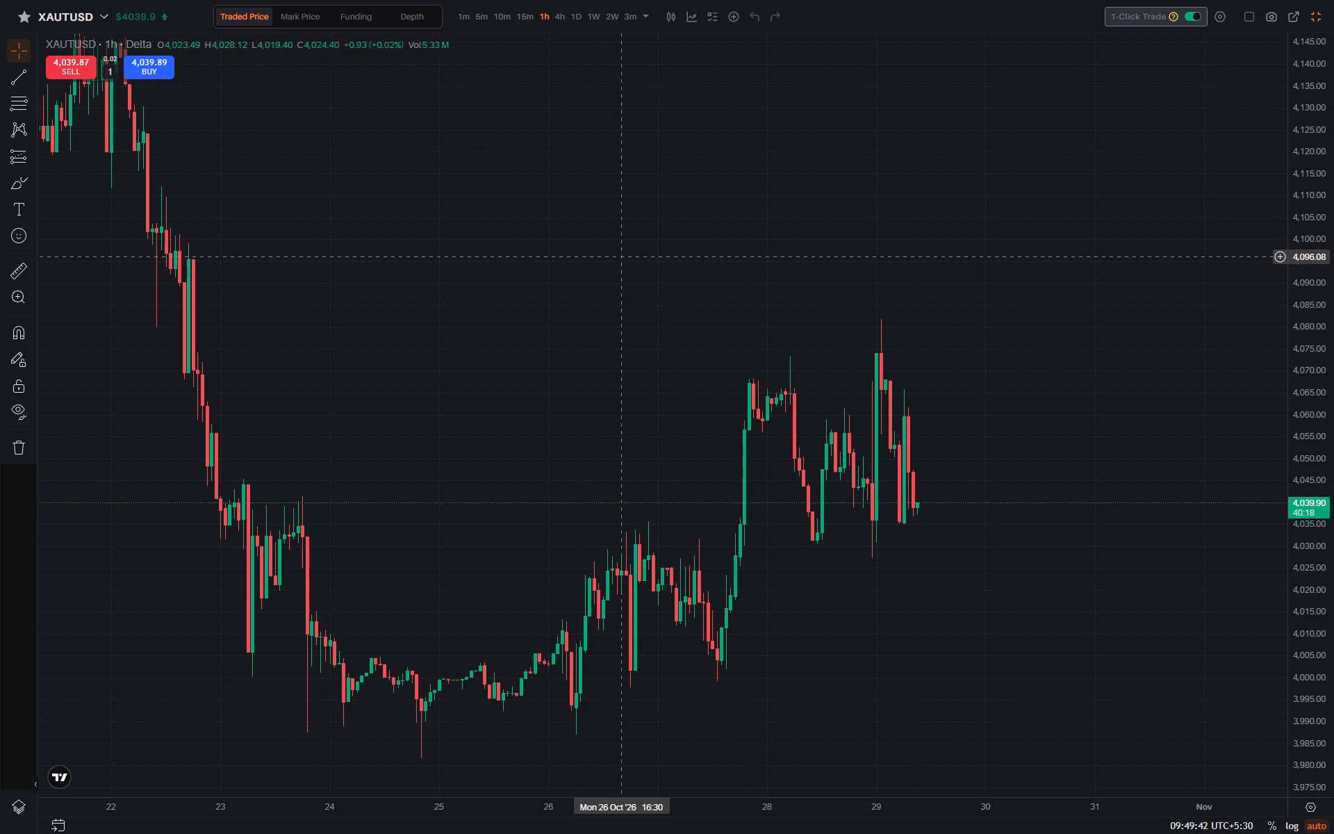
type("1d")
key("Return")
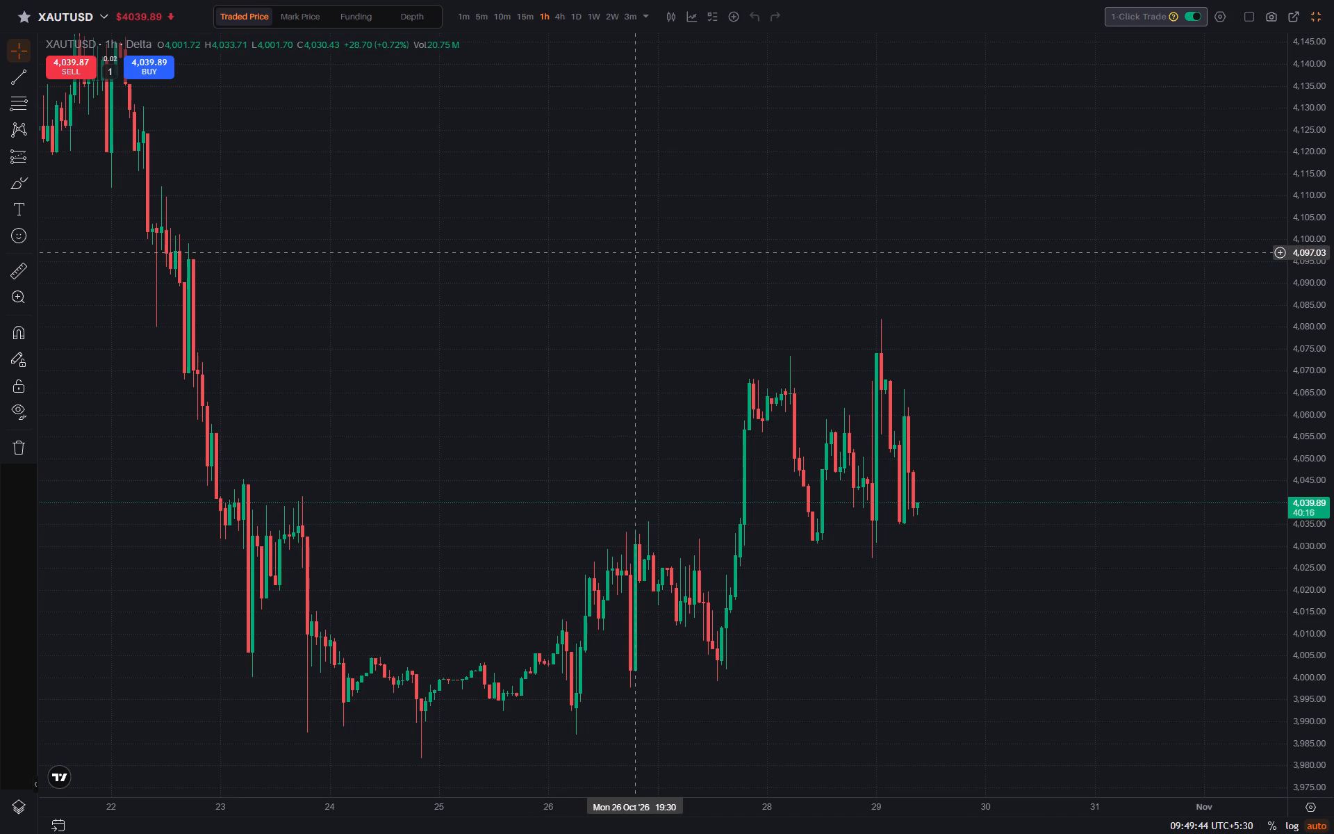
type("1d")
key("Return")
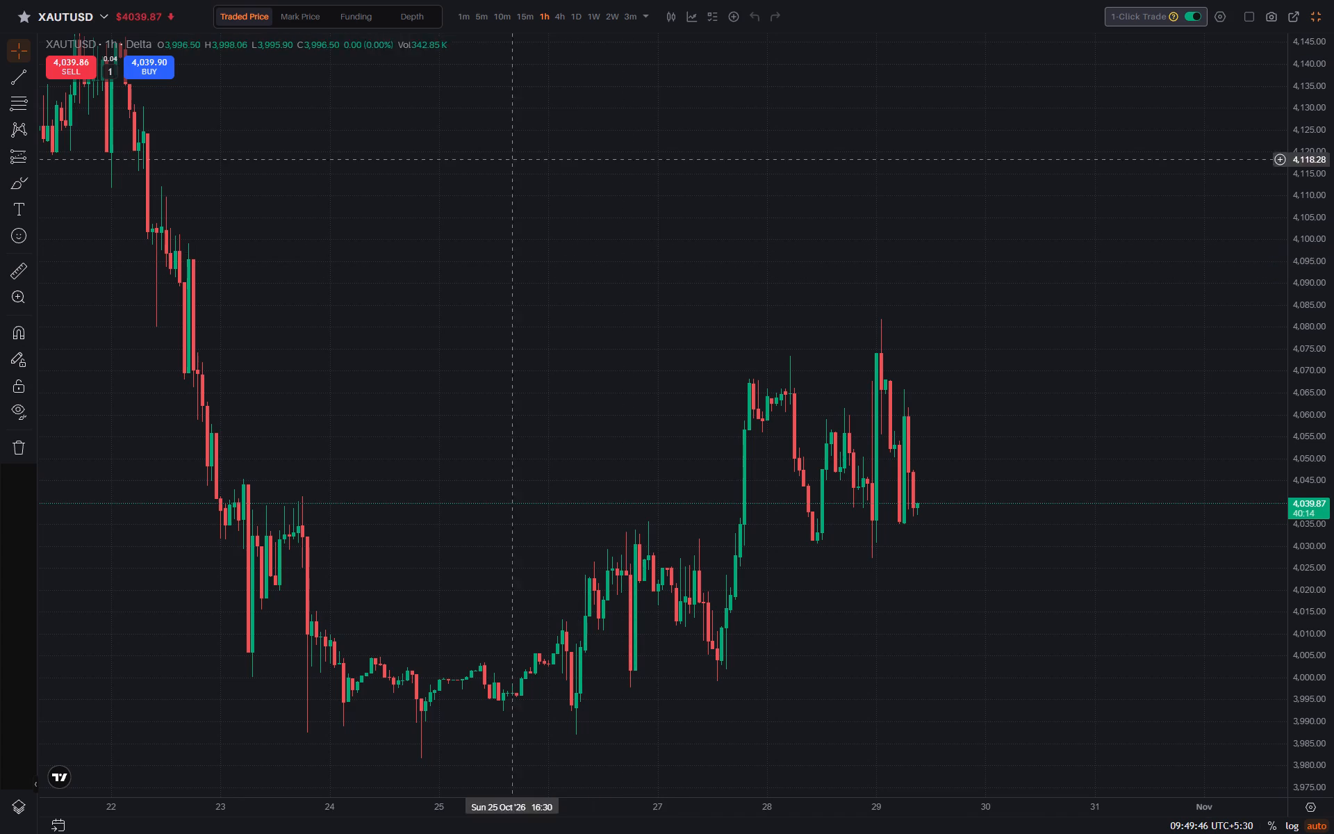
left_click(110, 40)
left_click(502, 167)
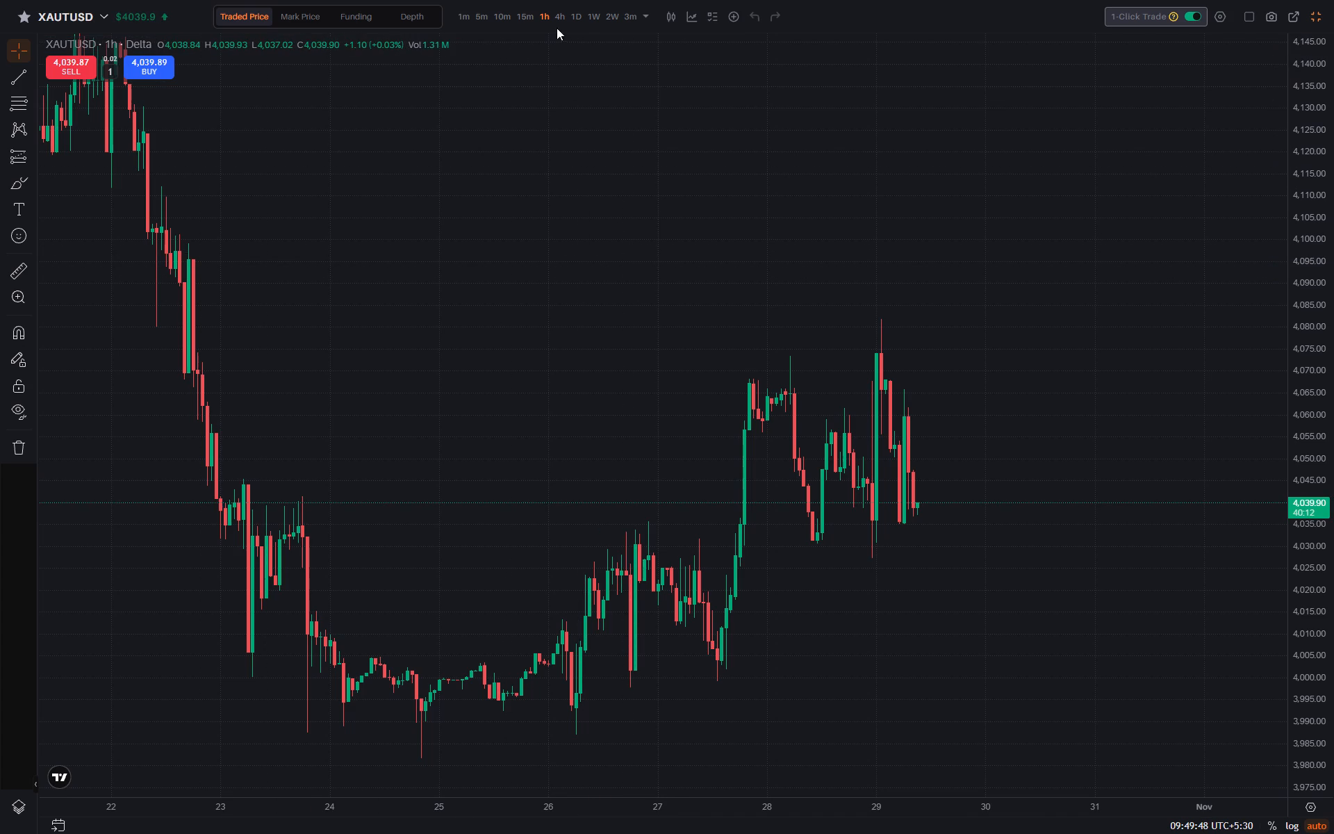
left_click(577, 15)
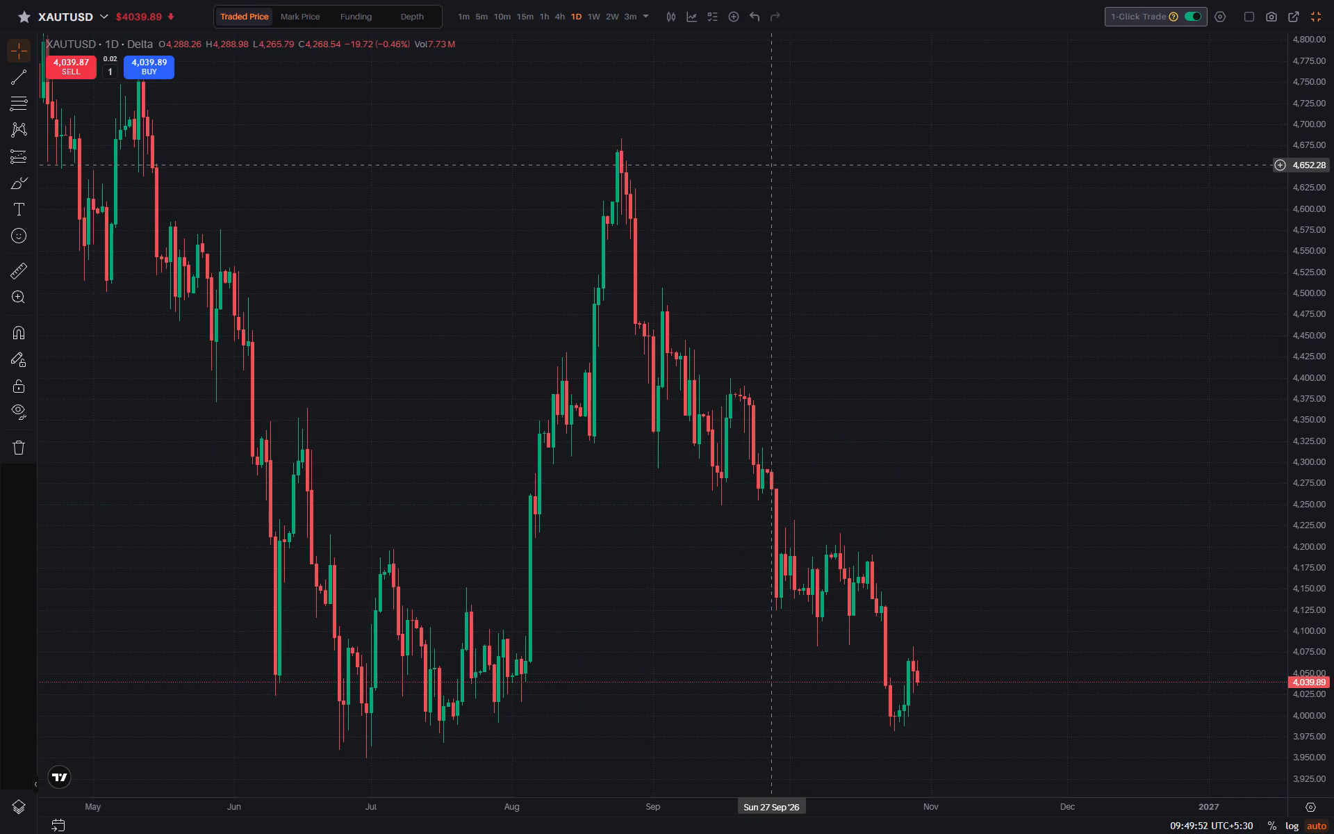
Leave the chart's full-screen view and minimise the browser window to the desktop.
key("F11")
left_click(1262, 19)
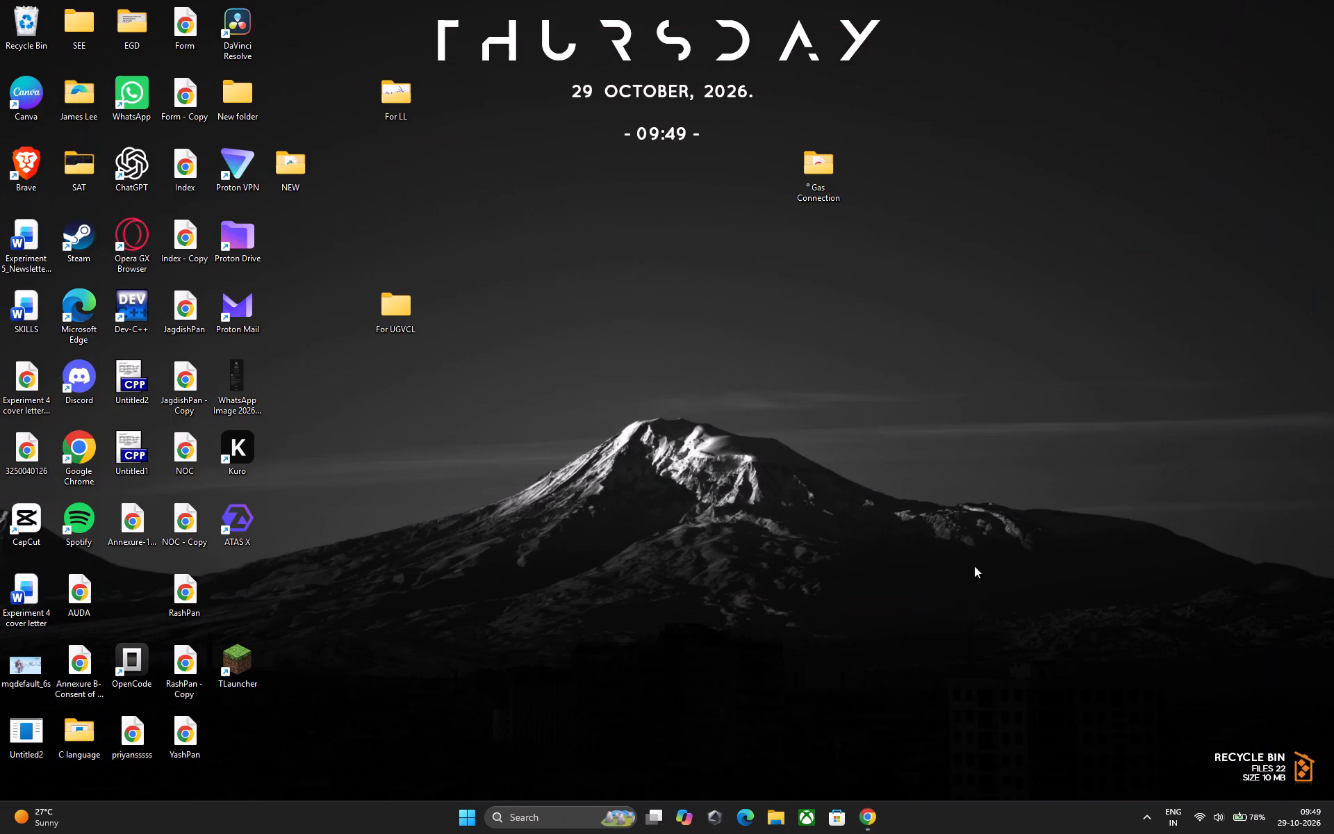
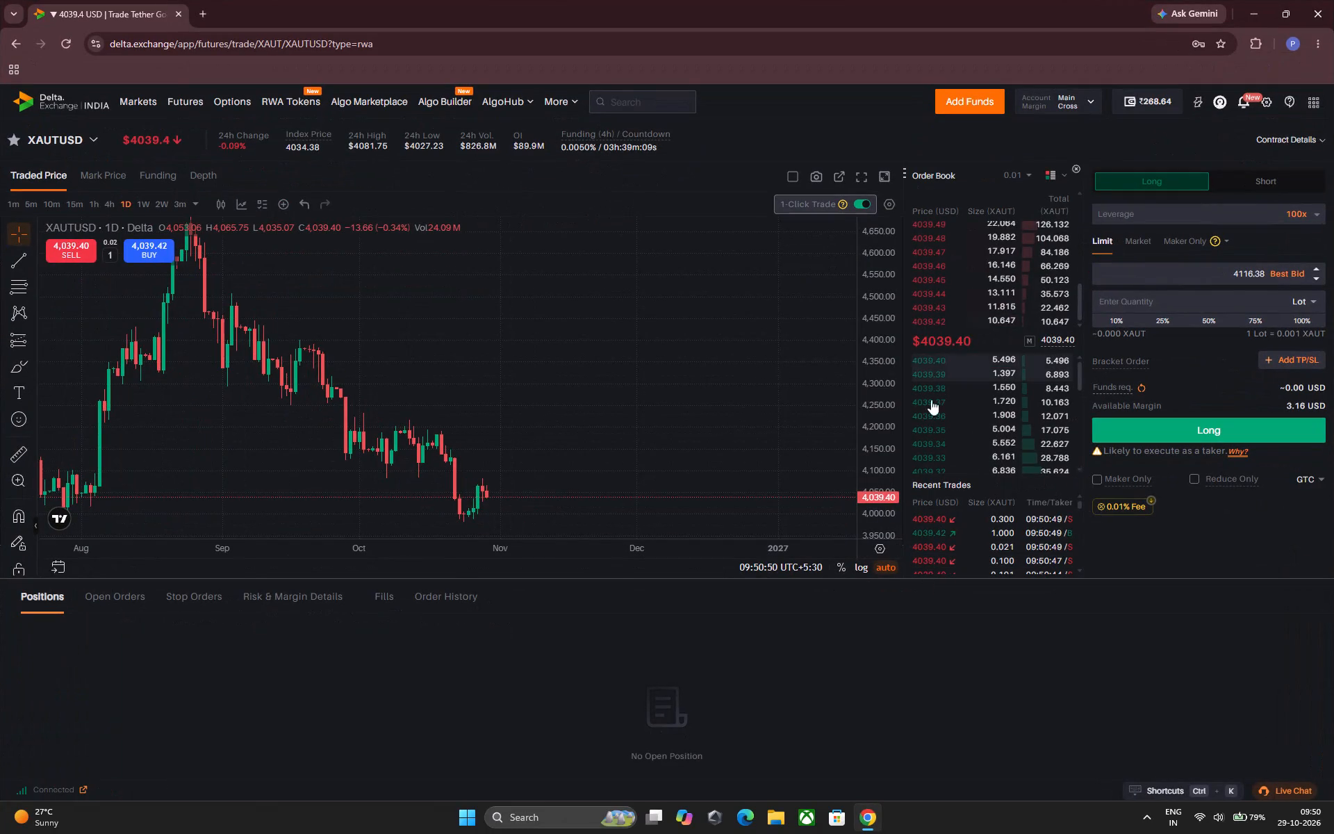
Expand the daily XAUTUSD chart back to full screen.
left_click_drag(777, 354, 783, 330)
left_click(855, 175)
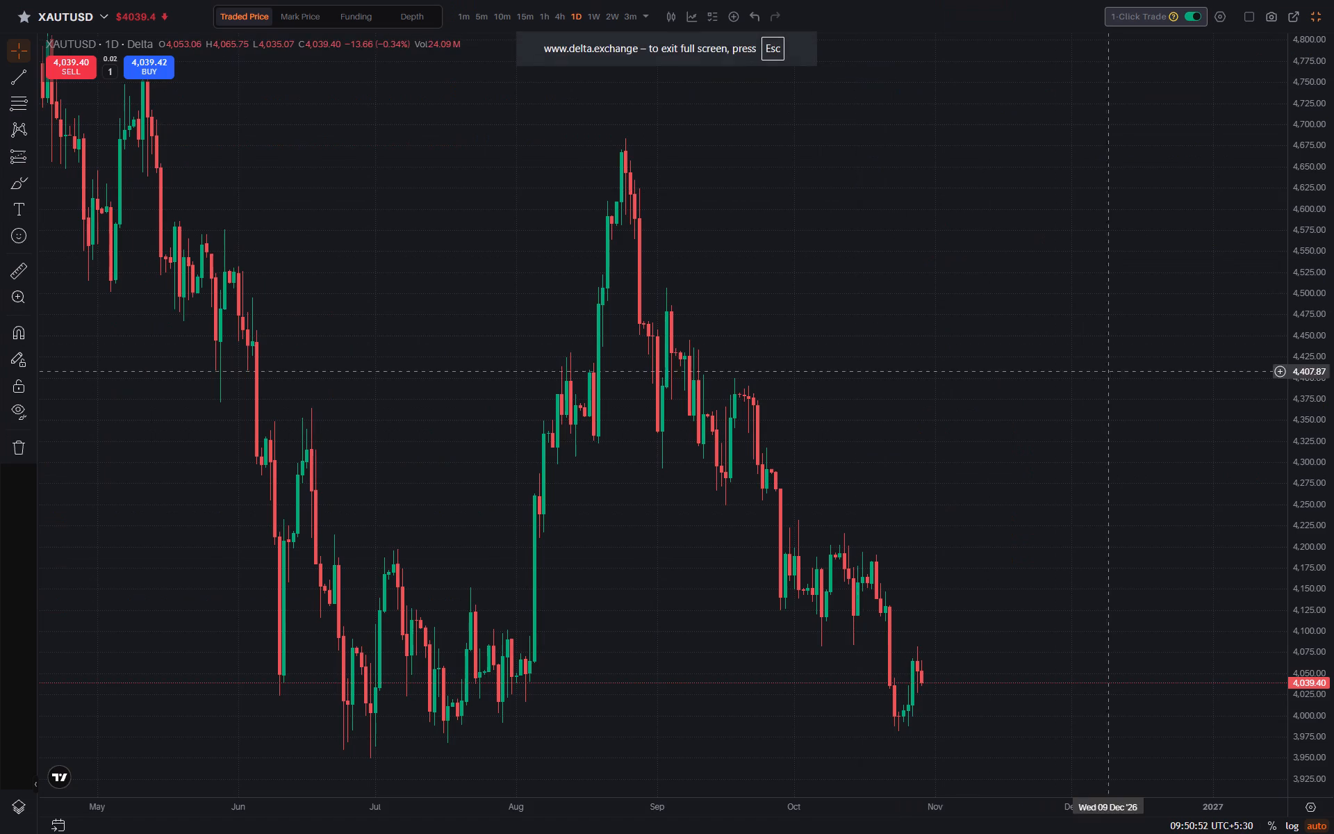
Draw a horizontal trend line at about 4,084 from the 28 Oct candle's high into mid-November.
left_click_drag(994, 299, 900, 256)
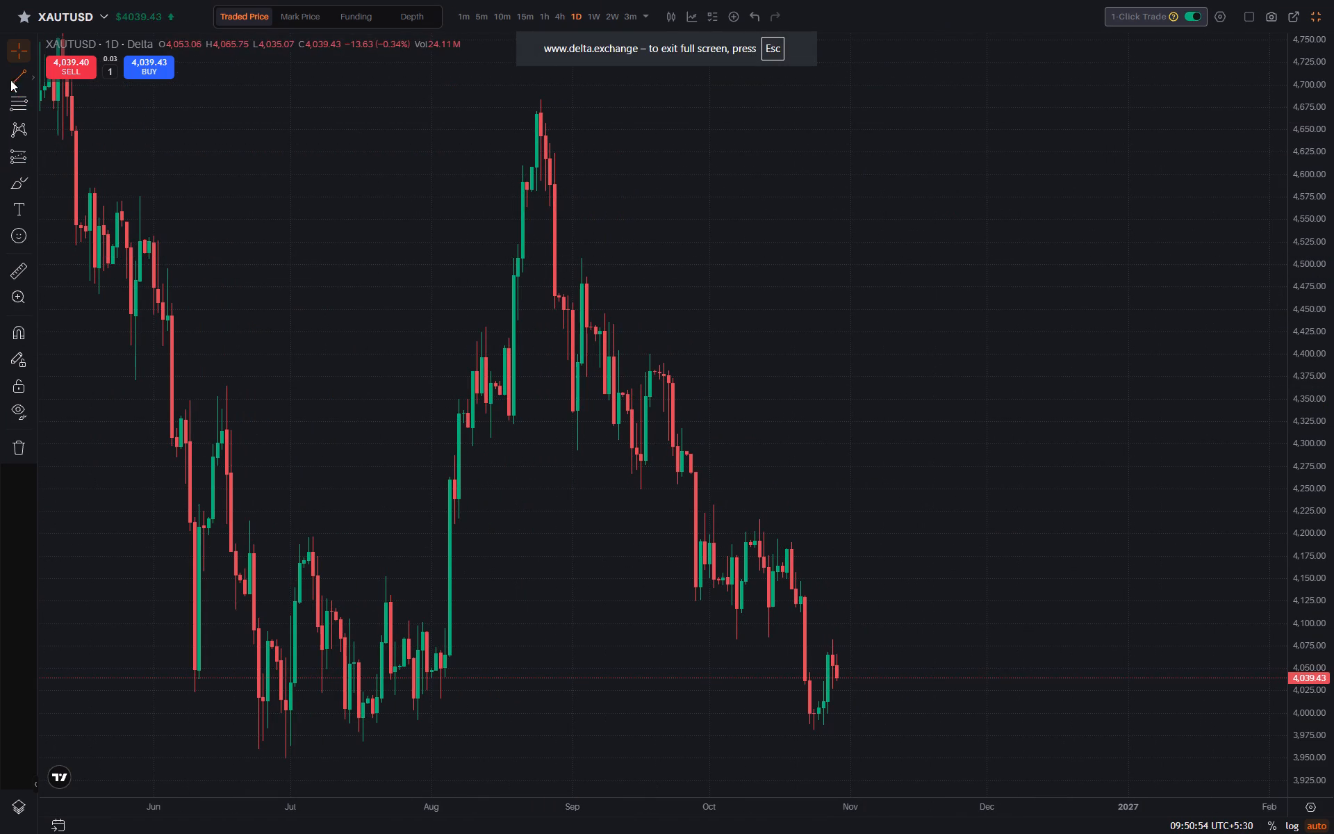
left_click(10, 74)
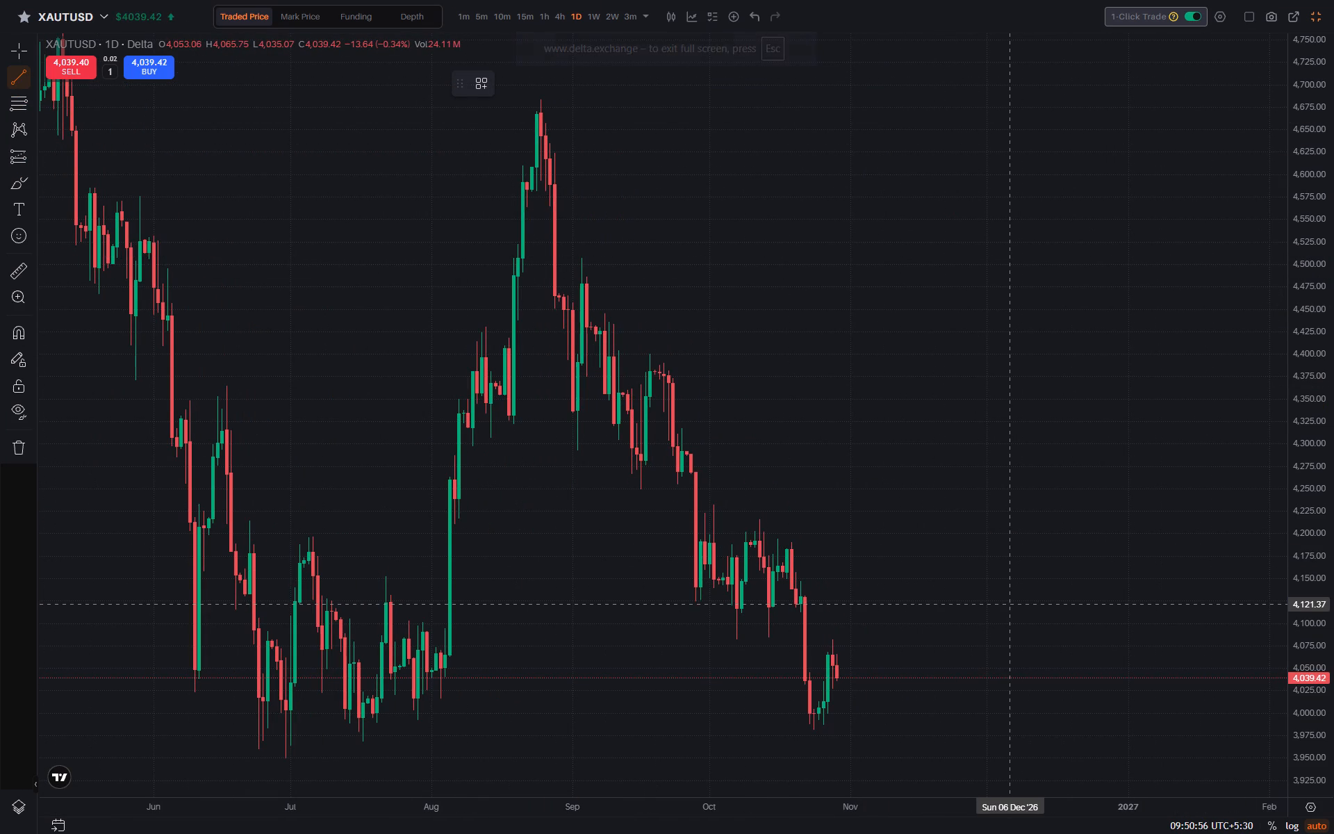
left_click(834, 637)
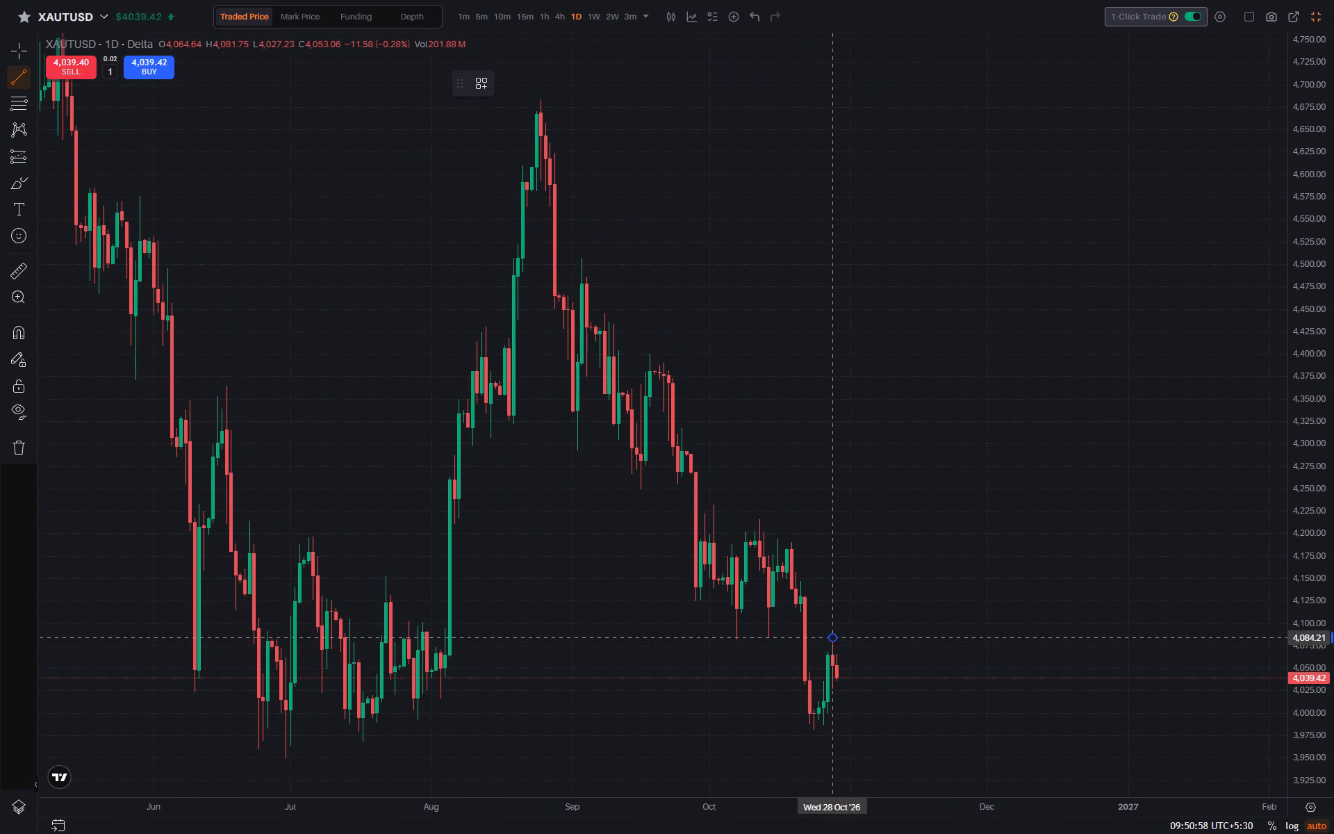
left_click(914, 638, "shift")
left_click(907, 525)
Draw a second horizontal trend line at about 4,027 from the 28 Oct candle's low into mid-November.
left_click_drag(908, 525, 873, 182)
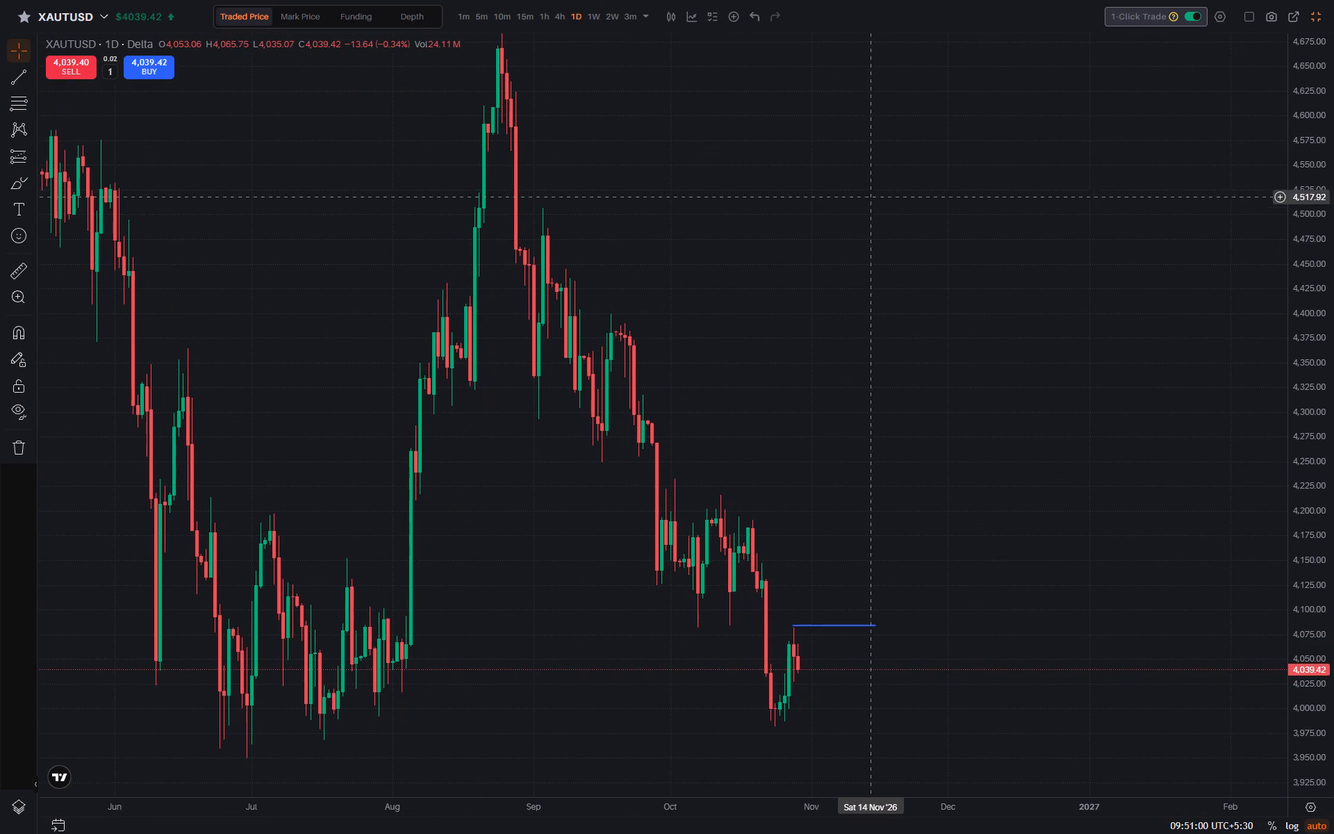
left_click_drag(1087, 638, 1057, 382)
left_click_drag(1285, 427, 1294, 490)
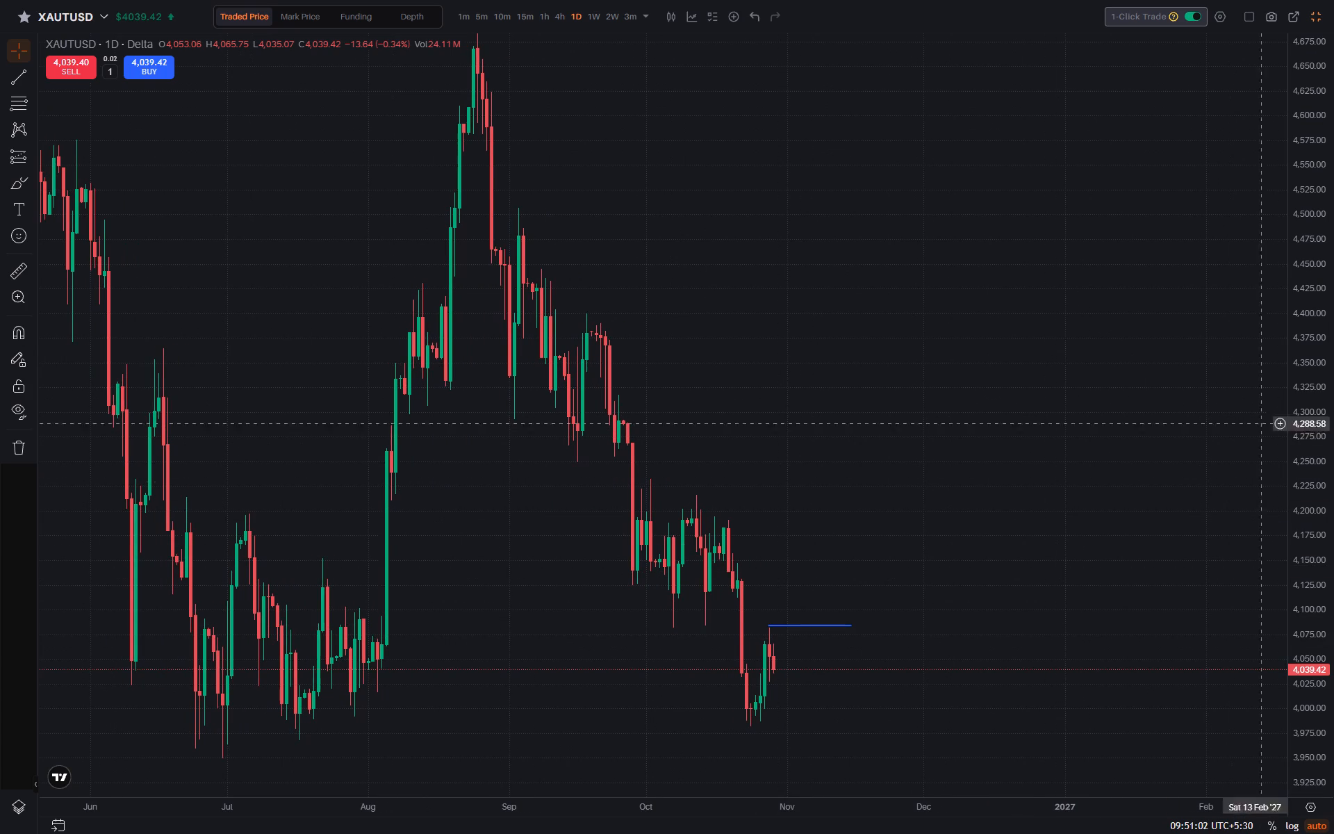
left_click_drag(994, 545, 1003, 432)
scroll(1035, 452, "down", 2)
left_click_drag(1034, 587, 1018, 220)
left_click_drag(1302, 376, 1301, 580)
left_click_drag(1045, 590, 1064, 225)
left_click_drag(1057, 267, 1046, 533)
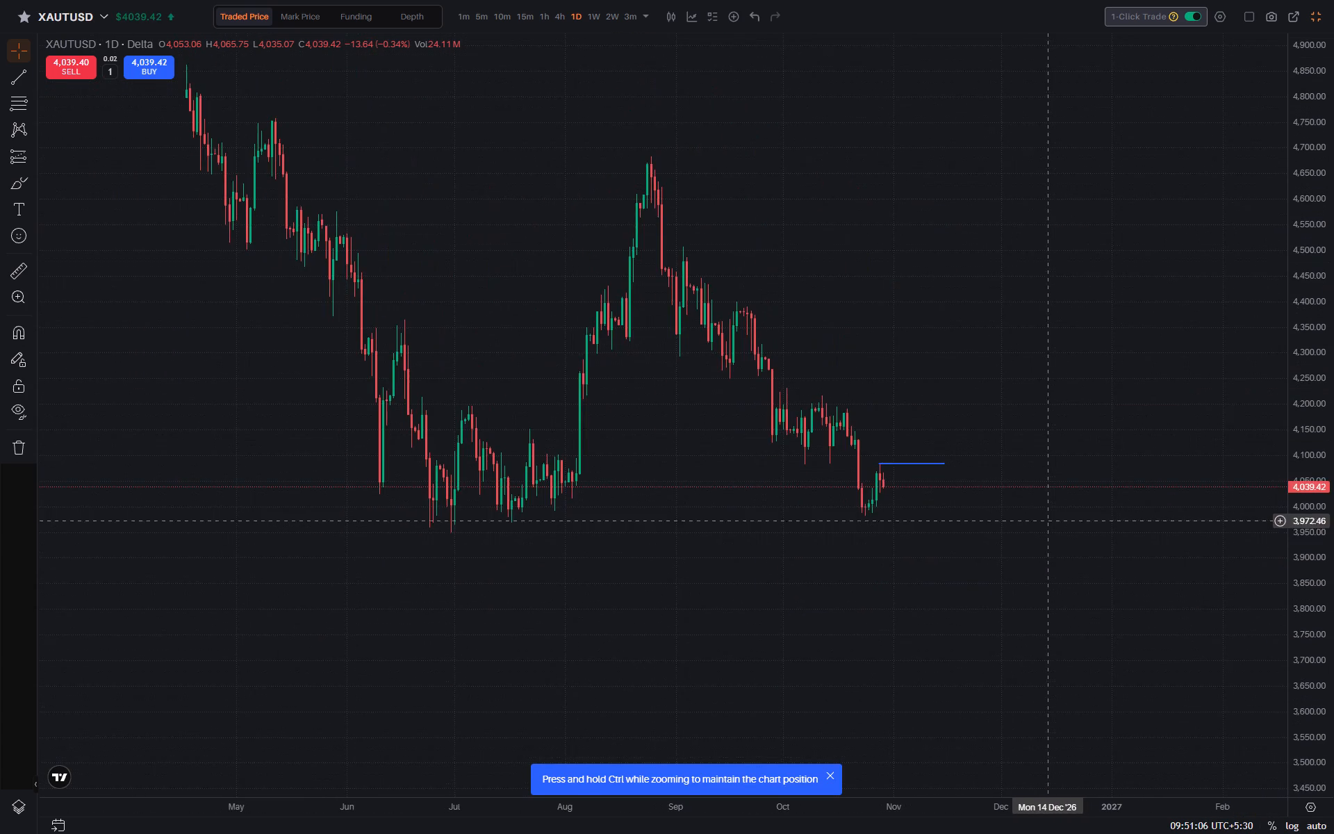
left_click_drag(1048, 500, 1055, 335)
scroll(1063, 404, "up", 6)
left_click_drag(1299, 551, 1290, 0)
left_click_drag(748, 166, 1066, 382)
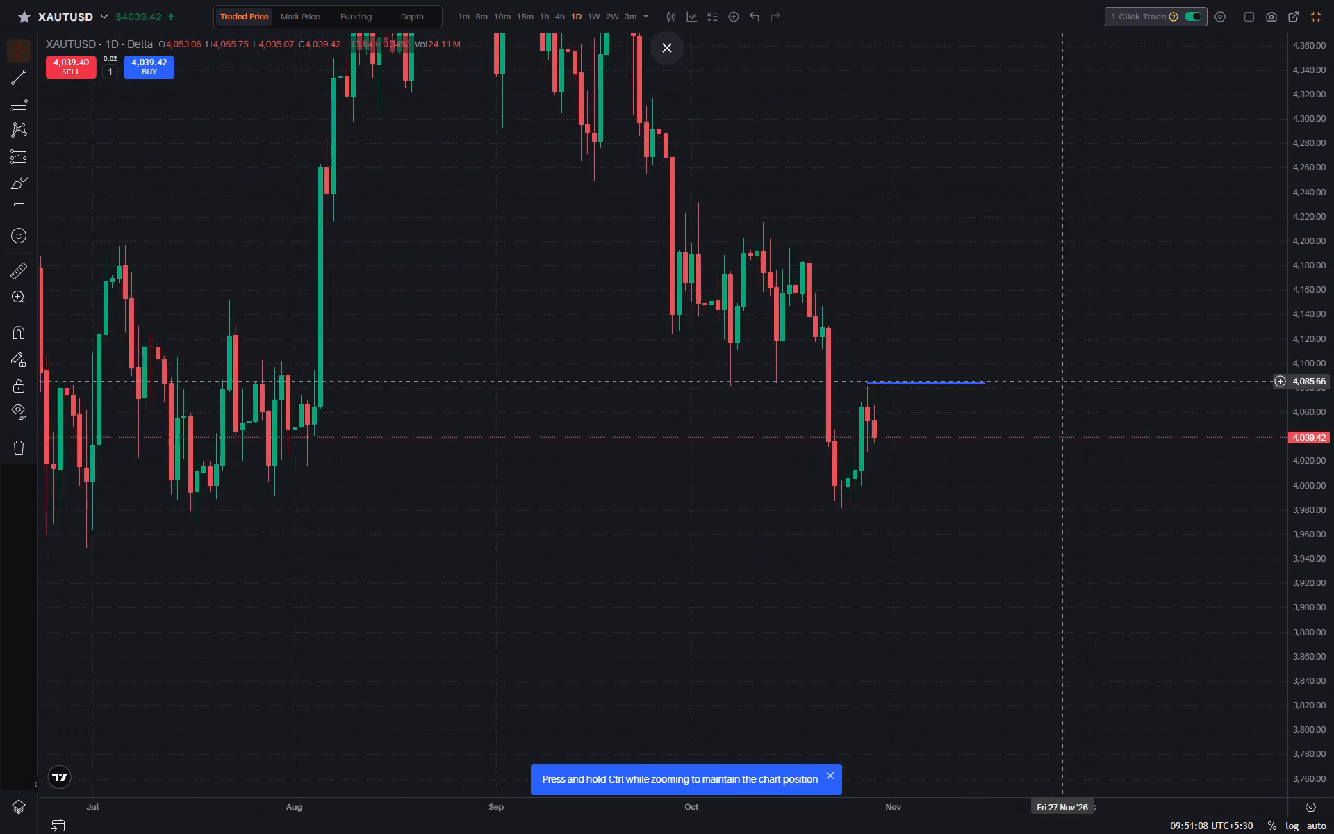
left_click_drag(1066, 382, 1071, 382)
scroll(1067, 374, "up", 2)
left_click_drag(1301, 553, 1283, 413)
left_click_drag(991, 404, 1086, 400)
scroll(1085, 398, "up", 1)
left_click(18, 84)
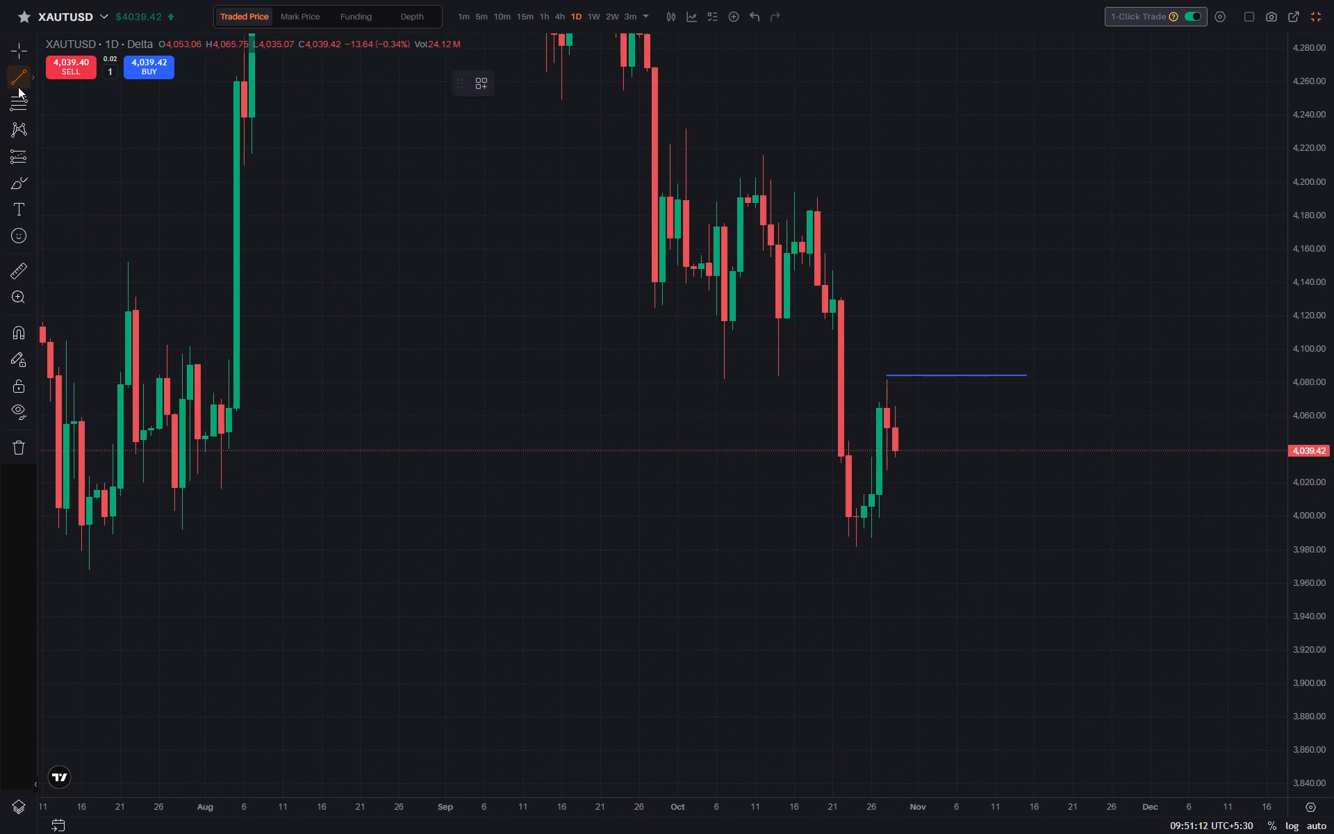
left_click(887, 471)
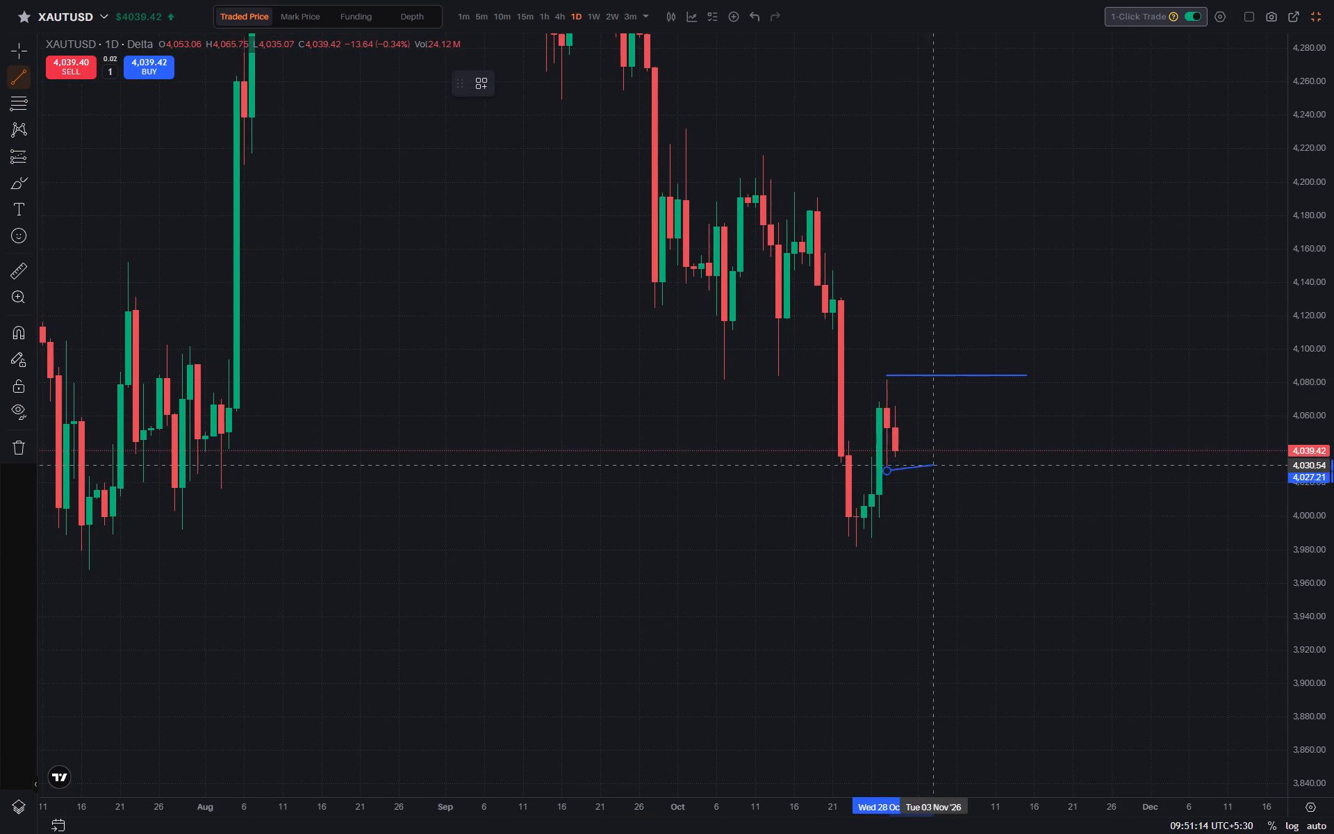
left_click(1001, 471, "shift")
left_click(1149, 338)
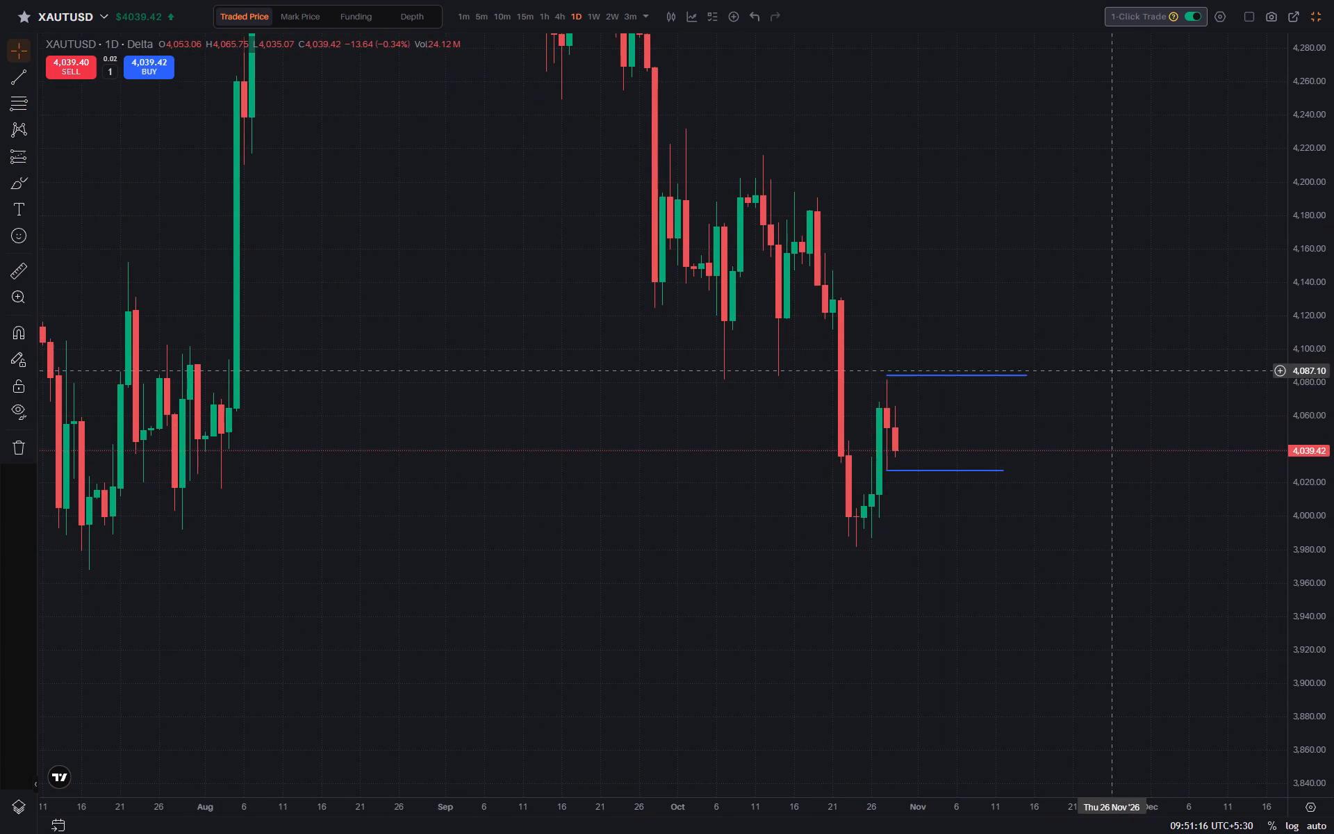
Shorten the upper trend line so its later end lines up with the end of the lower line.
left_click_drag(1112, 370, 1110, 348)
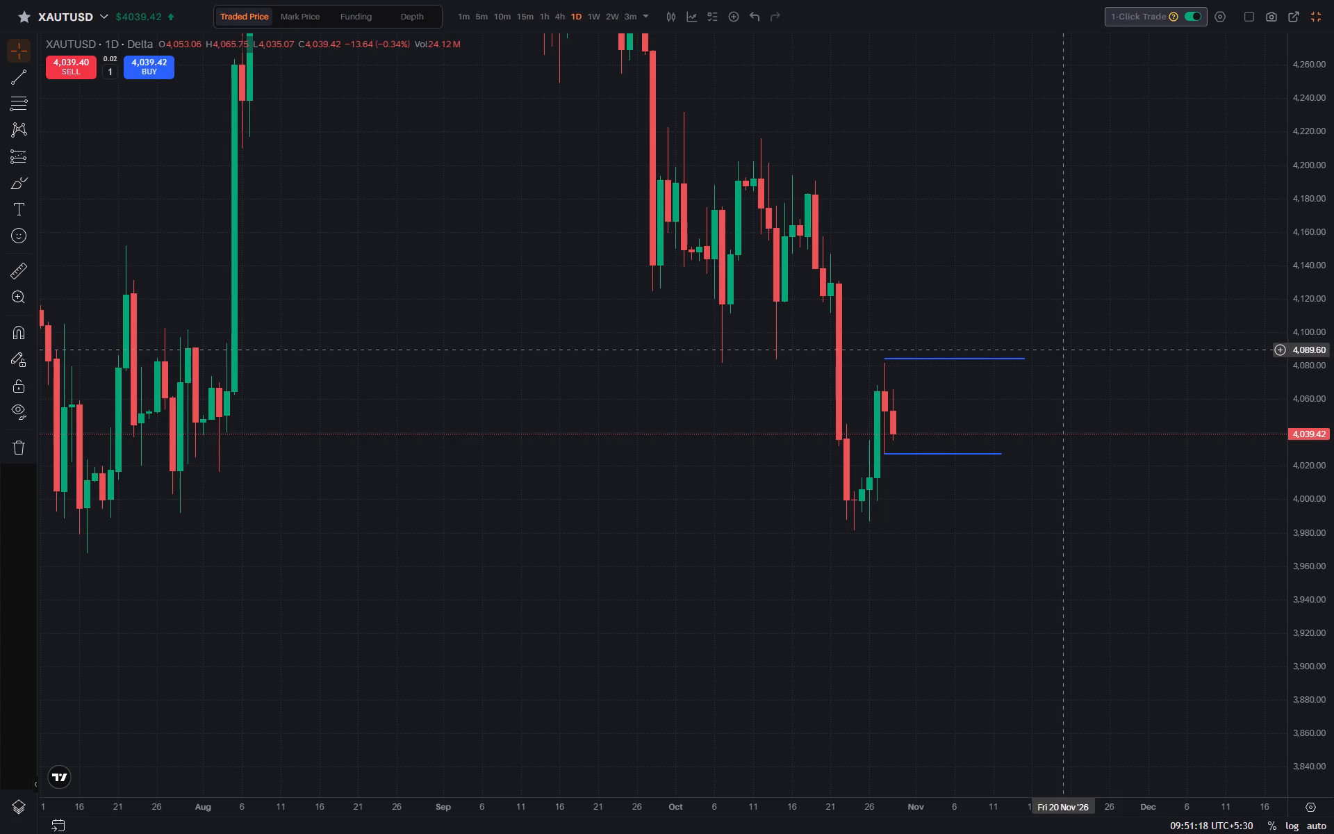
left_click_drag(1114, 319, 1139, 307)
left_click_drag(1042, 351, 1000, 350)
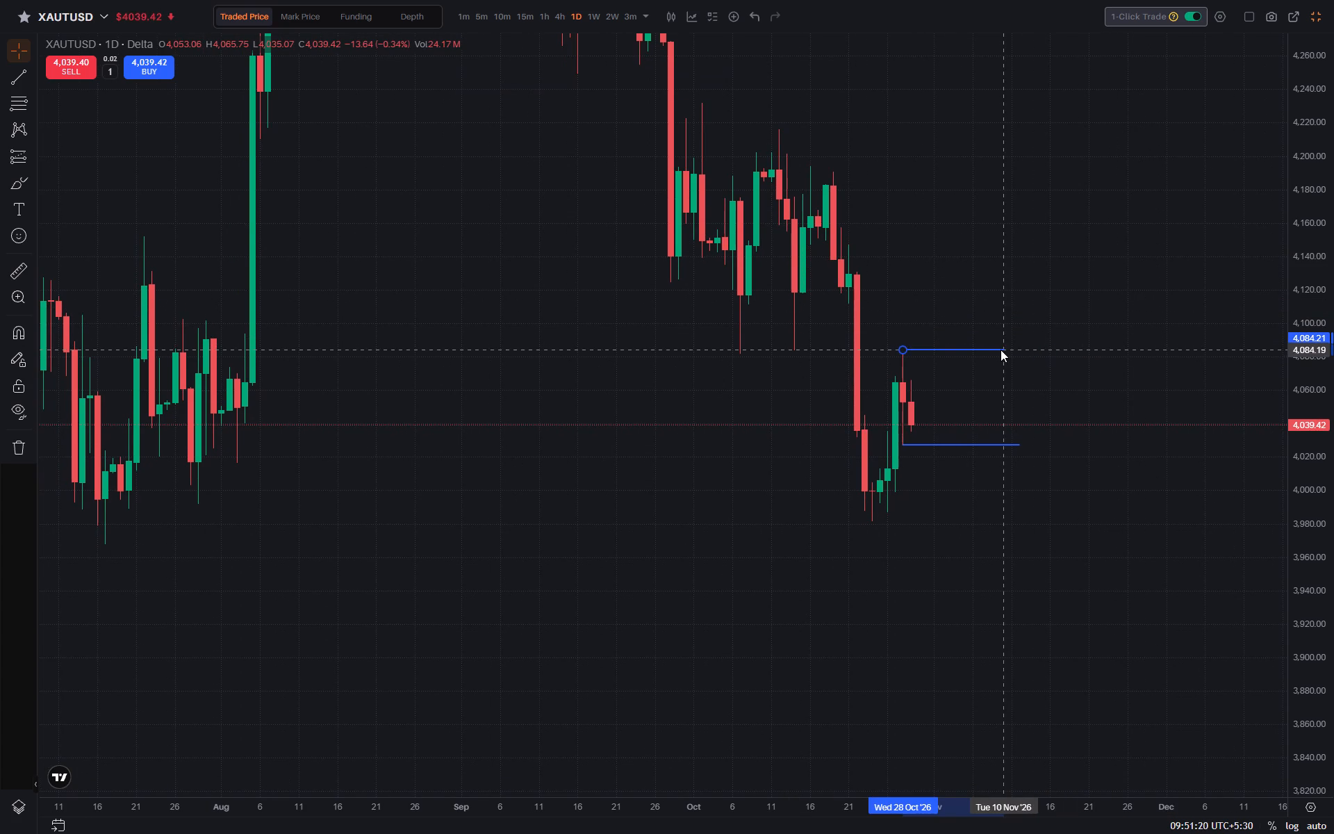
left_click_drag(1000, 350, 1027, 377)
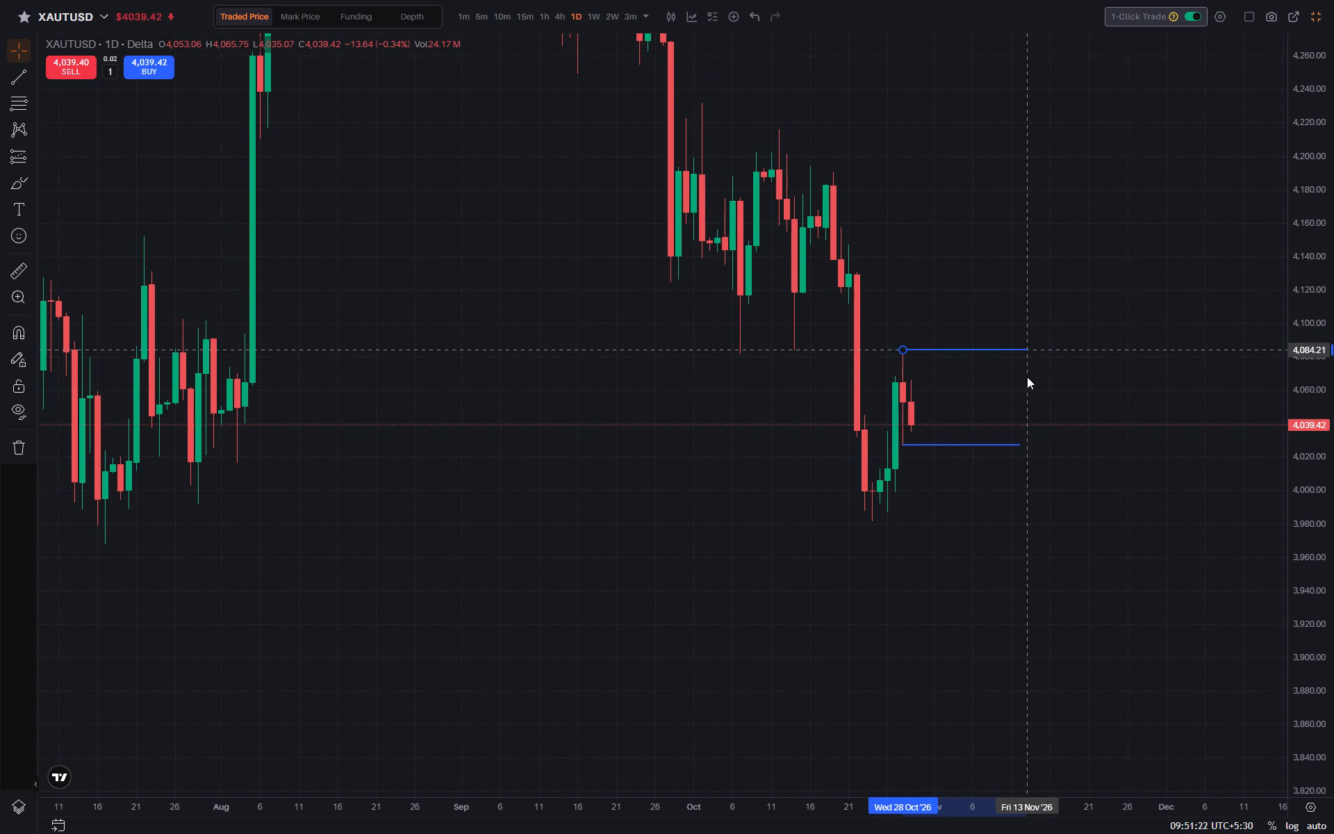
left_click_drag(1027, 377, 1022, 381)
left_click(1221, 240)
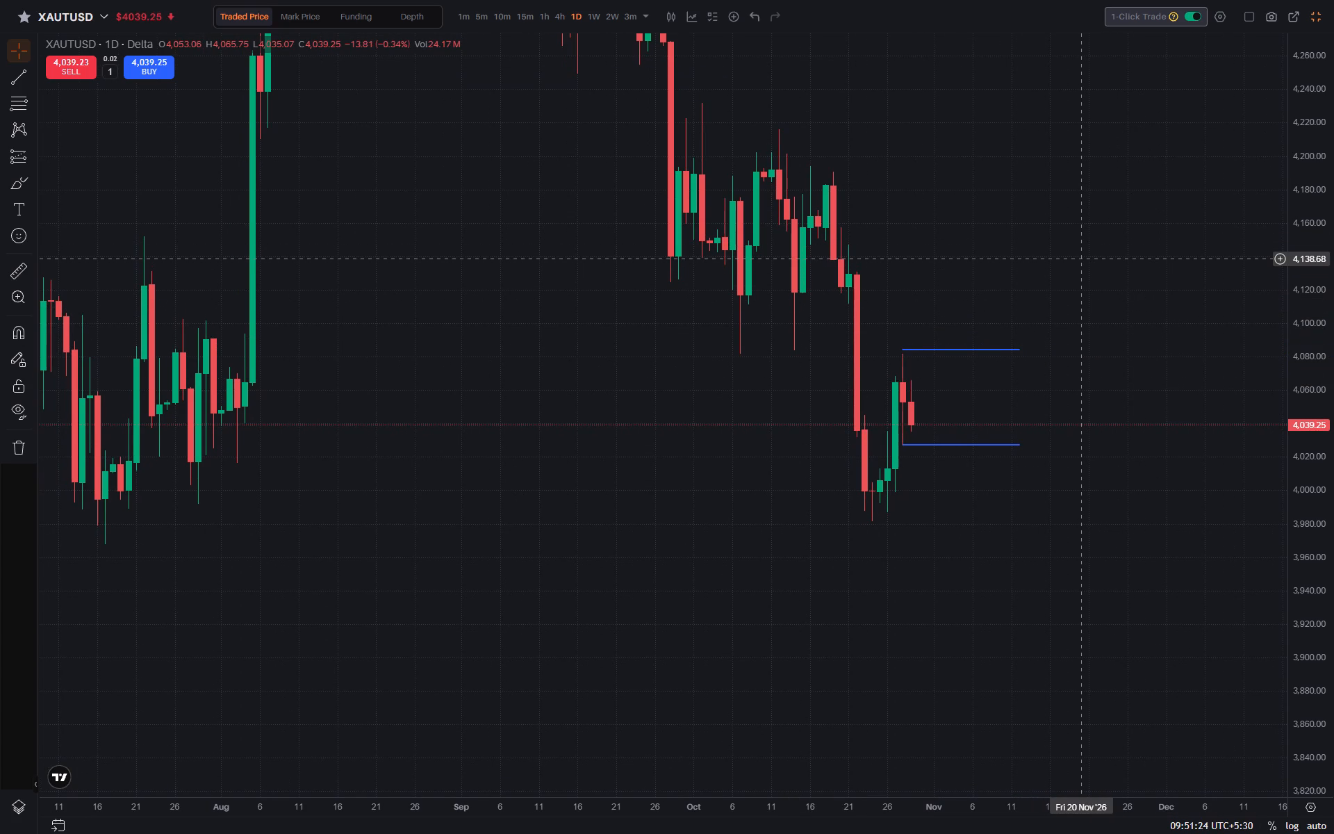
Switch the chart to the 15m interval.
type("15")
key("Return")
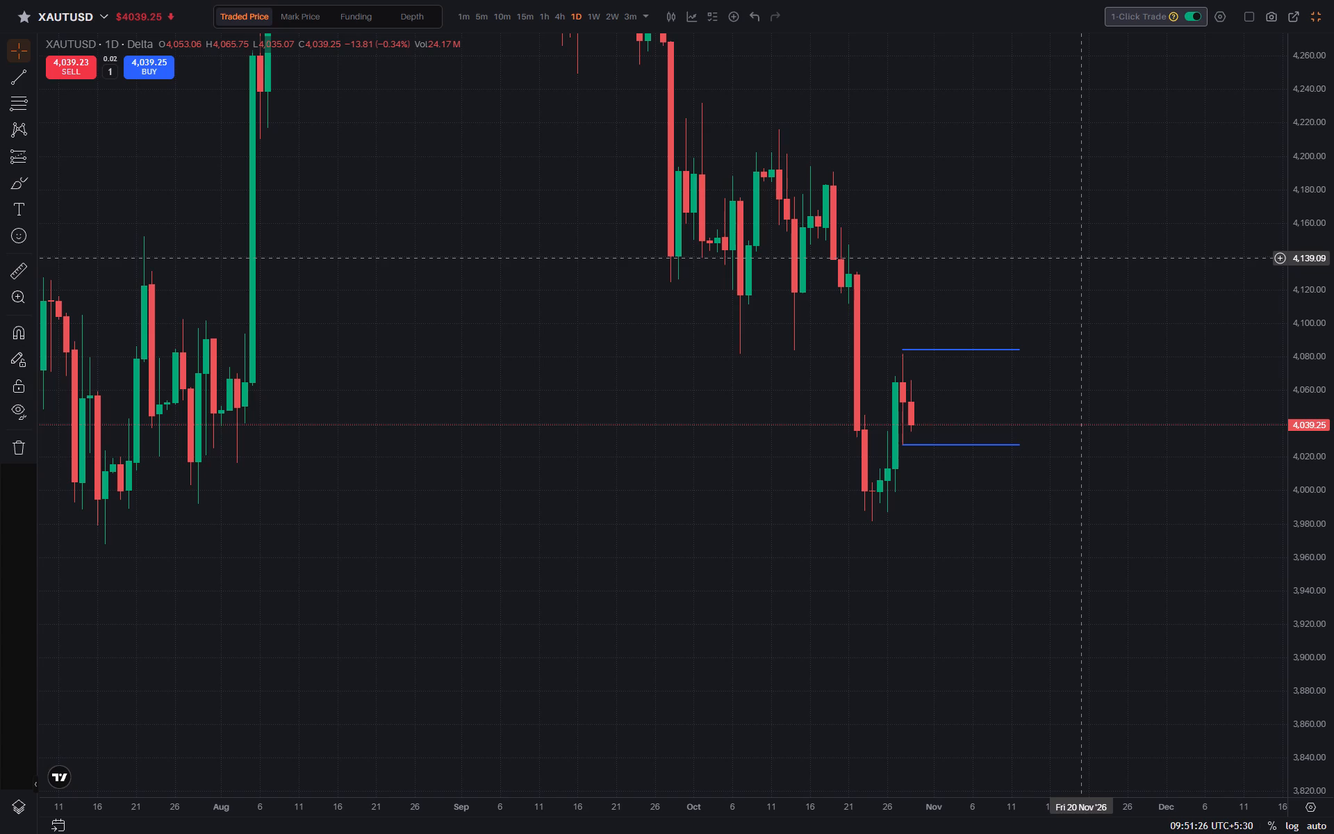
left_click(529, 21)
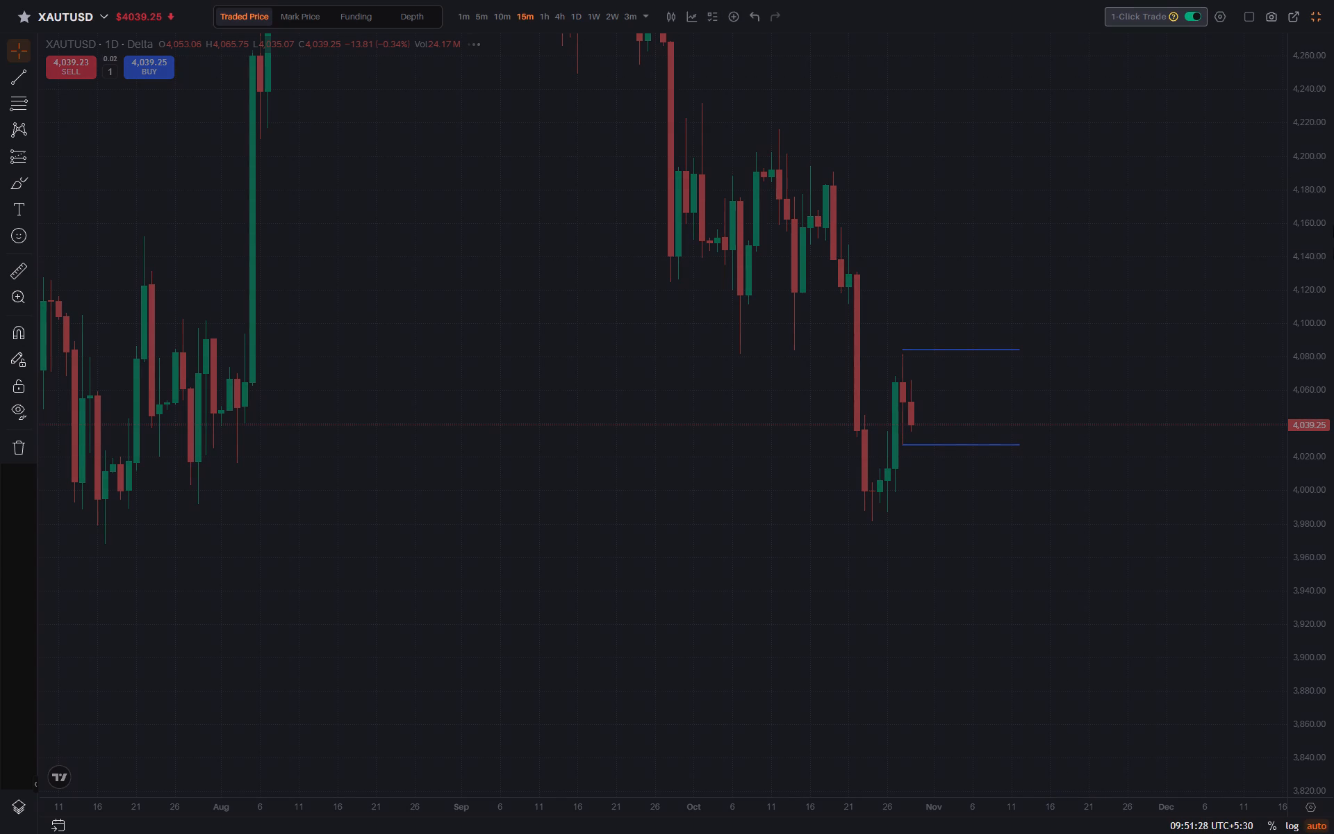
Move the upper trend line's starting point onto the 29 Oct high, at 01:30 and about 4,081.
left_click_drag(1306, 480, 1316, 244)
left_click_drag(975, 363, 1001, 363)
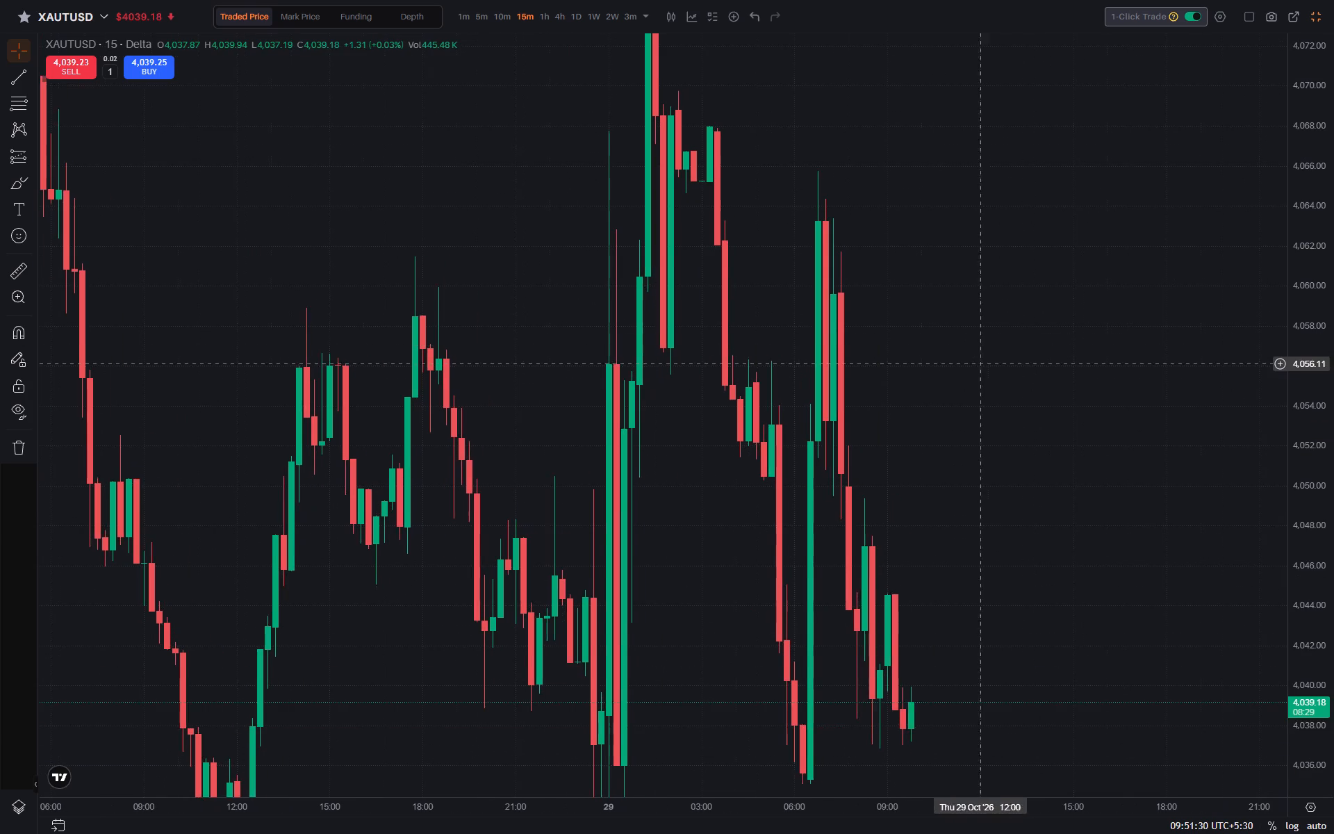
left_click_drag(1001, 363, 1055, 364)
left_click_drag(1330, 226, 1324, 664)
left_click_drag(912, 429, 937, 537)
left_click_drag(990, 395, 1014, 361)
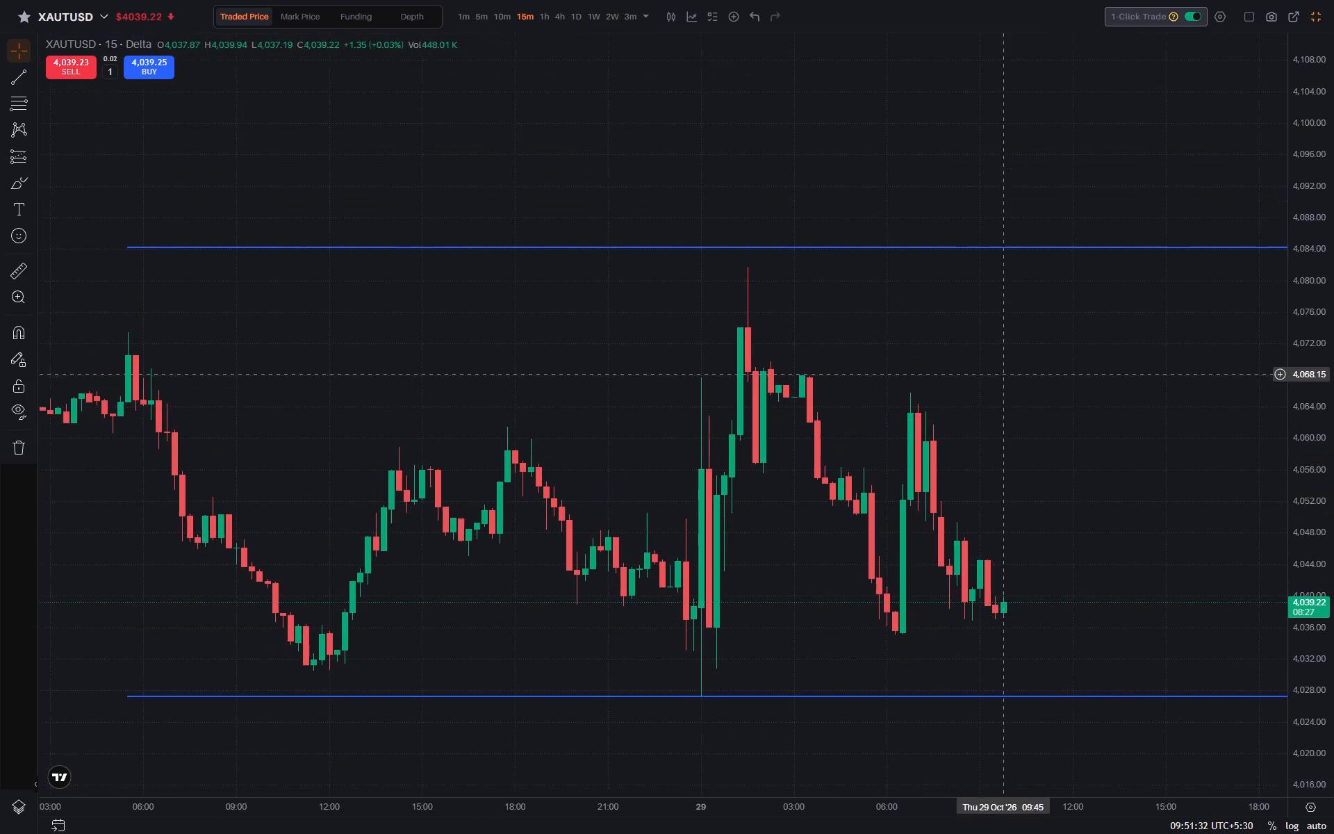
left_click_drag(1014, 361, 1026, 347)
scroll(898, 308, "down", 1)
left_click_drag(277, 222, 283, 222)
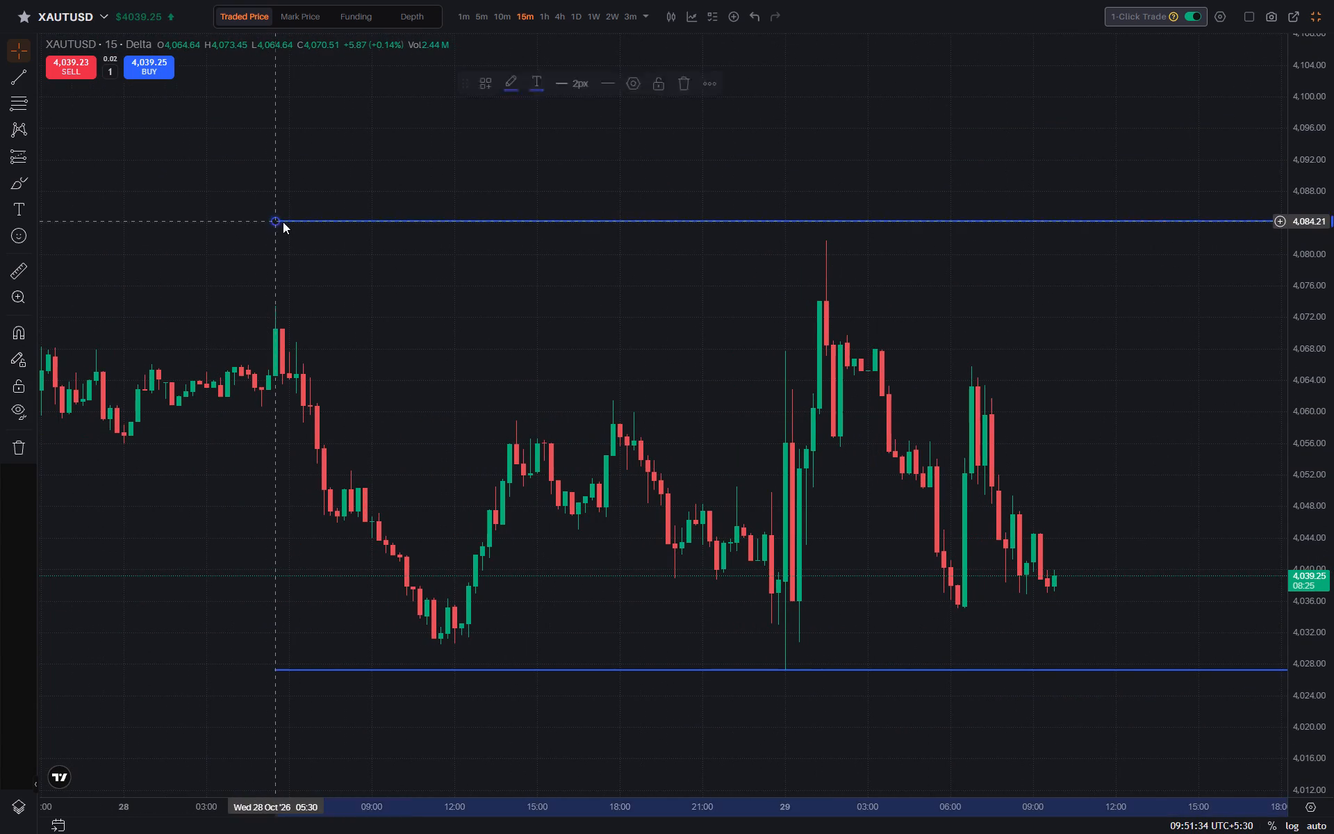
left_click_drag(283, 222, 827, 245)
Shorten the upper trend line to end around 2 Nov, keeping it level at about 4,081.
left_click_drag(1087, 286, 580, 288)
left_click_drag(1139, 313, 445, 284)
scroll(859, 379, "down", 9)
left_click_drag(1062, 382, 340, 347)
scroll(693, 346, "down", 11)
left_click_drag(1101, 330, 1076, 330)
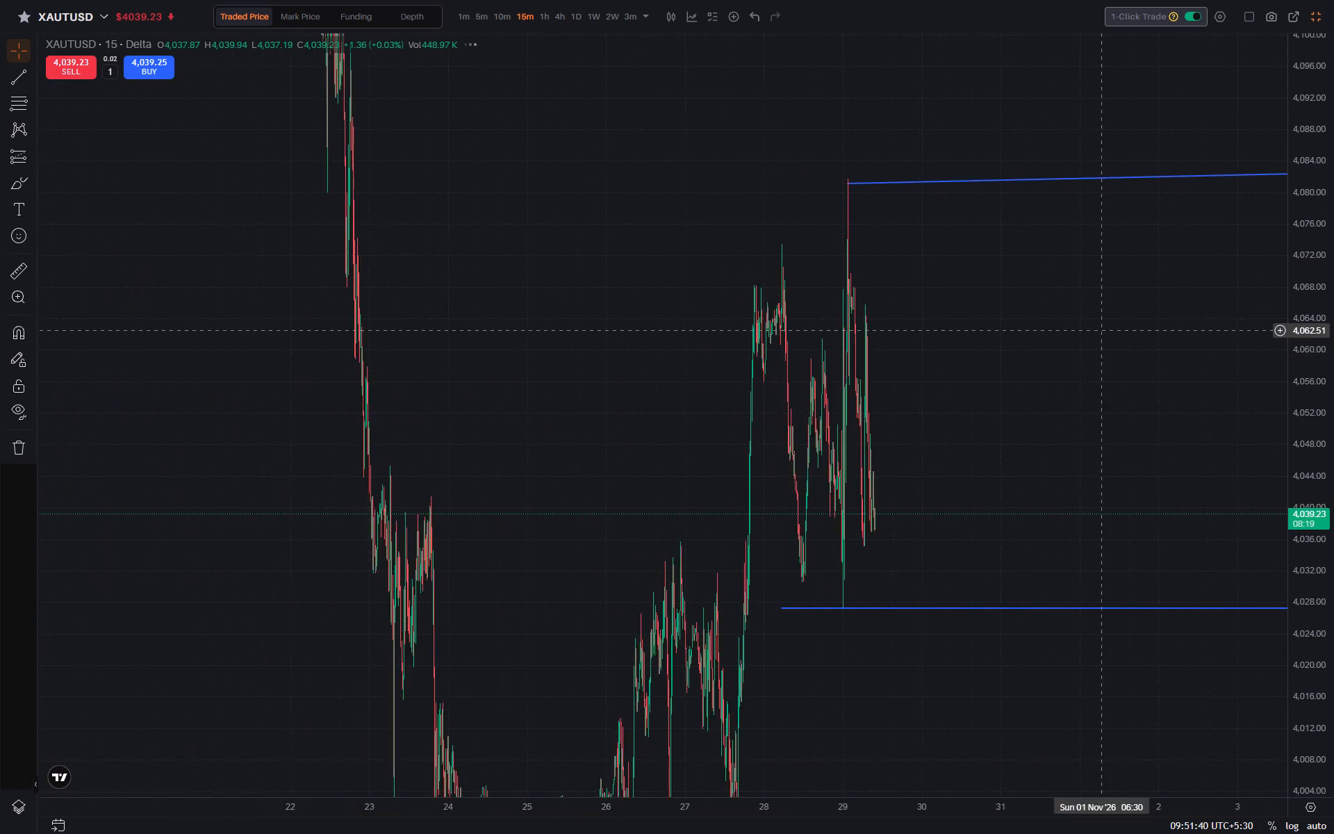
left_click_drag(1076, 330, 330, 349)
left_click_drag(1222, 181, 887, 232)
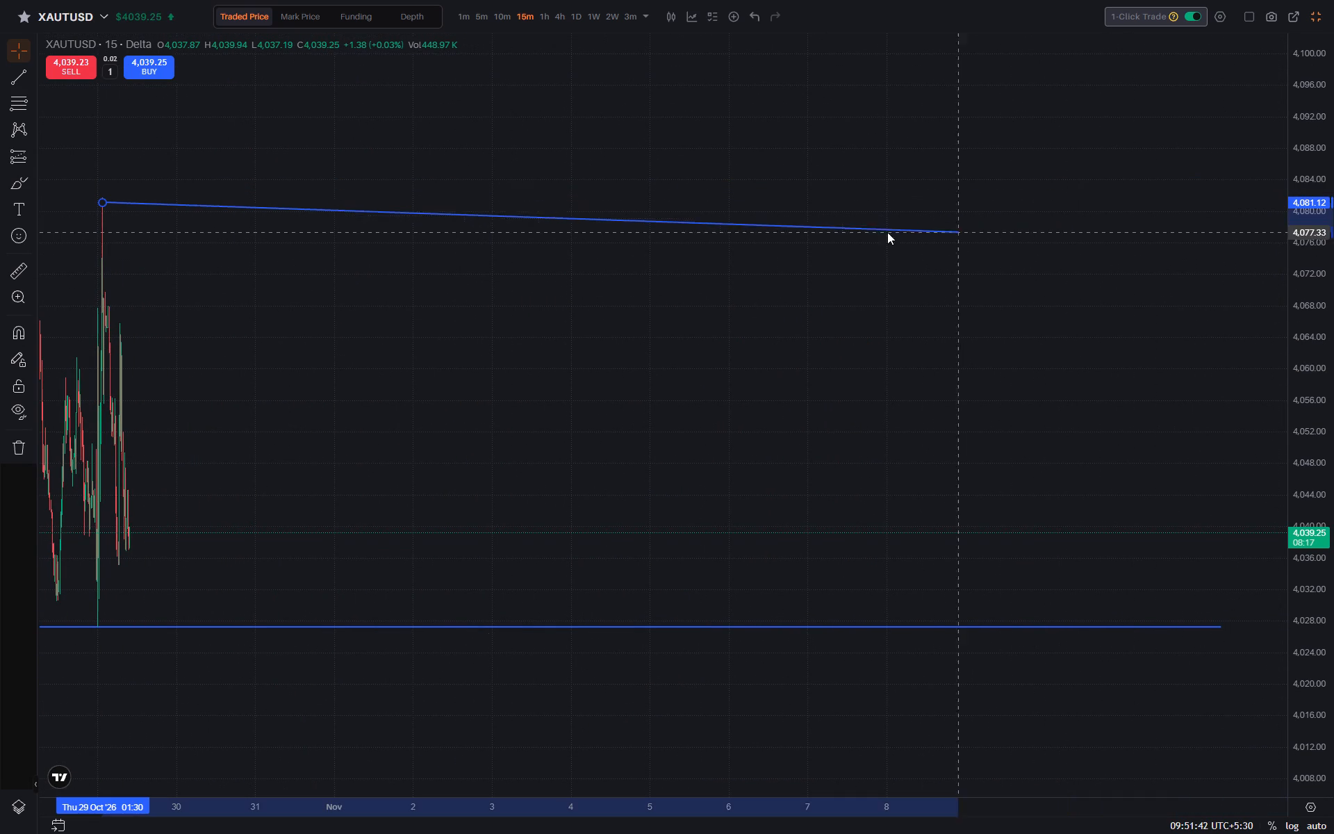
left_click_drag(887, 232, 451, 193)
left_click(728, 174)
Shorten the lower trend line to end around 2 Nov, level at about 4,027.
left_click_drag(728, 174, 884, 109)
left_click_drag(1223, 536, 1203, 523)
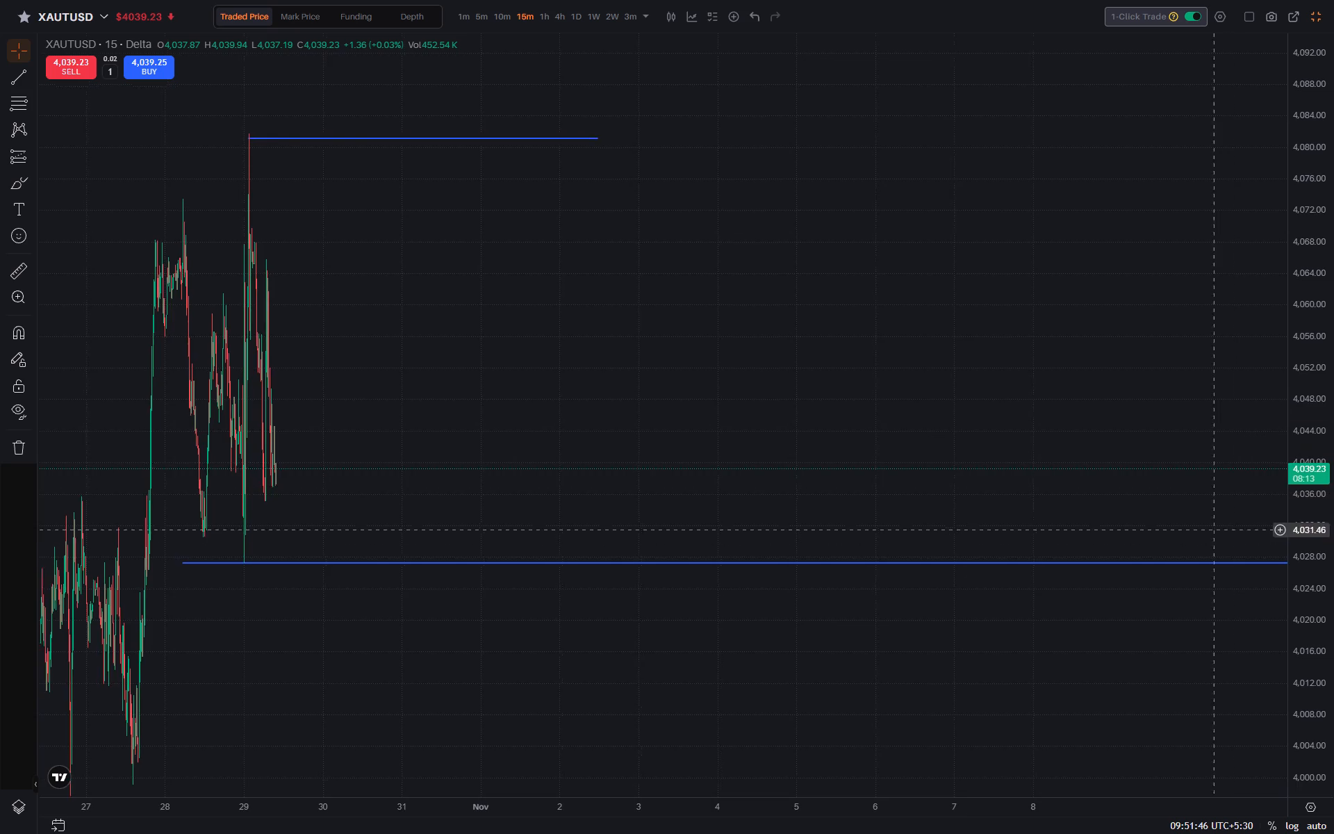
left_click_drag(1203, 523, 1121, 486)
left_click_drag(1203, 466, 1187, 464)
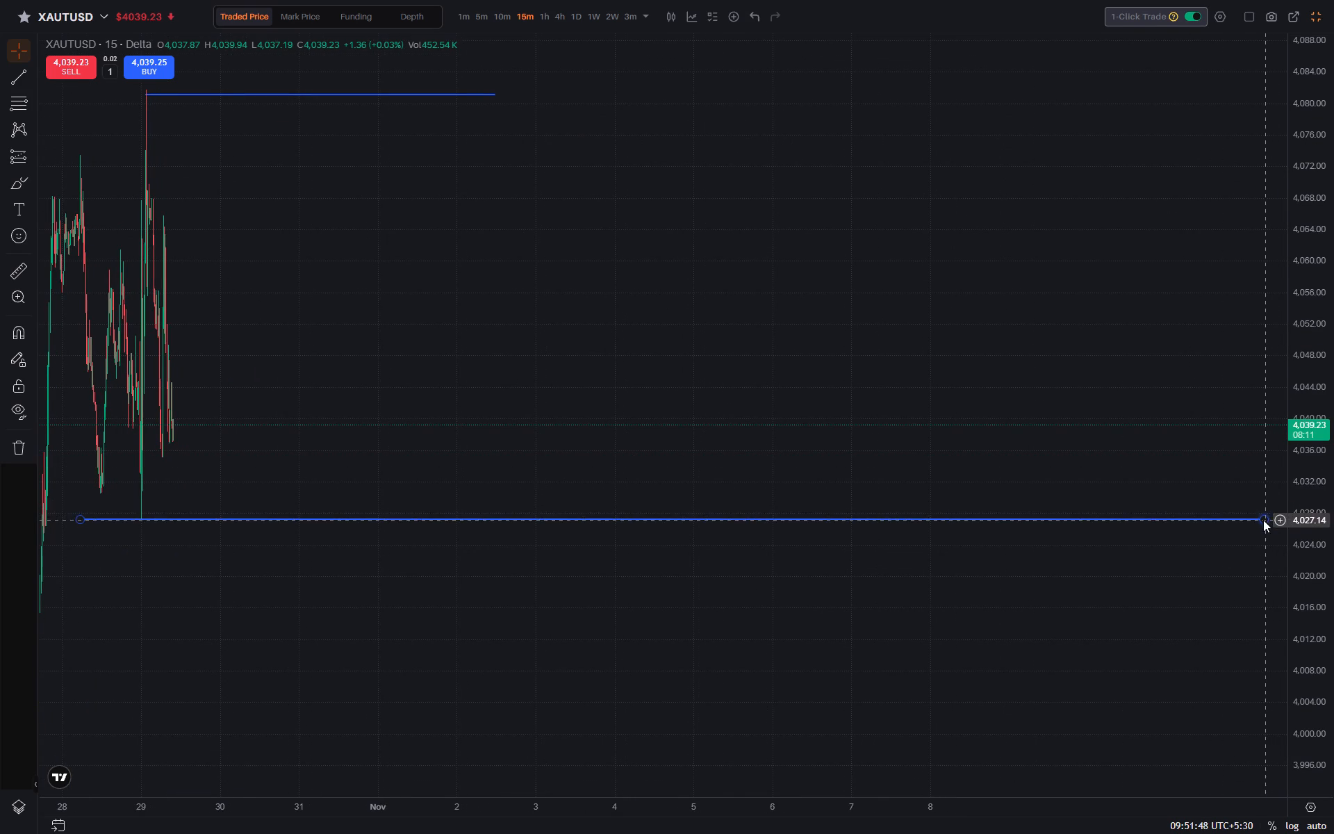
left_click_drag(1263, 520, 497, 508)
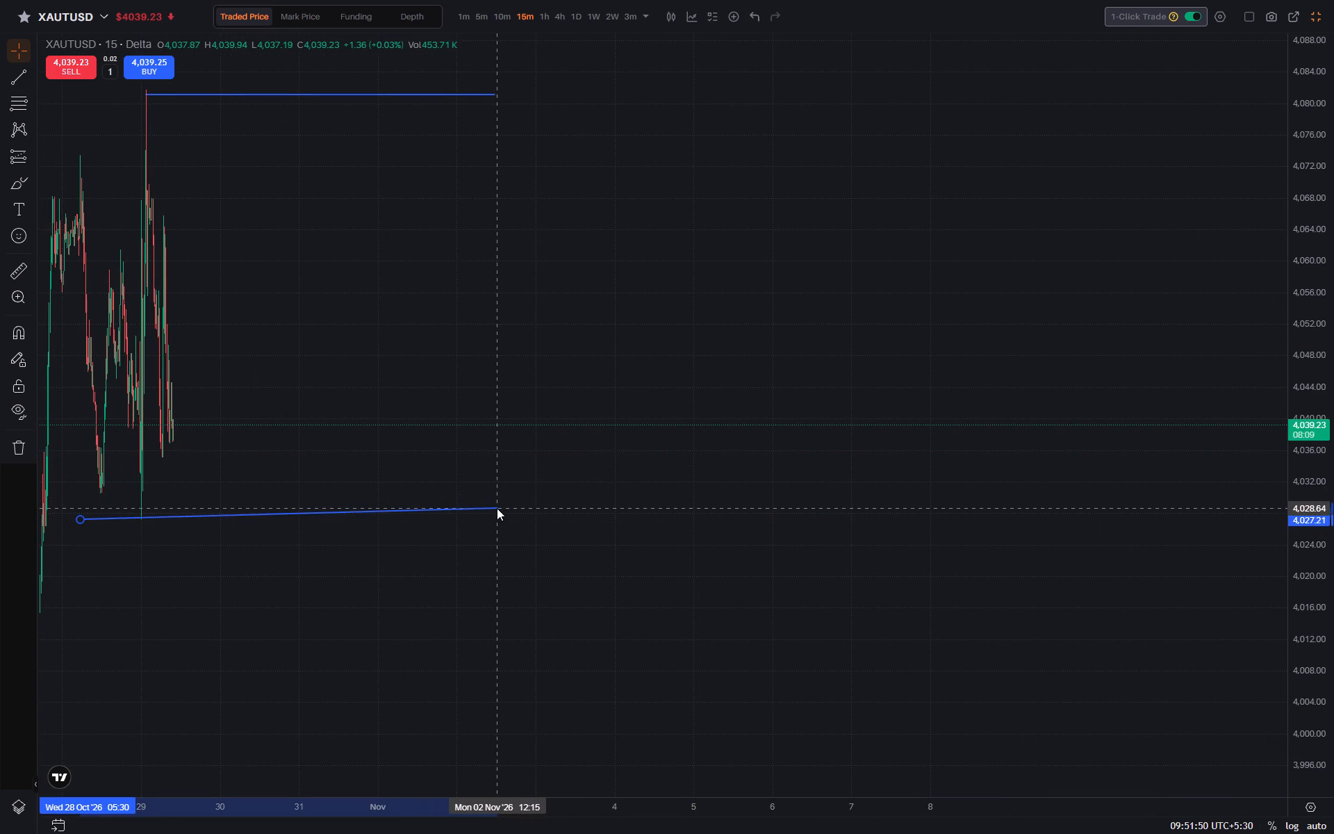
left_click_drag(497, 508, 494, 512)
left_click(613, 415)
Move the lower trend line's starting point to the evening of 28 Oct, just before the low at about 4,027.
left_click_drag(614, 414, 1007, 350)
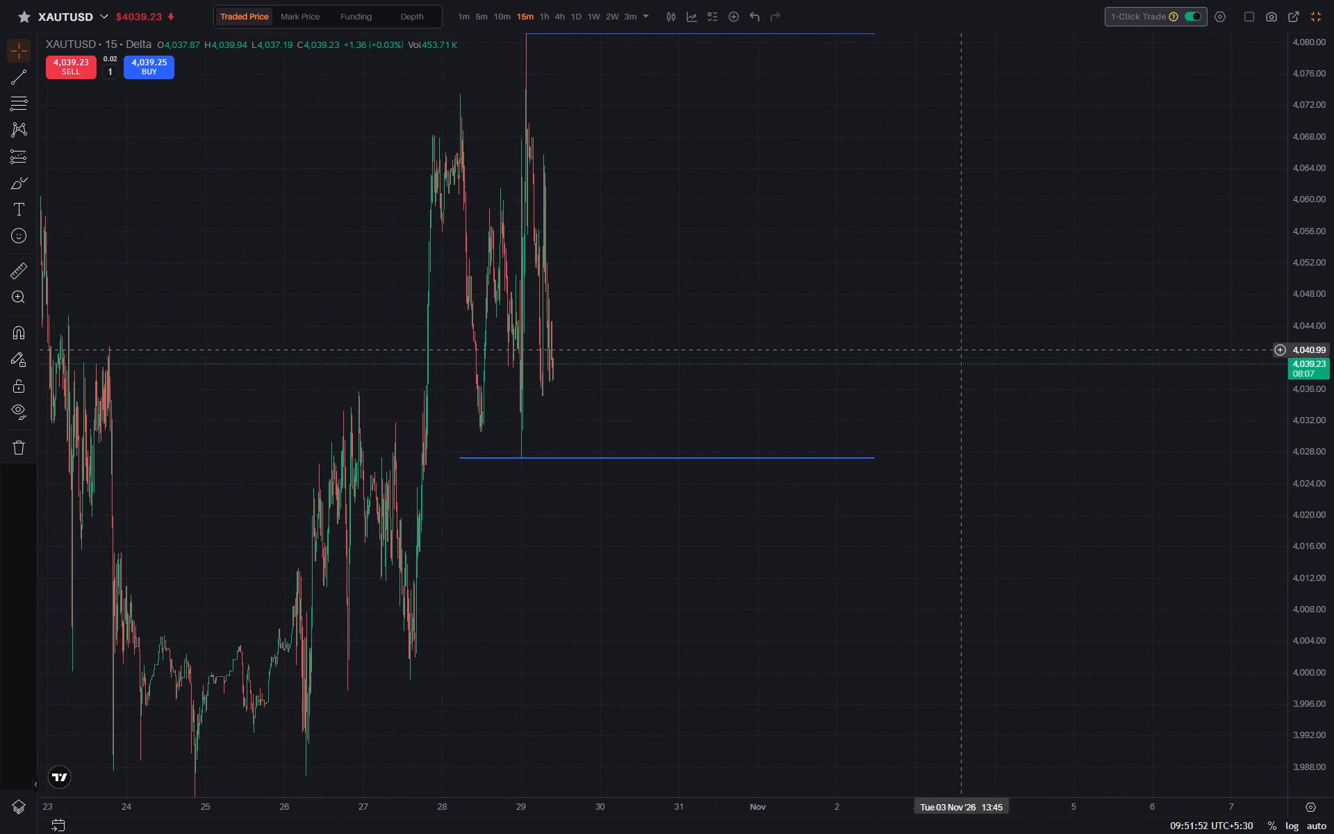
left_click_drag(799, 279, 1148, 328)
scroll(1050, 319, "up", 7)
left_click_drag(660, 318, 1039, 341)
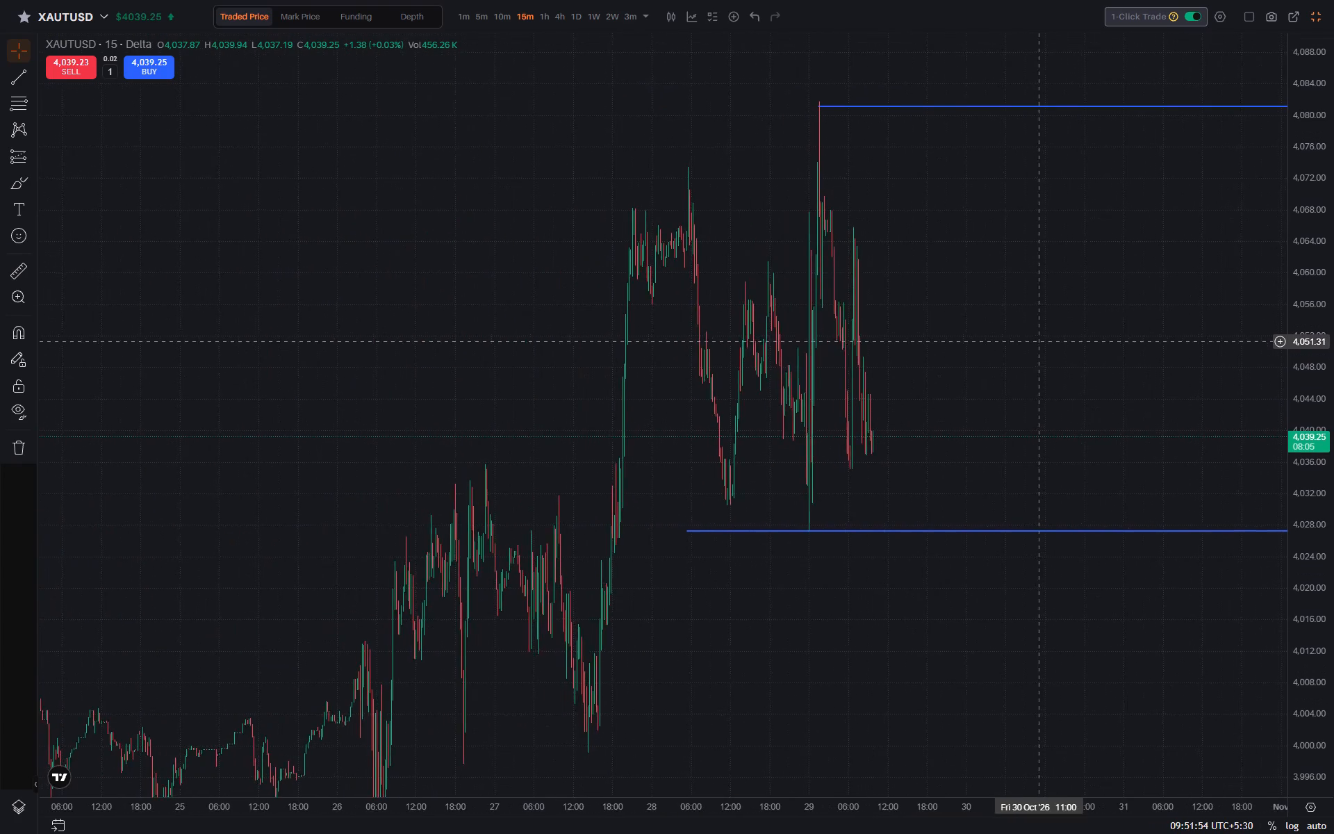
left_click_drag(1039, 341, 1039, 341)
scroll(1033, 345, "up", 2)
left_click_drag(1296, 530, 1281, 336)
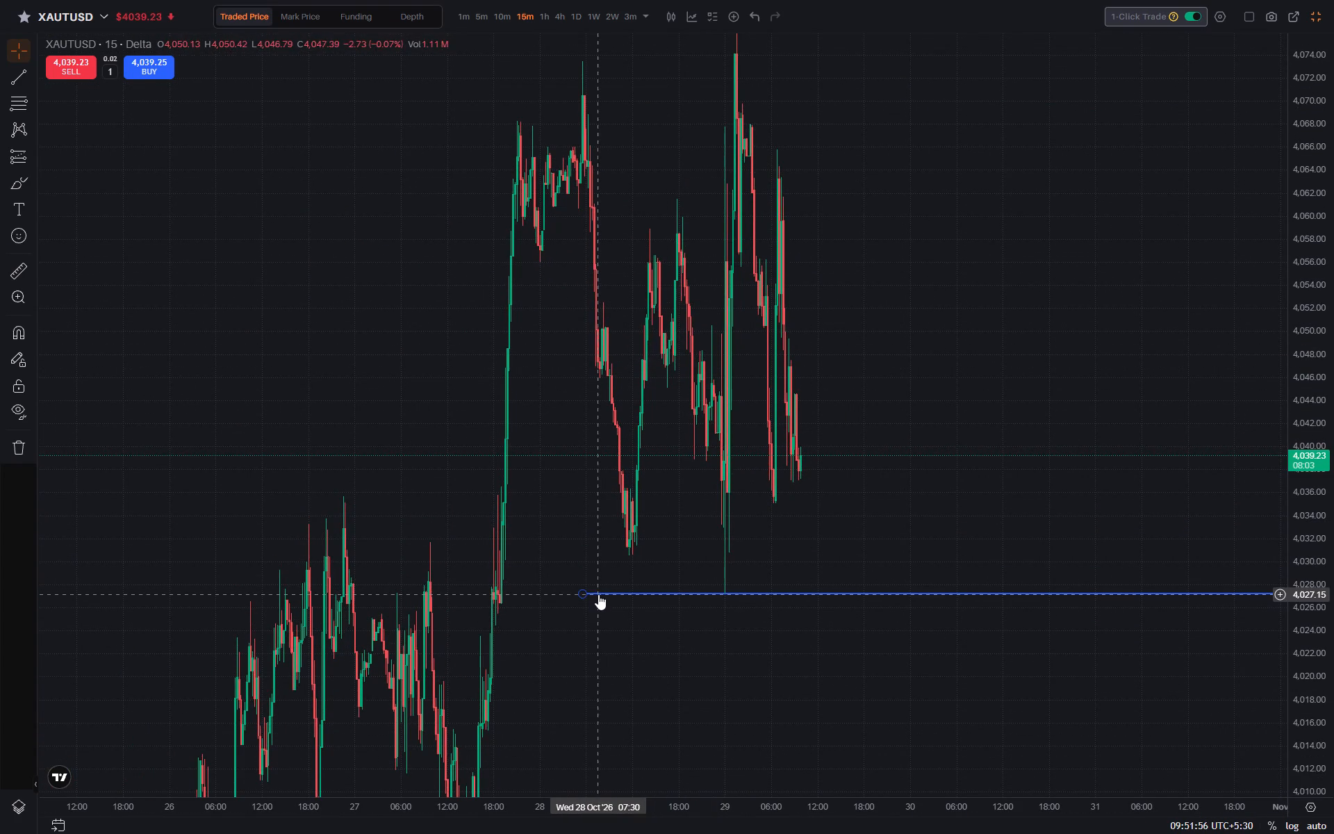
left_click_drag(583, 594, 675, 593)
left_click(1073, 297)
Raise the upper trend line to the 29 Oct 01:15 wick high at about 4,081.6 and level its far end.
left_click_drag(1073, 295, 1007, 431)
left_click(670, 98)
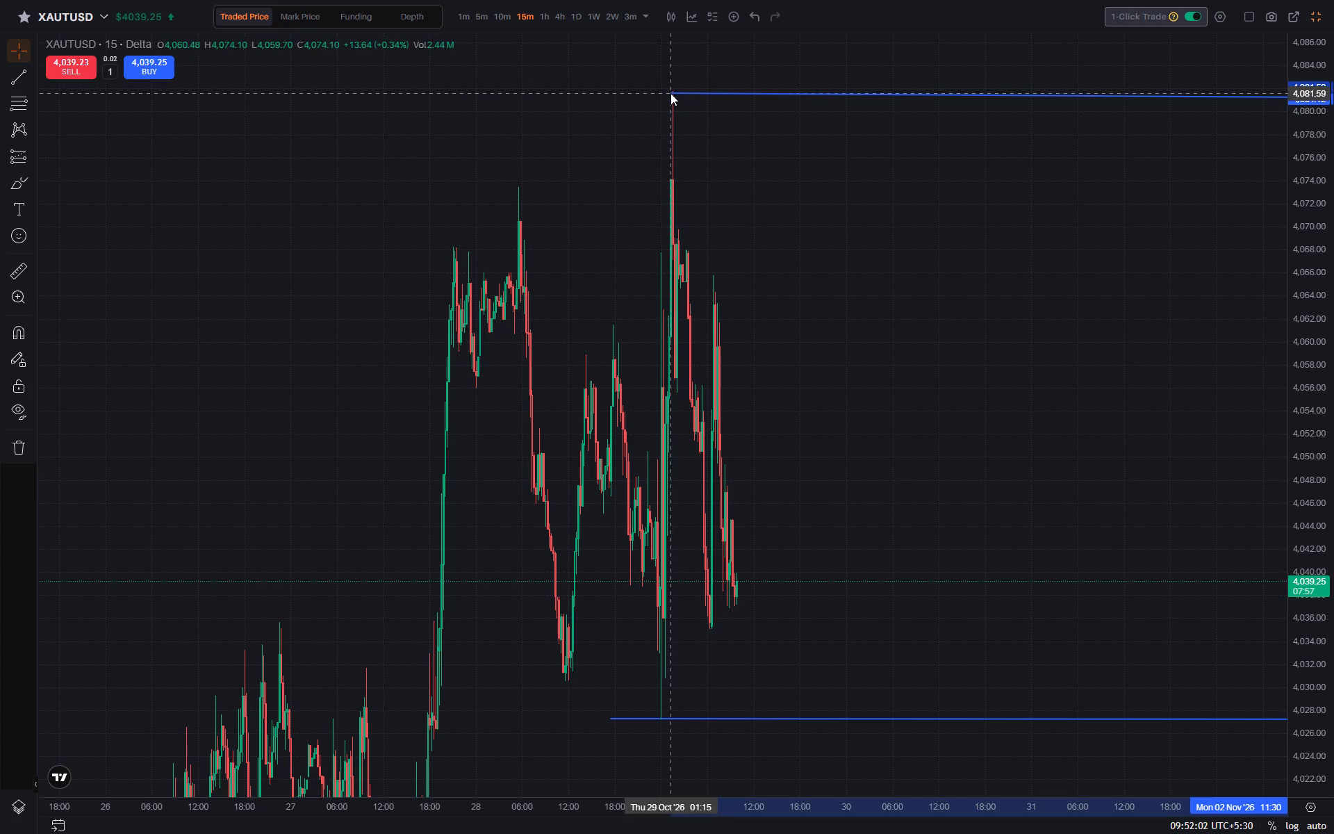
left_click(884, 138)
left_click_drag(884, 138, 559, 204)
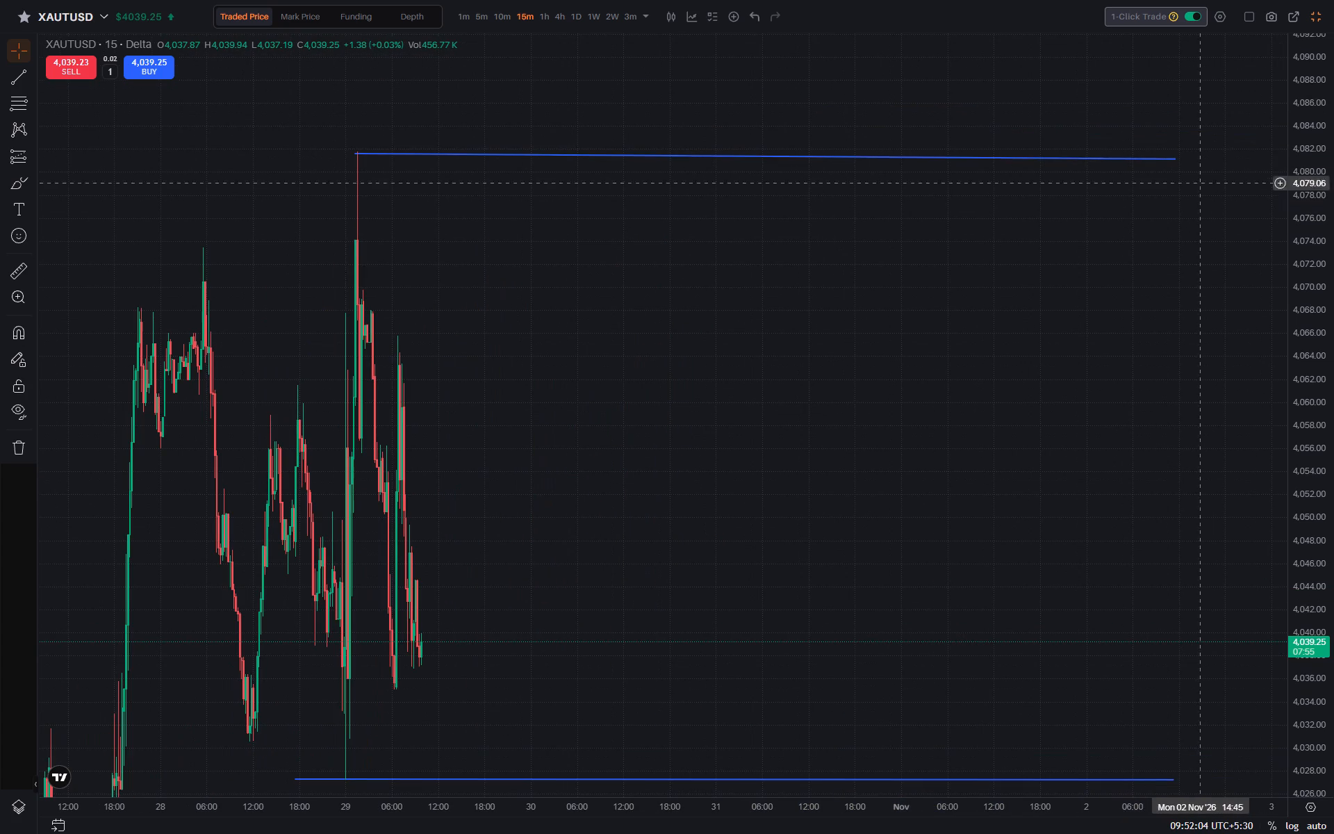
left_click_drag(1176, 163, 1175, 153)
left_click(1172, 258)
Add the text label "PDH" just above the upper trend line.
left_click_drag(806, 250, 919, 163)
left_click_drag(743, 203, 814, 195)
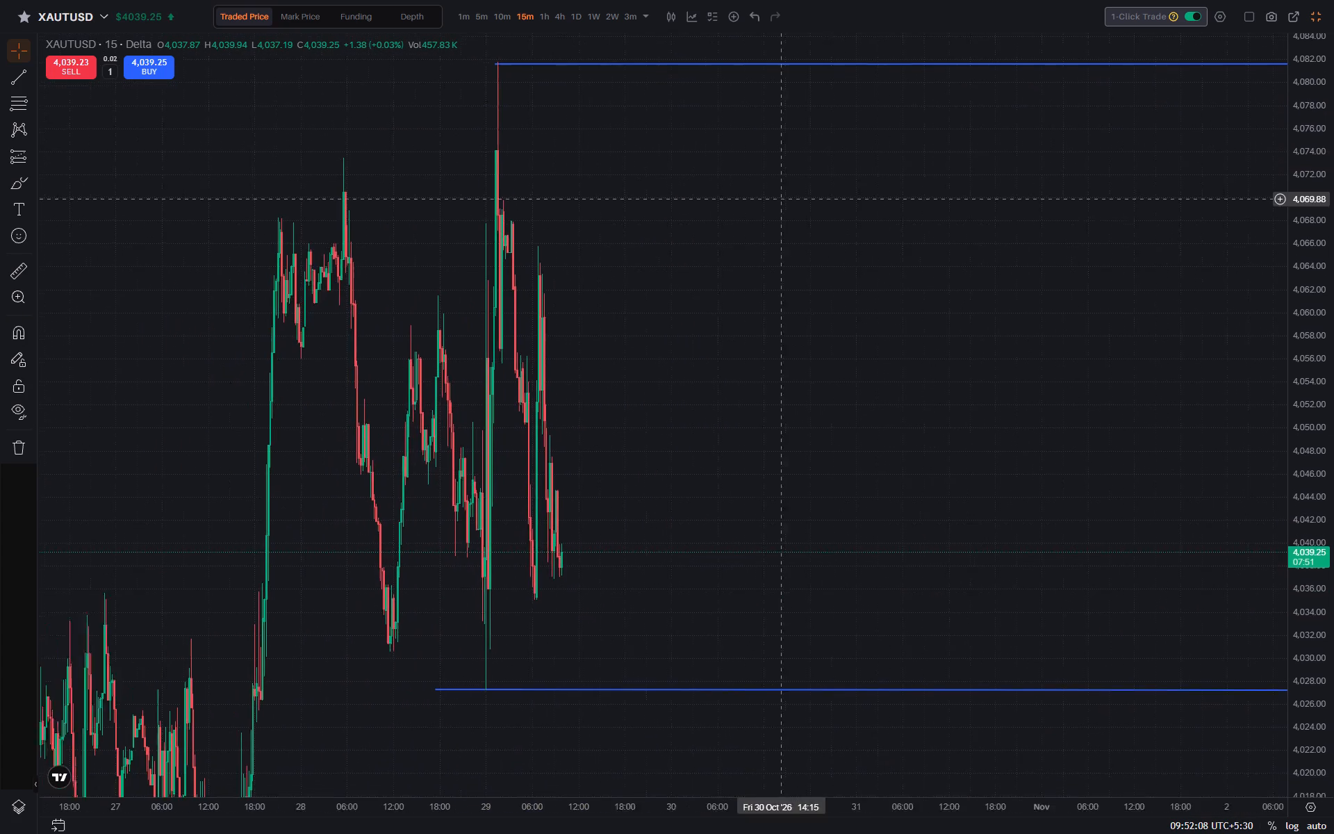
left_click_drag(814, 195, 855, 191)
left_click_drag(855, 191, 862, 220)
left_click_drag(844, 158, 845, 215)
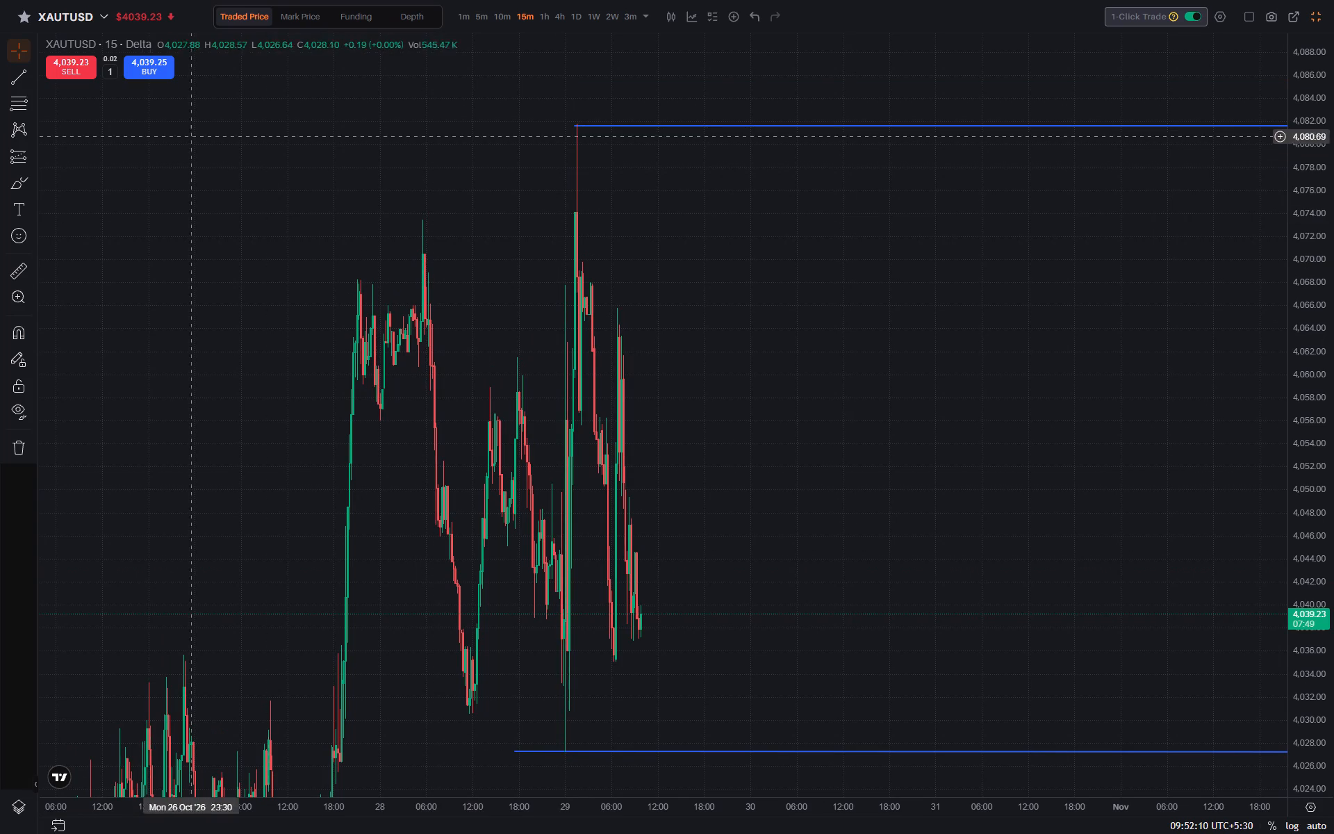
left_click(3, 200)
left_click(706, 101)
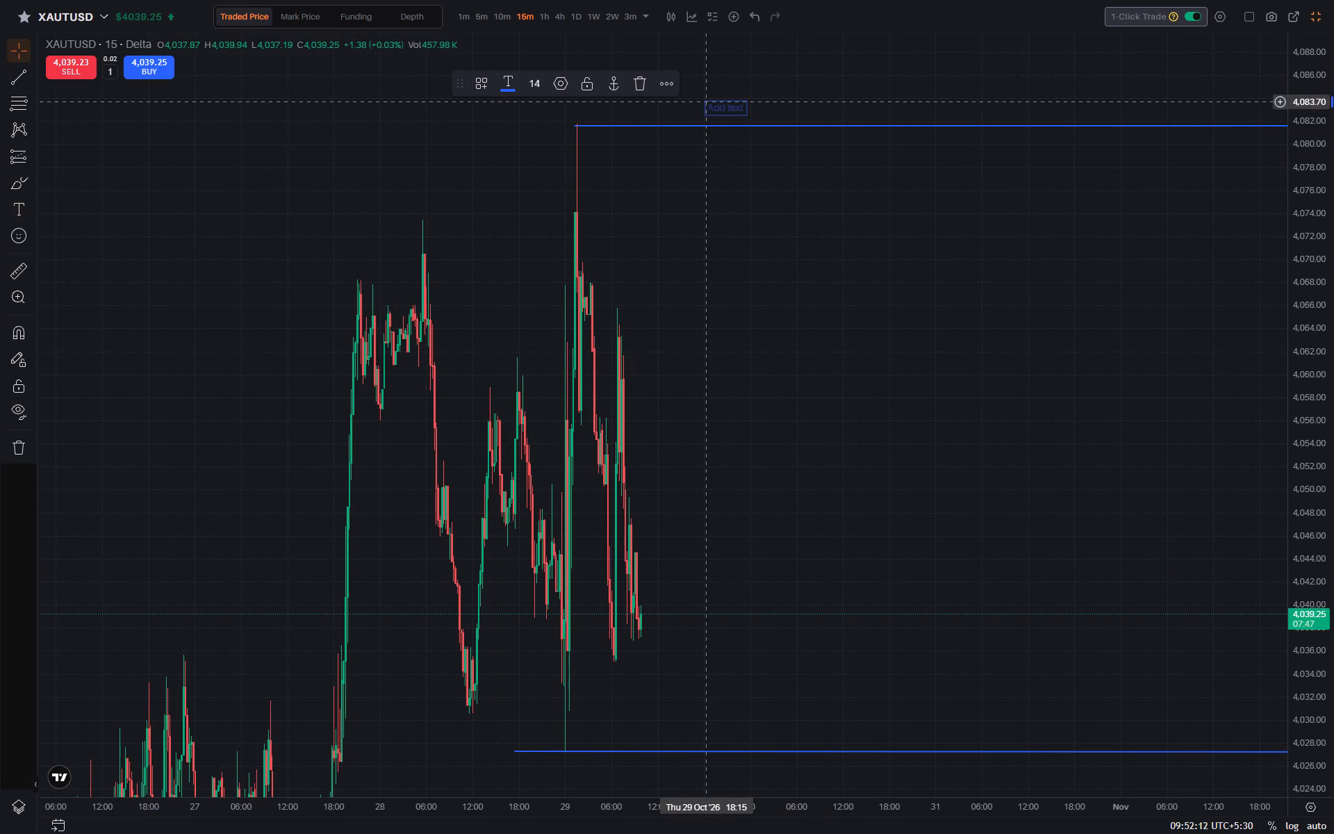
type("PDH")
Change the PDH label's text colour to white and its font size to 22.
left_click(509, 74)
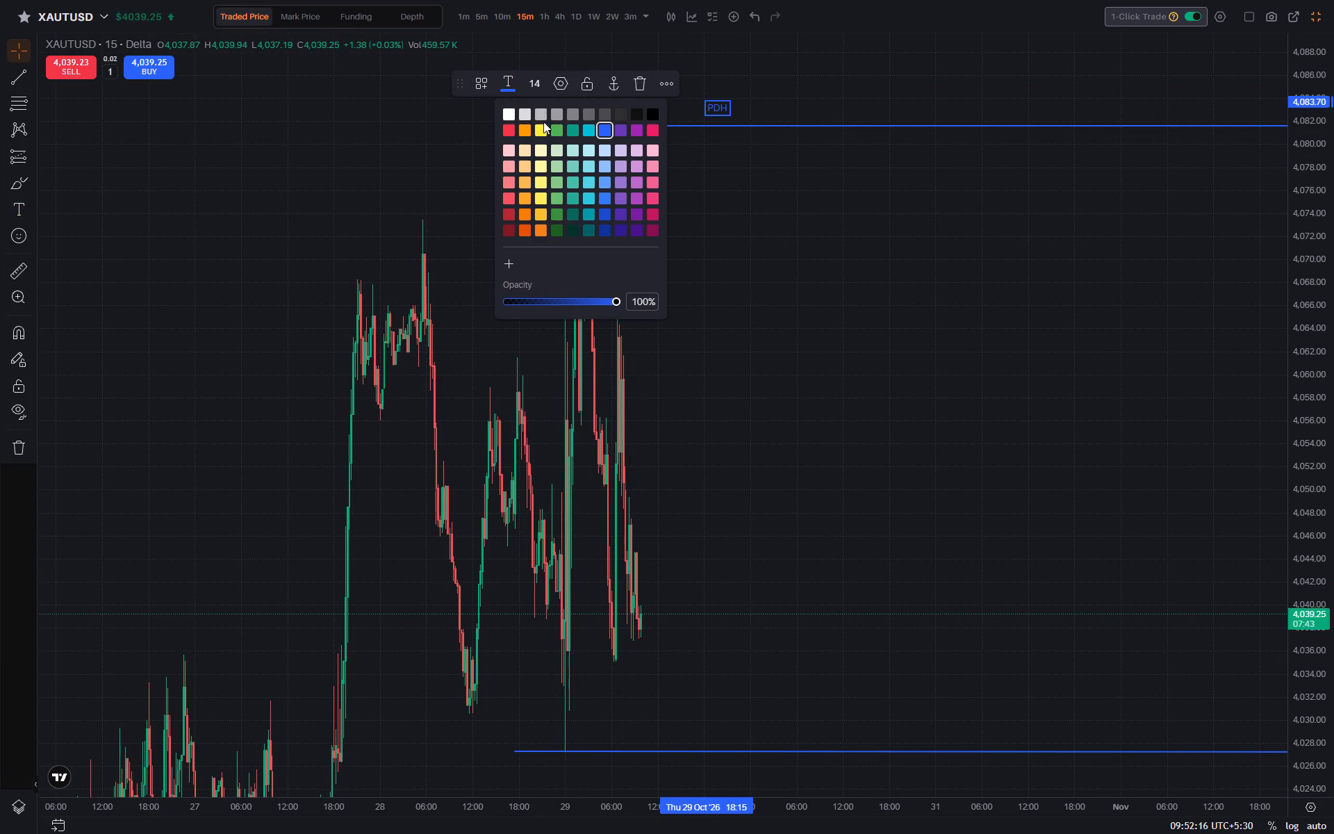
left_click(510, 113)
left_click(532, 81)
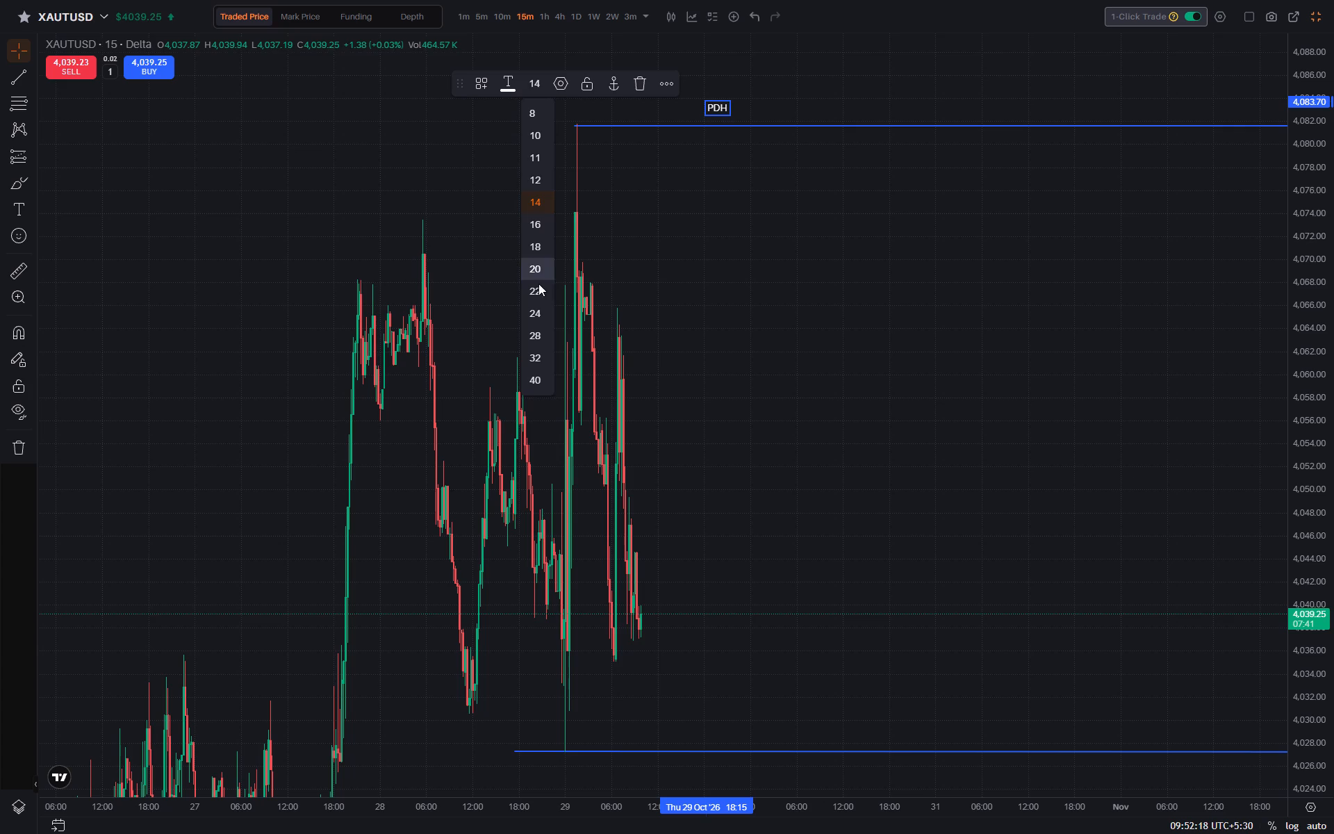
left_click(537, 284)
left_click(962, 219)
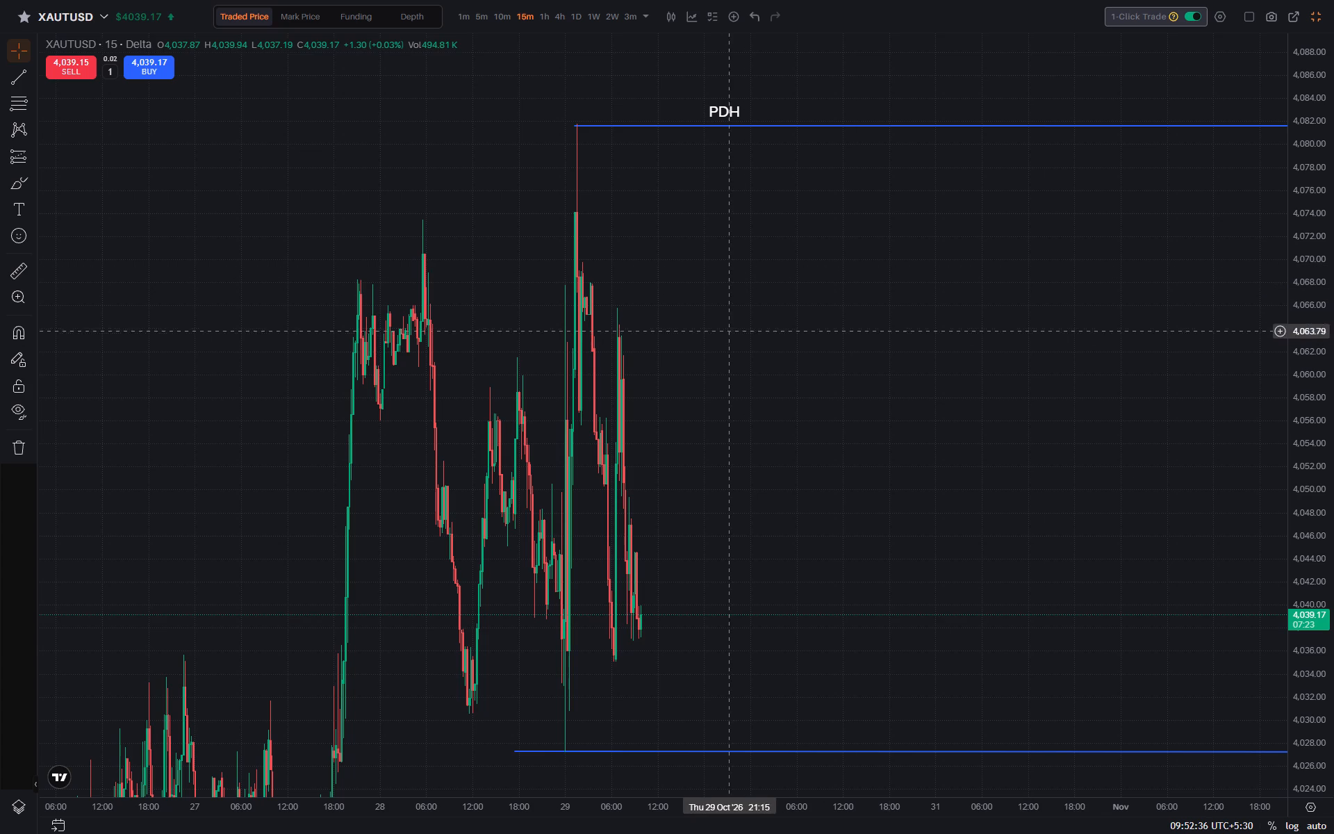
Add the text label "PDL" just above the lower trend line, at about 29 Oct 10:45.
left_click_drag(725, 320, 737, 0)
left_click_drag(752, 133, 816, 340)
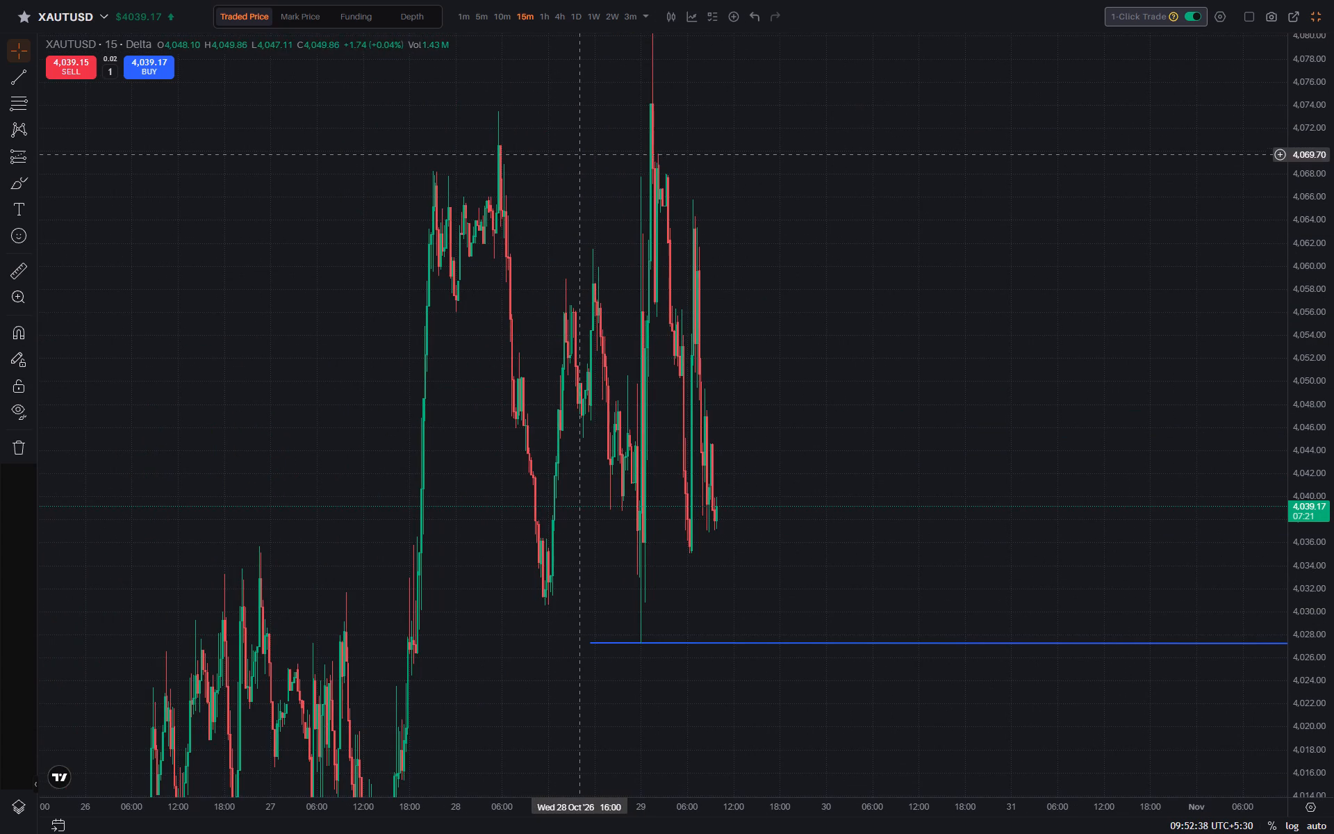
left_click(11, 213)
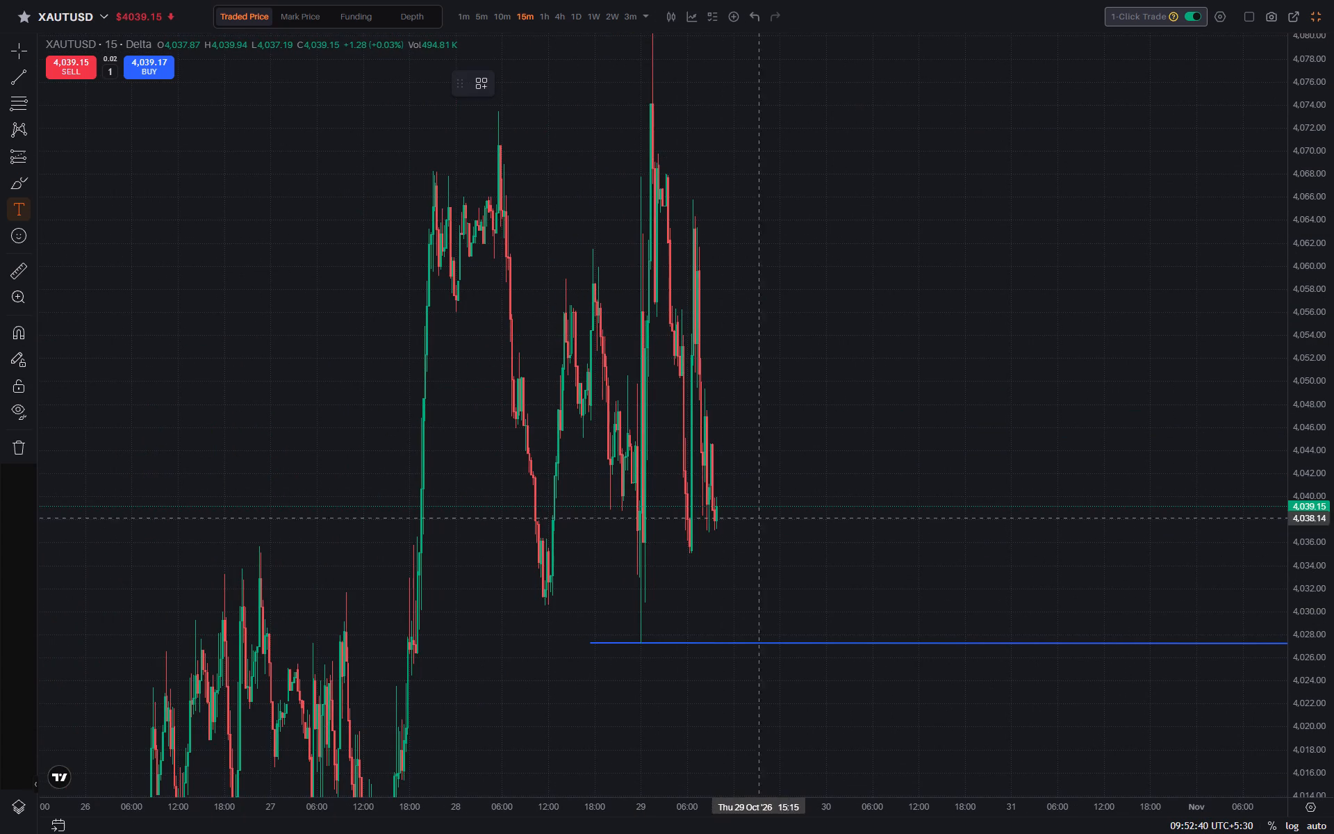
left_click(724, 605)
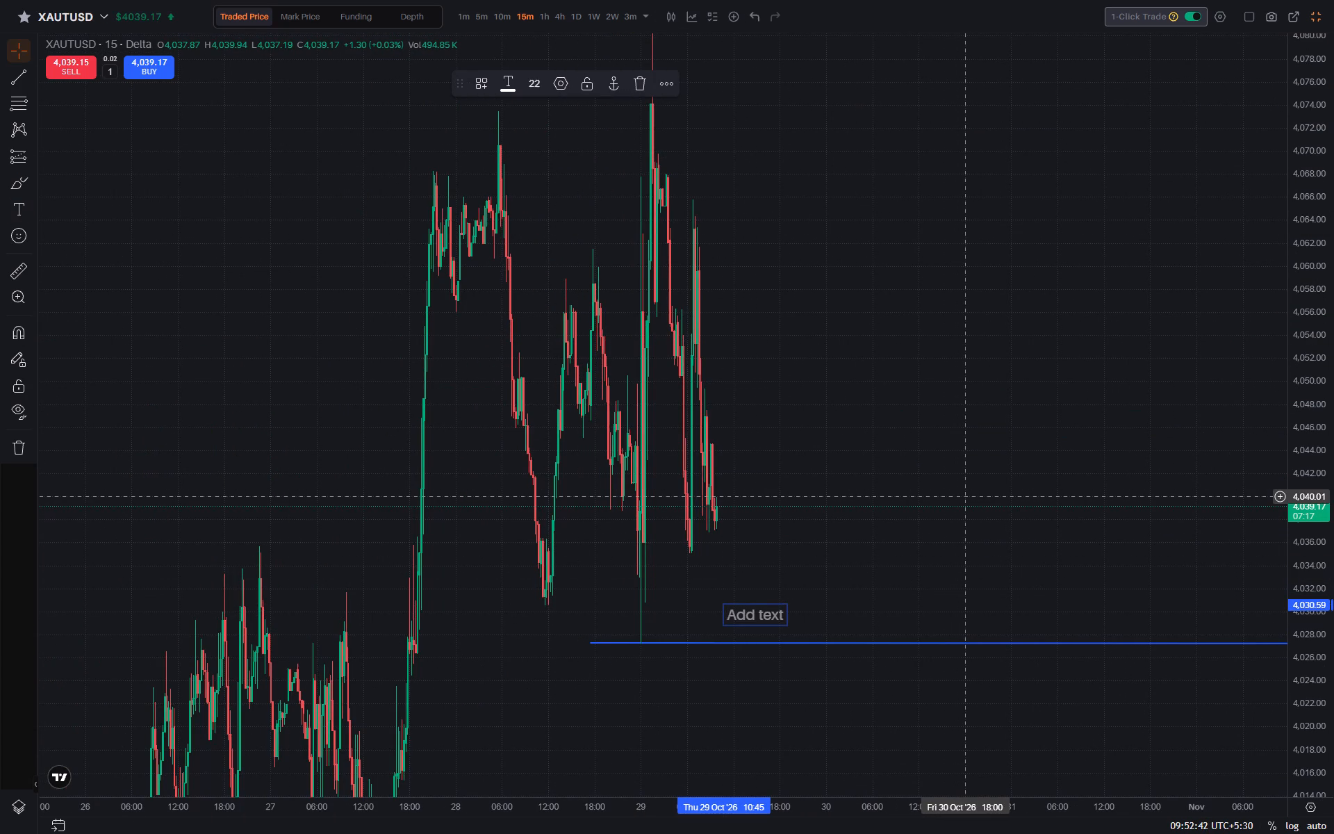
type("PDL")
Move the PDH label just above the upper line's start and the PDL label just below the lower line, near the 29 Oct low.
left_click_drag(940, 258, 894, 429)
left_click_drag(902, 461, 859, 320)
left_click_drag(790, 213, 784, 268)
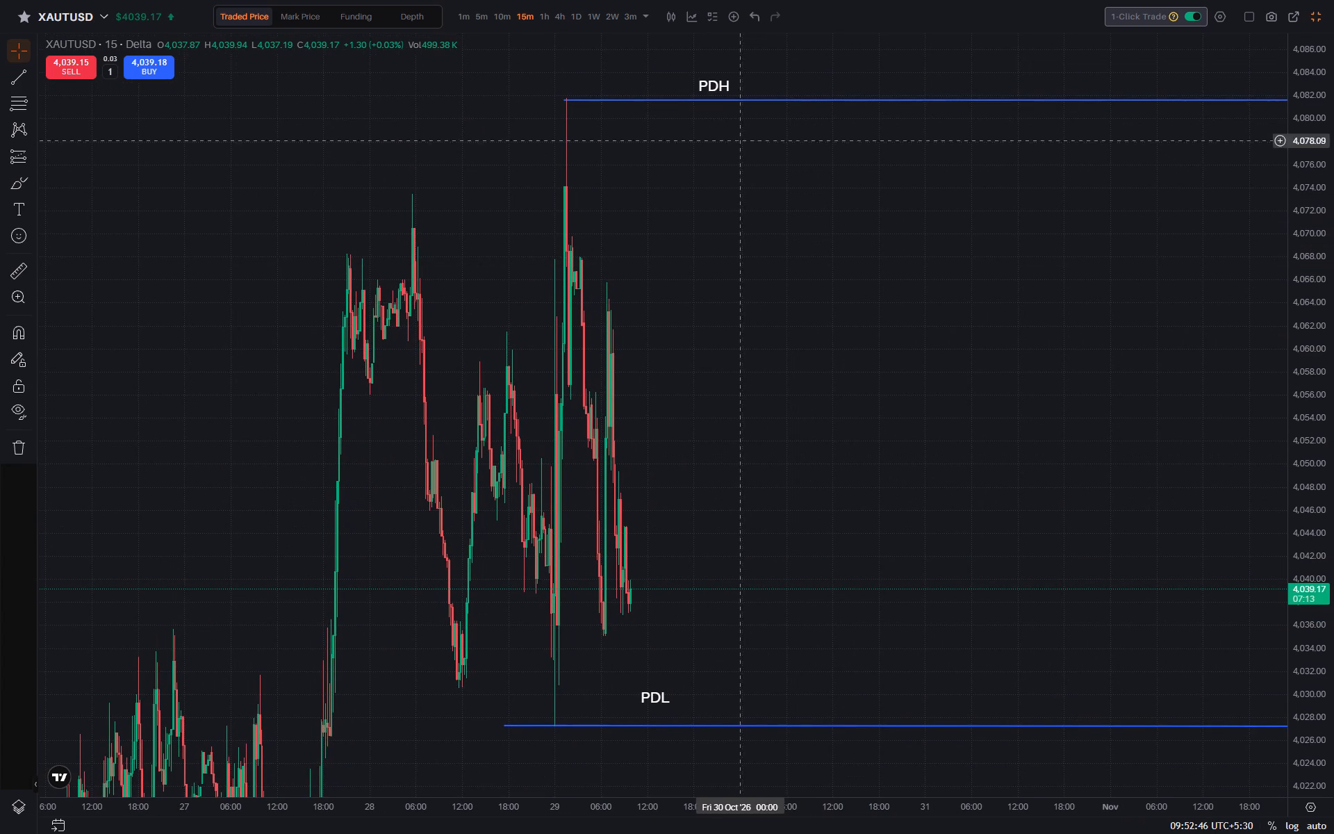
left_click_drag(717, 94, 599, 97)
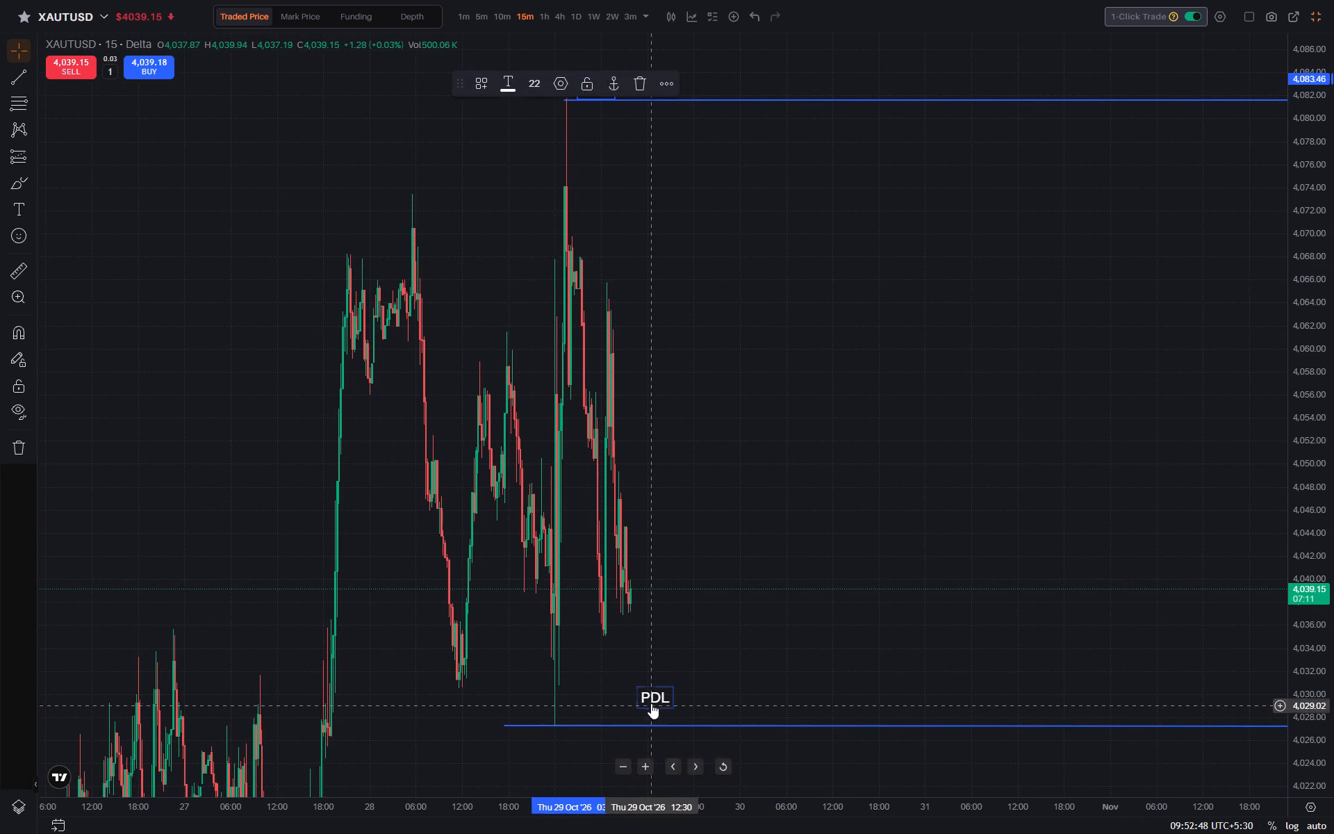
left_click_drag(651, 702, 571, 742)
left_click(750, 546)
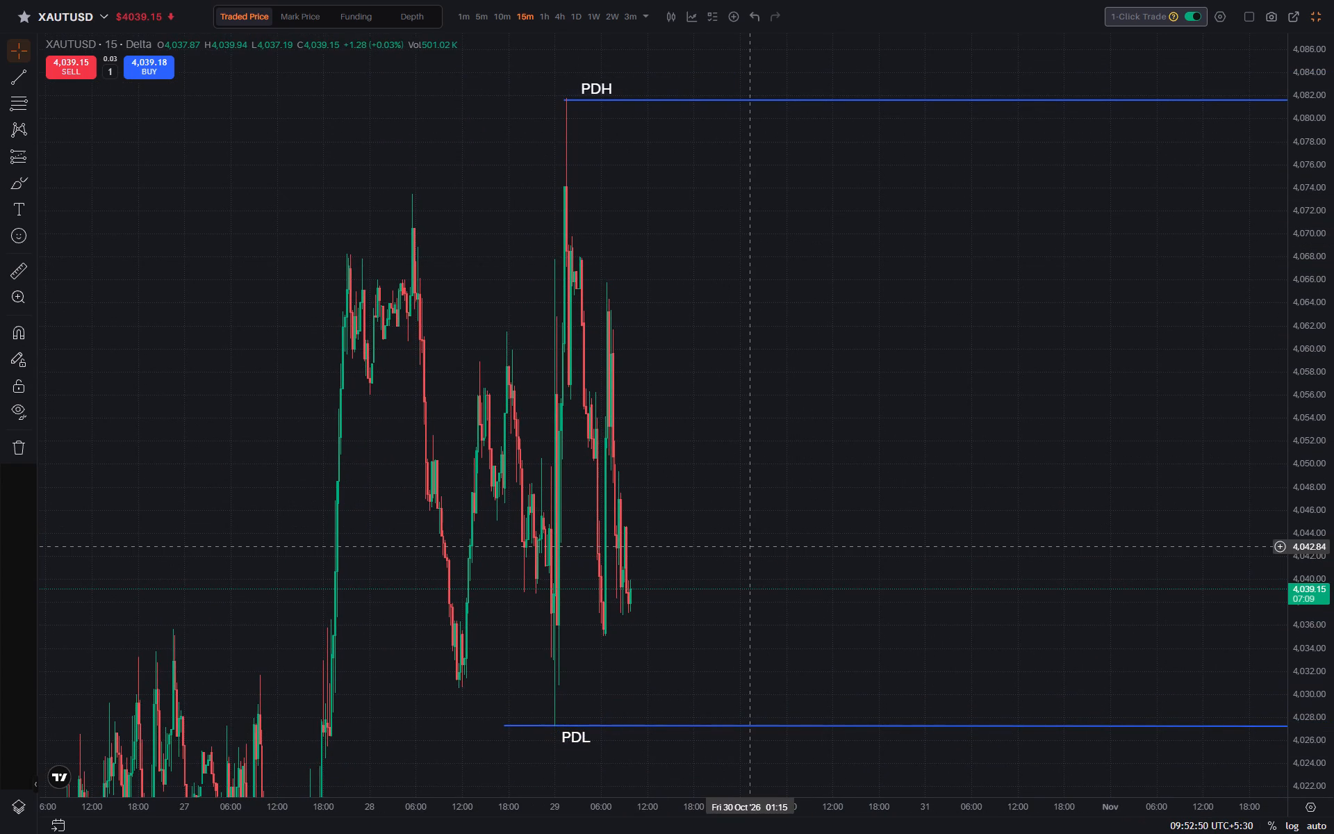
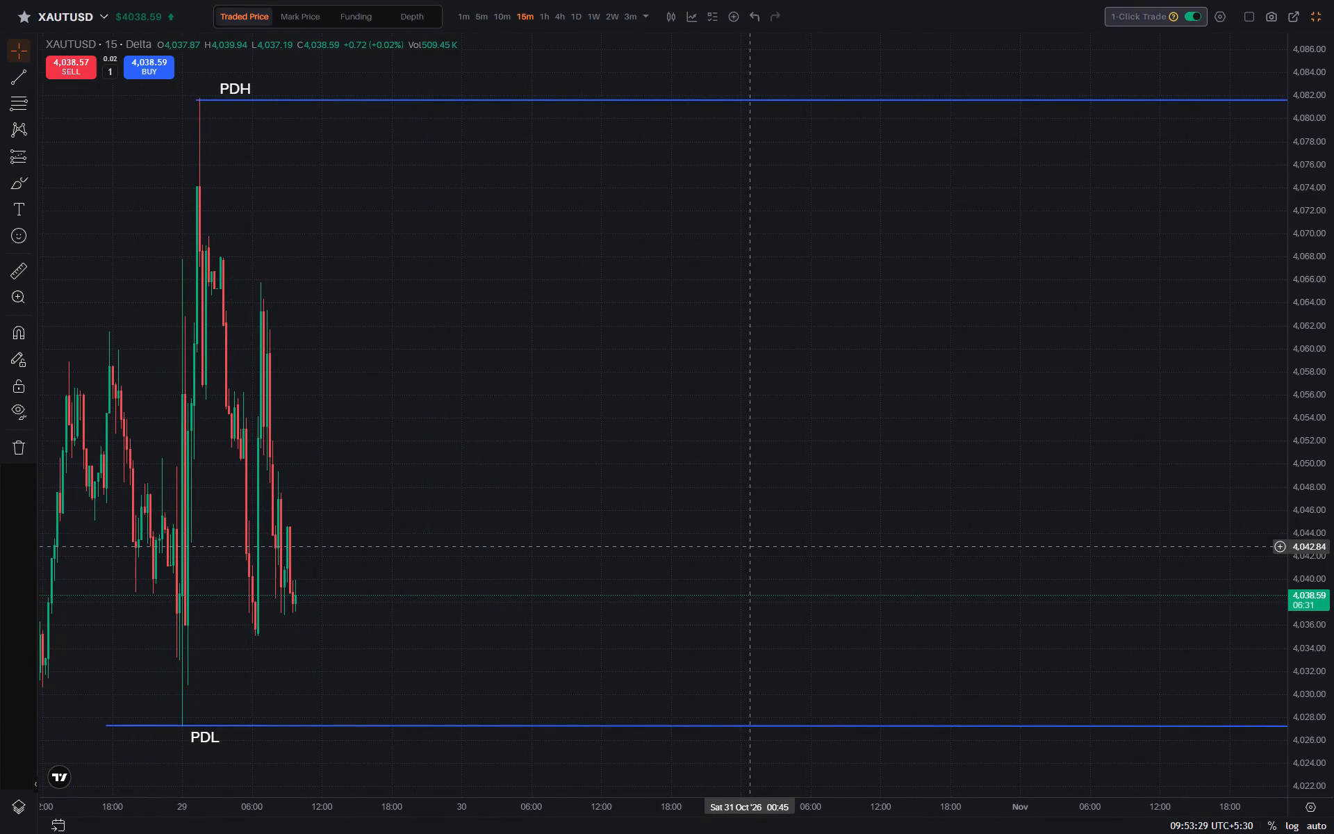
Switch the XAUTUSD chart to the 1h interval and frame the candles between the PDH and PDL lines.
left_click_drag(522, 279, 1333, 255)
left_click_drag(1195, 269, 1095, 264)
scroll(1094, 265, "up", 2)
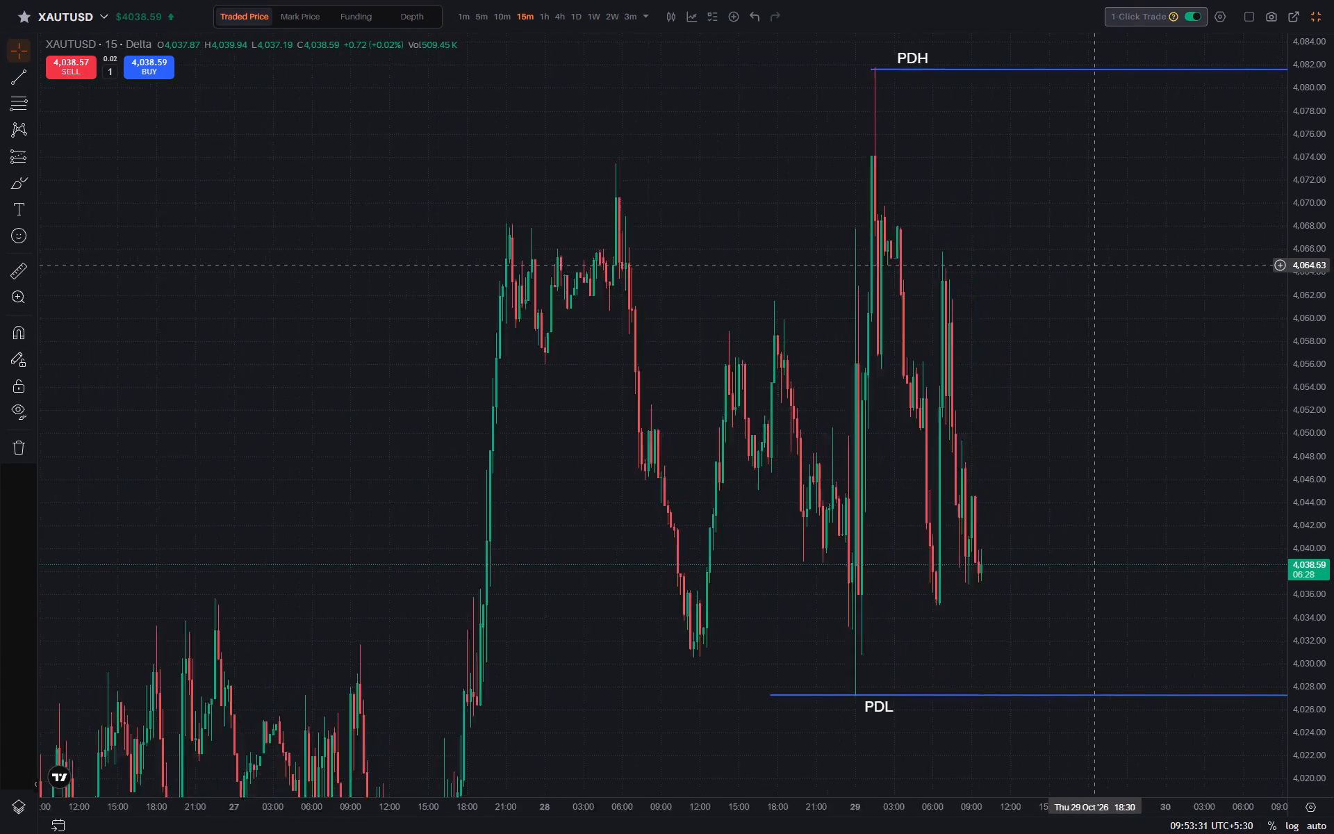
scroll(1094, 265, "up", 2)
left_click_drag(966, 224, 1093, 277)
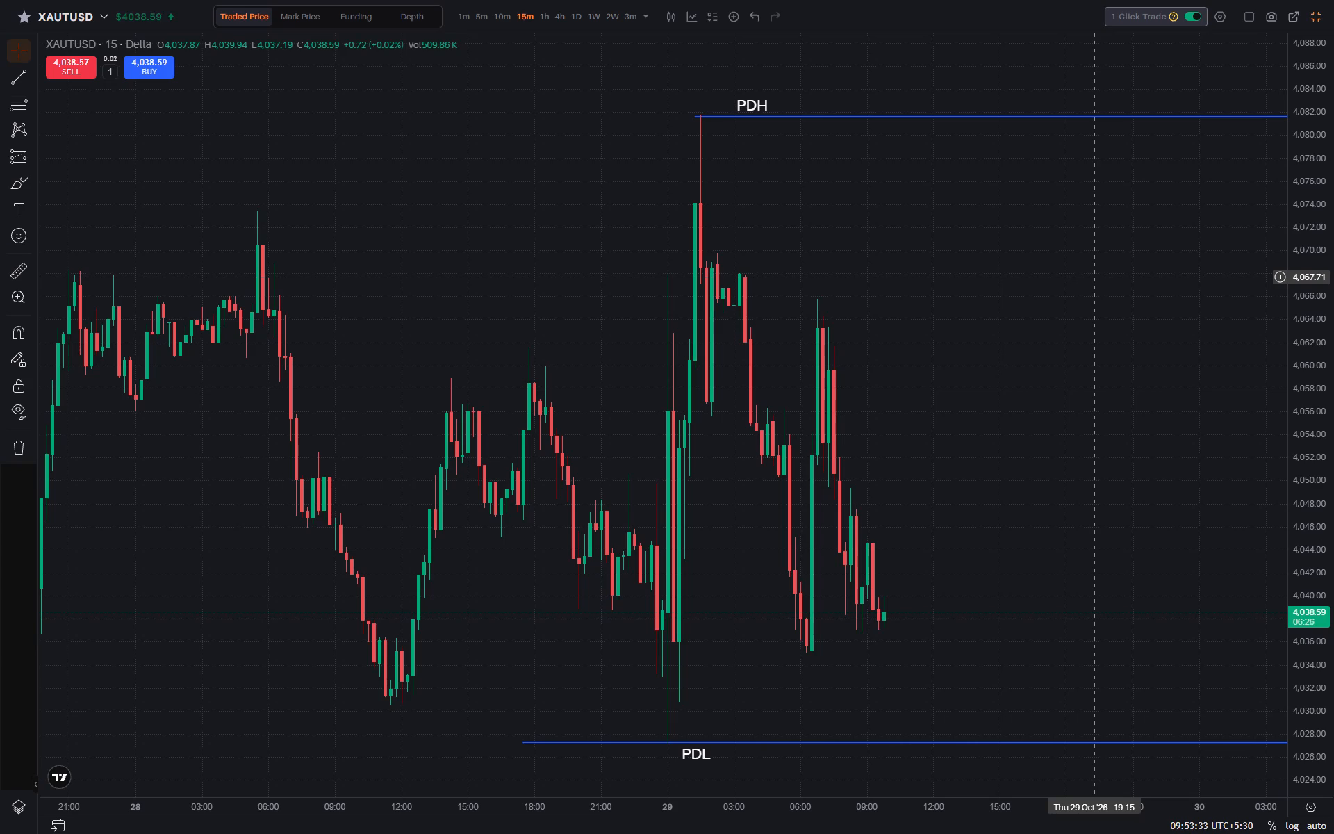
type("1H")
key("Return")
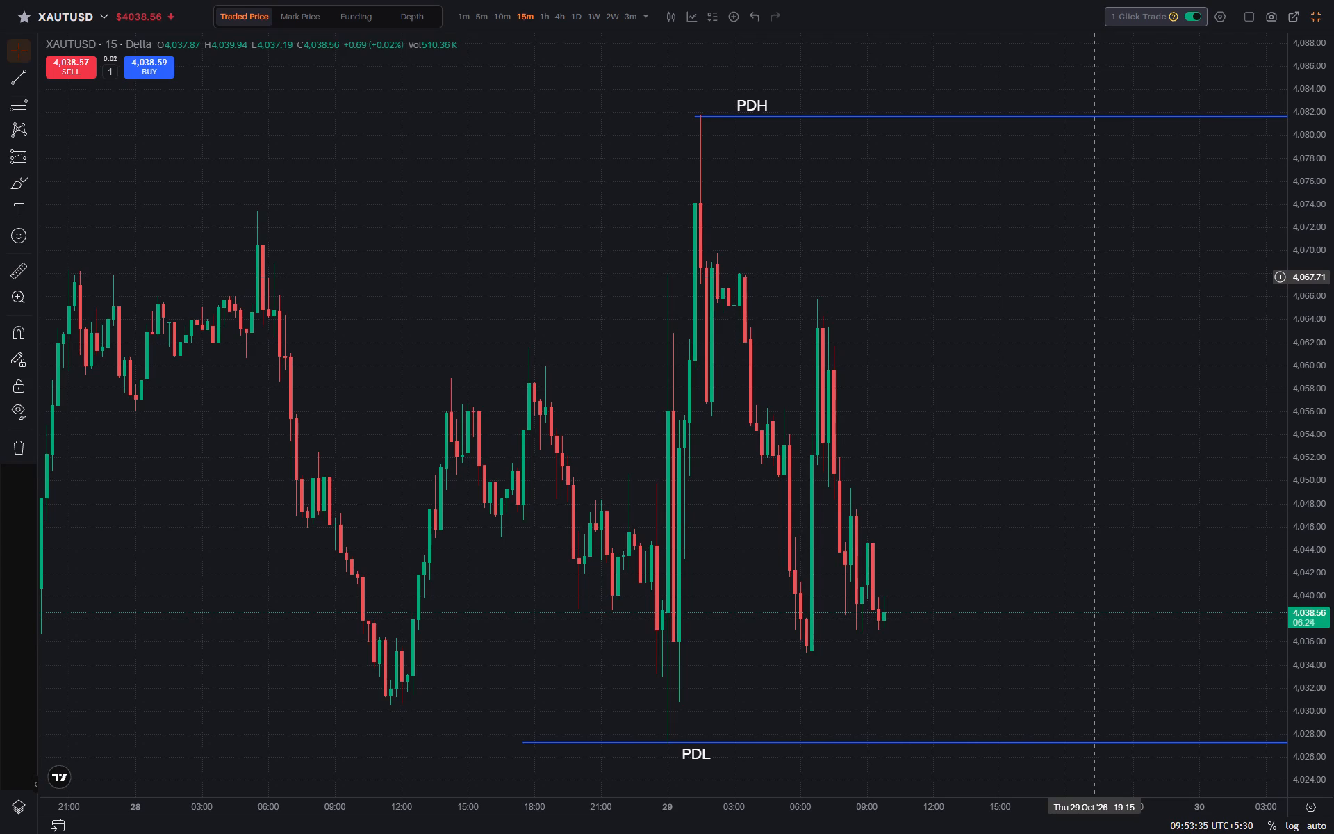
left_click(542, 20)
left_click_drag(898, 211, 941, 338)
scroll(963, 254, "up", 3)
left_click_drag(852, 231, 880, 328)
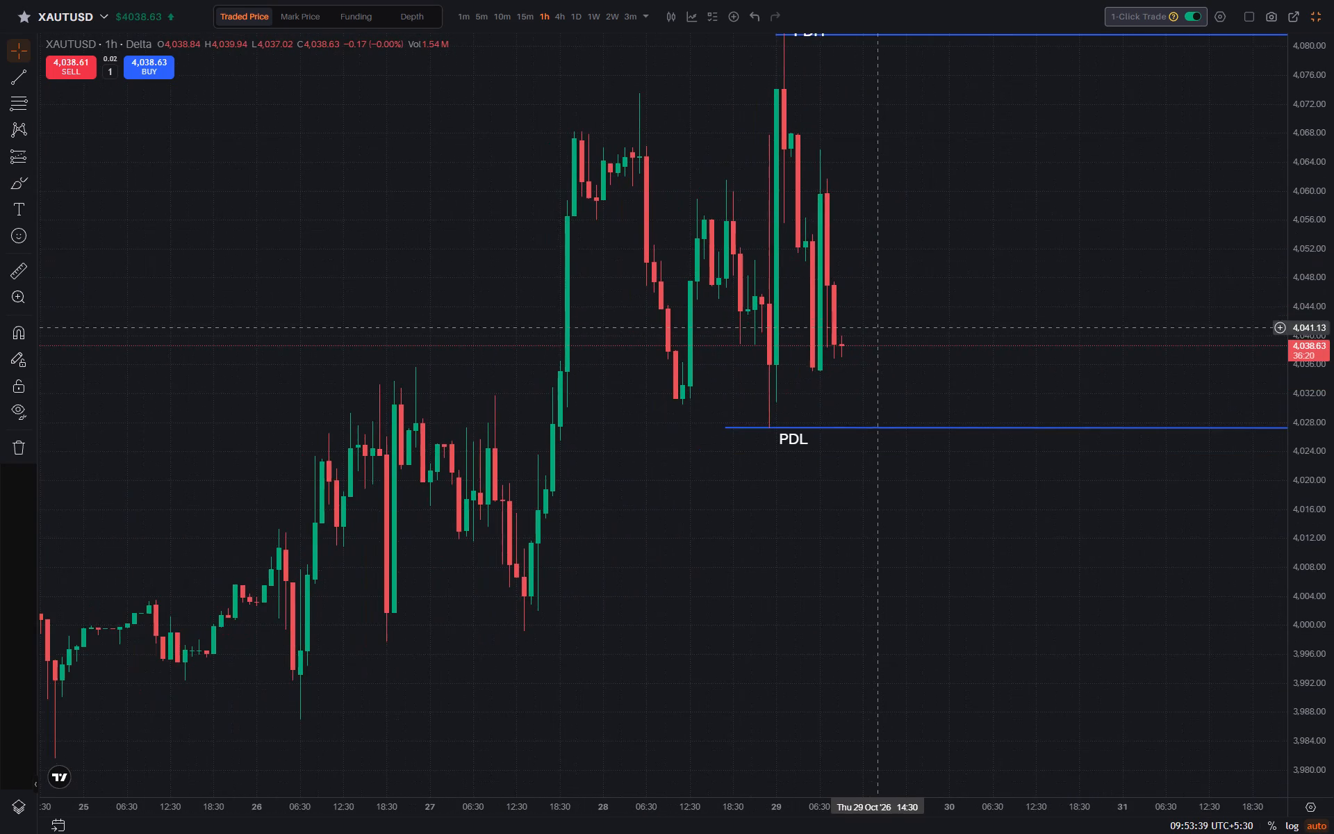
left_click_drag(880, 328, 881, 329)
left_click_drag(1318, 135, 1318, 212)
left_click_drag(1106, 142, 1115, 227)
left_click_drag(1026, 206, 1025, 243)
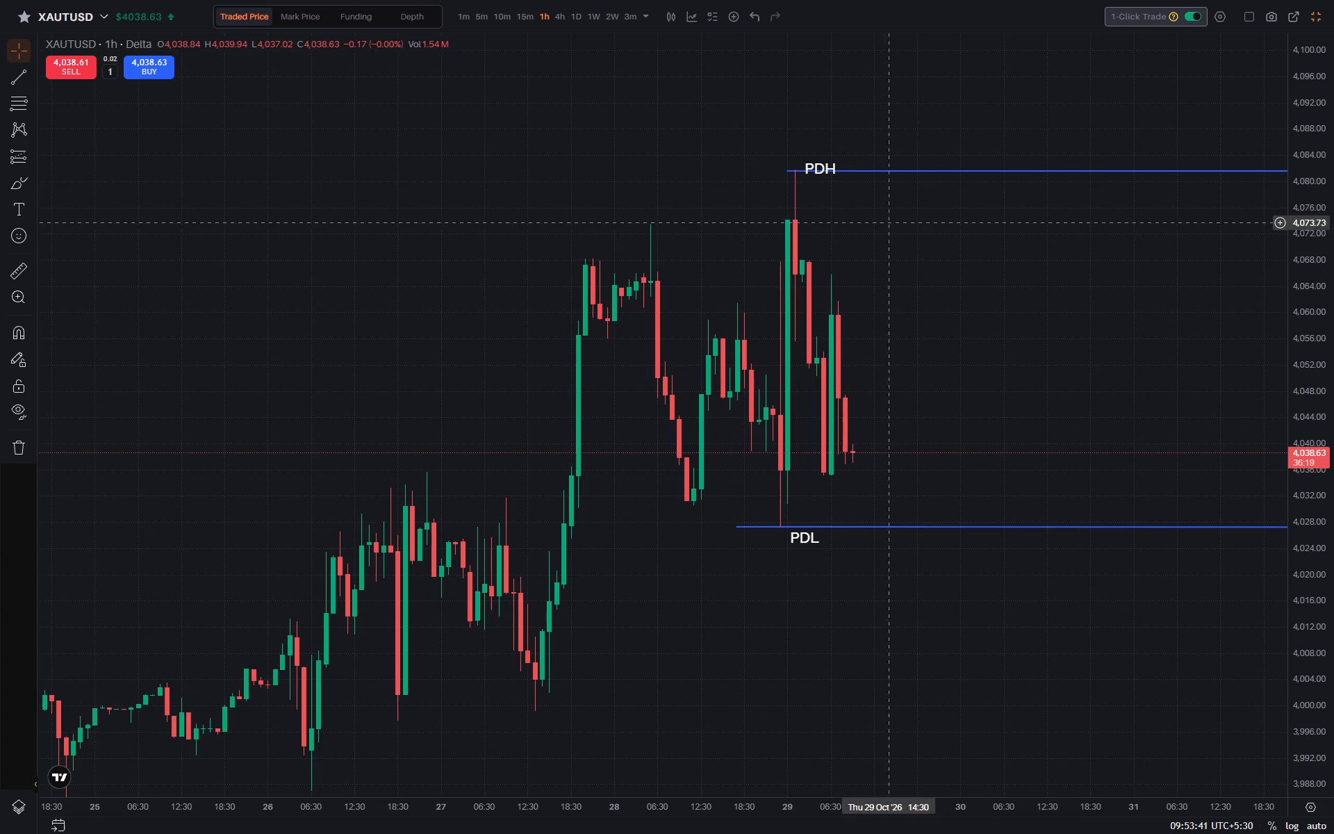
Adjust the start point of the PDH line so it sits at the 29 Oct high.
left_click(786, 175)
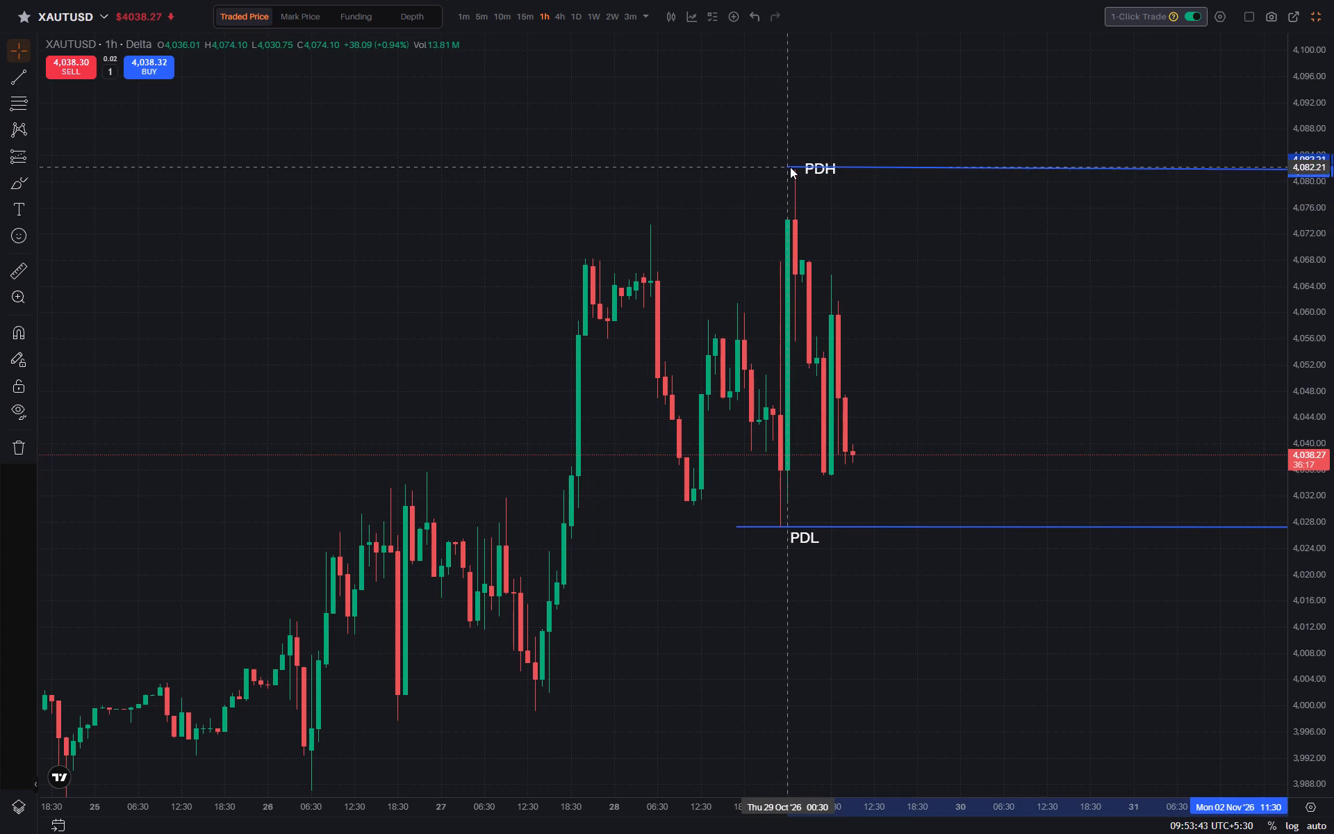
left_click(1021, 280)
Change the 1h chart's type from candles to Line.
left_click_drag(996, 279, 1072, 276)
left_click_drag(1059, 272, 1176, 260)
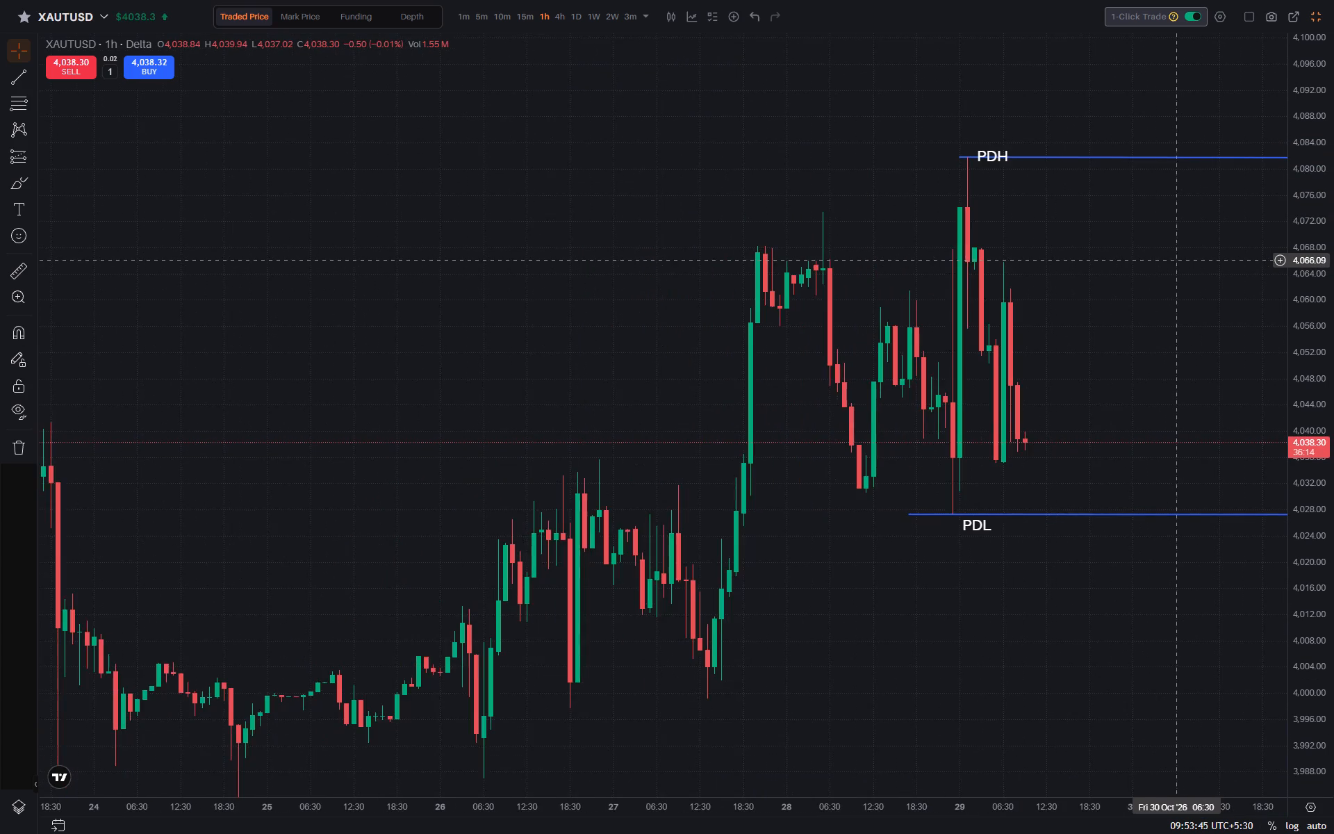
scroll(1169, 259, "up", 1)
left_click_drag(1073, 266, 1139, 277)
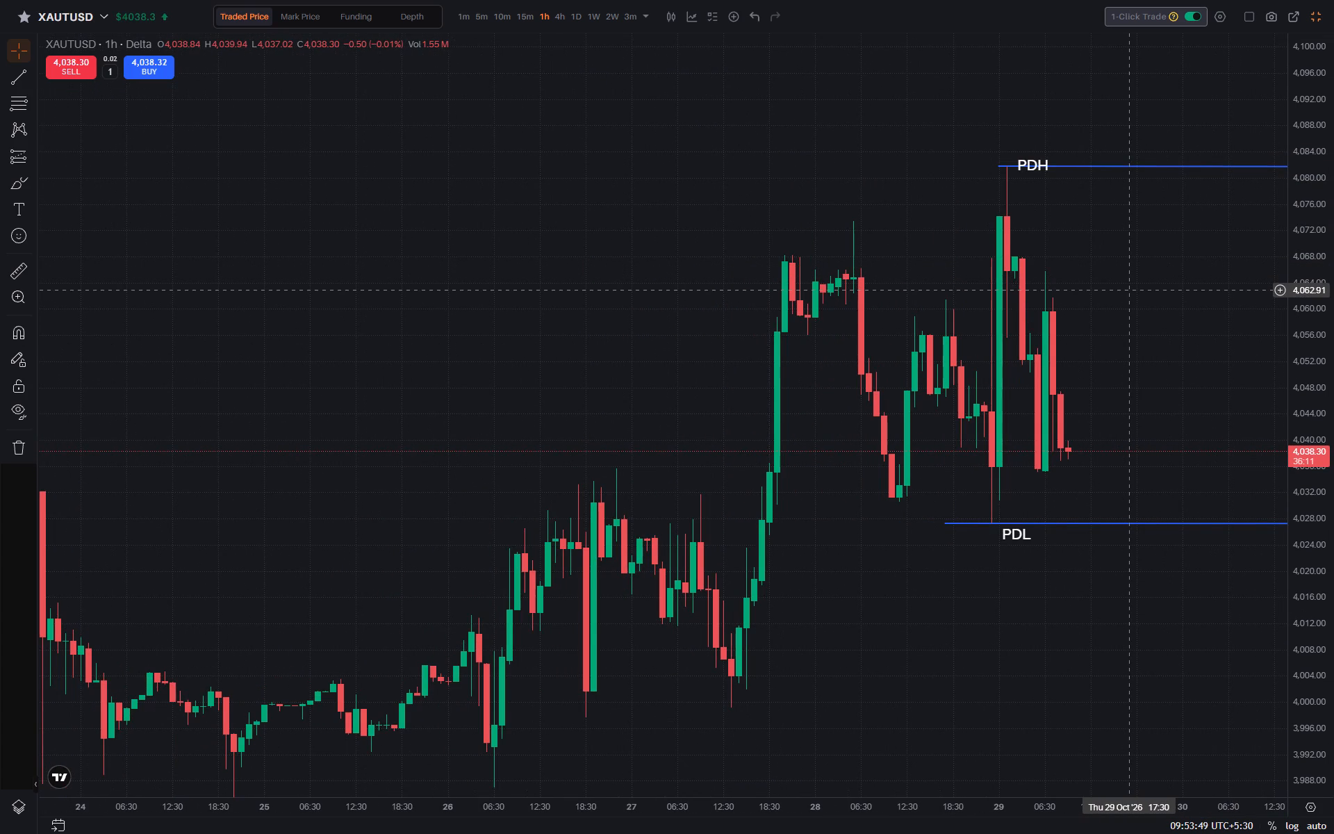
left_click_drag(1132, 290, 1109, 373)
scroll(1123, 288, "up", 1)
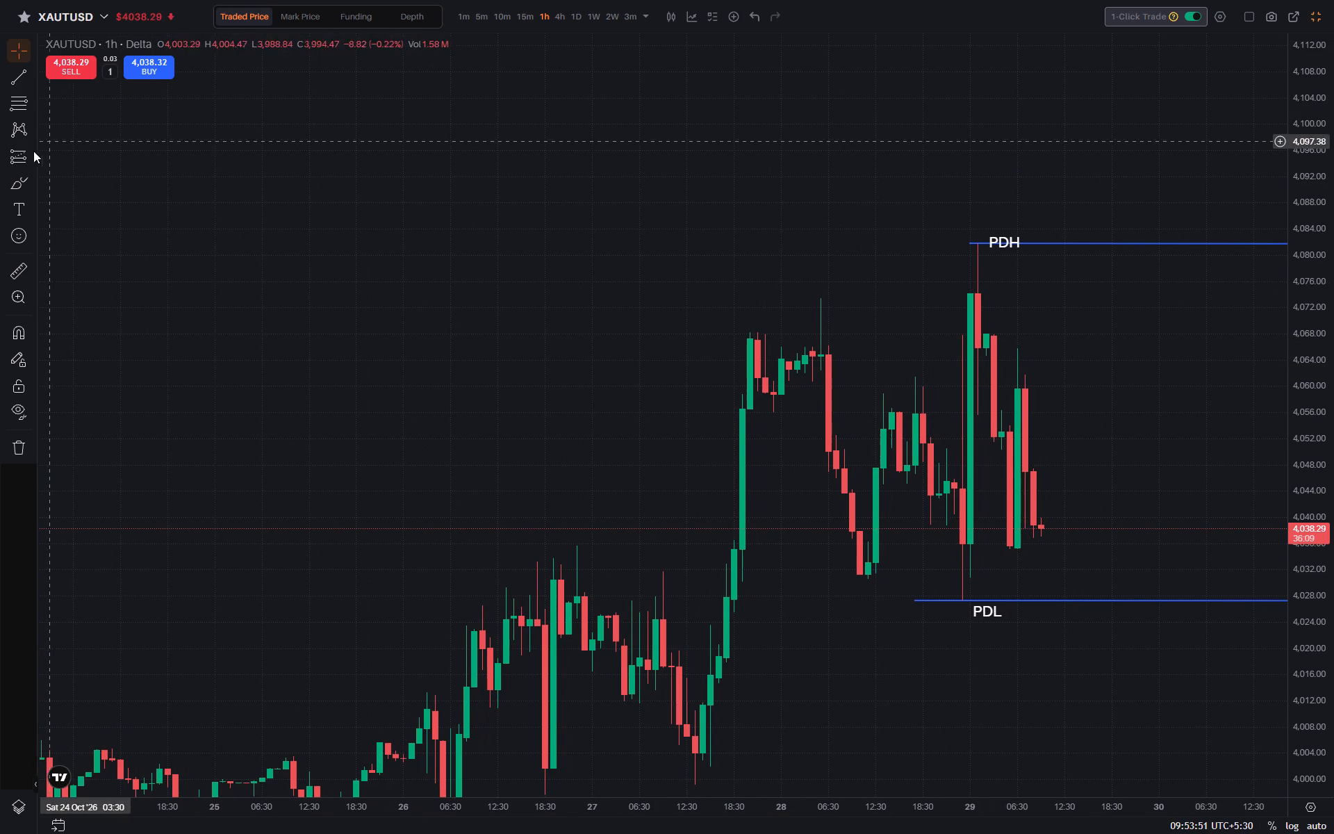
left_click(667, 14)
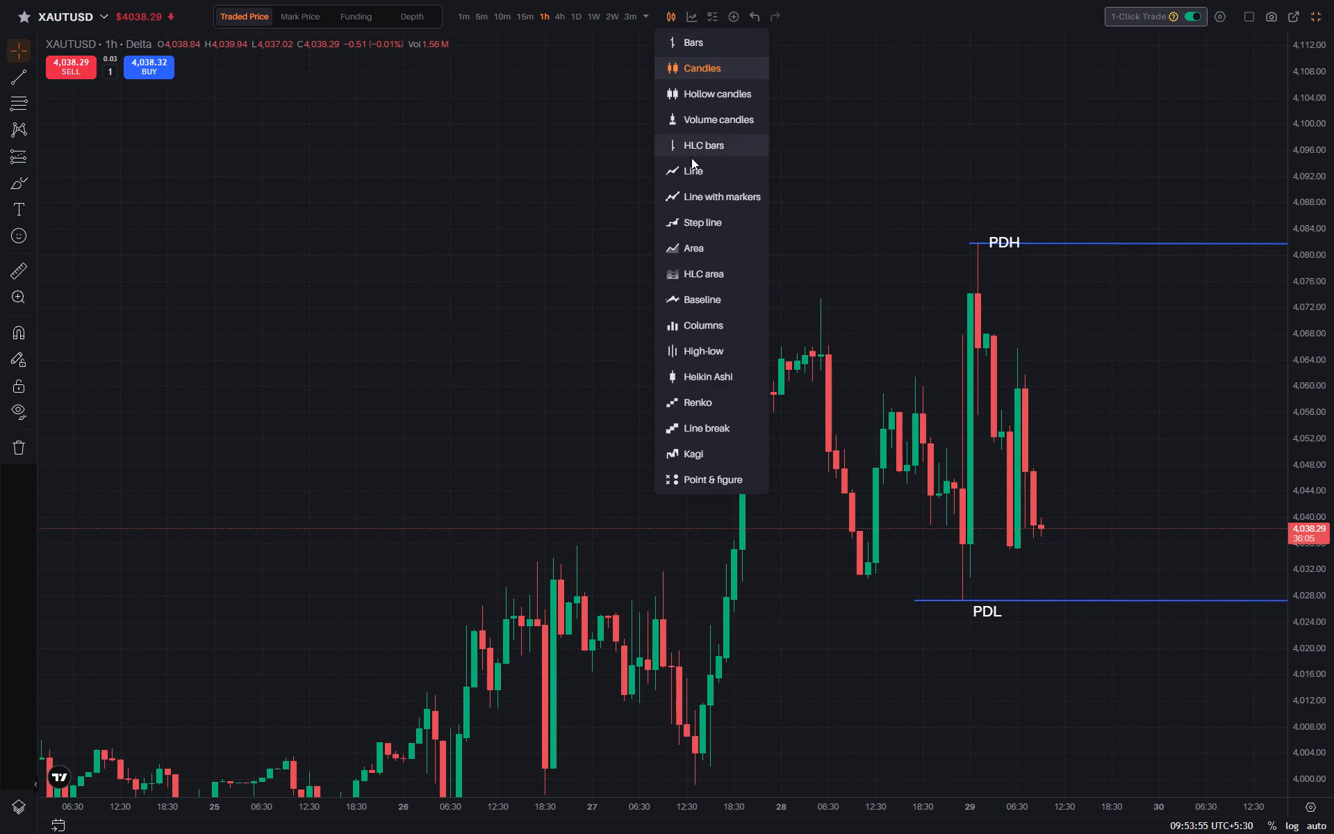
left_click(689, 163)
Draw a horizontal ray from the line chart's swing low at the end of 28 Oct, at about 4,036.29.
left_click_drag(1190, 337, 1119, 284)
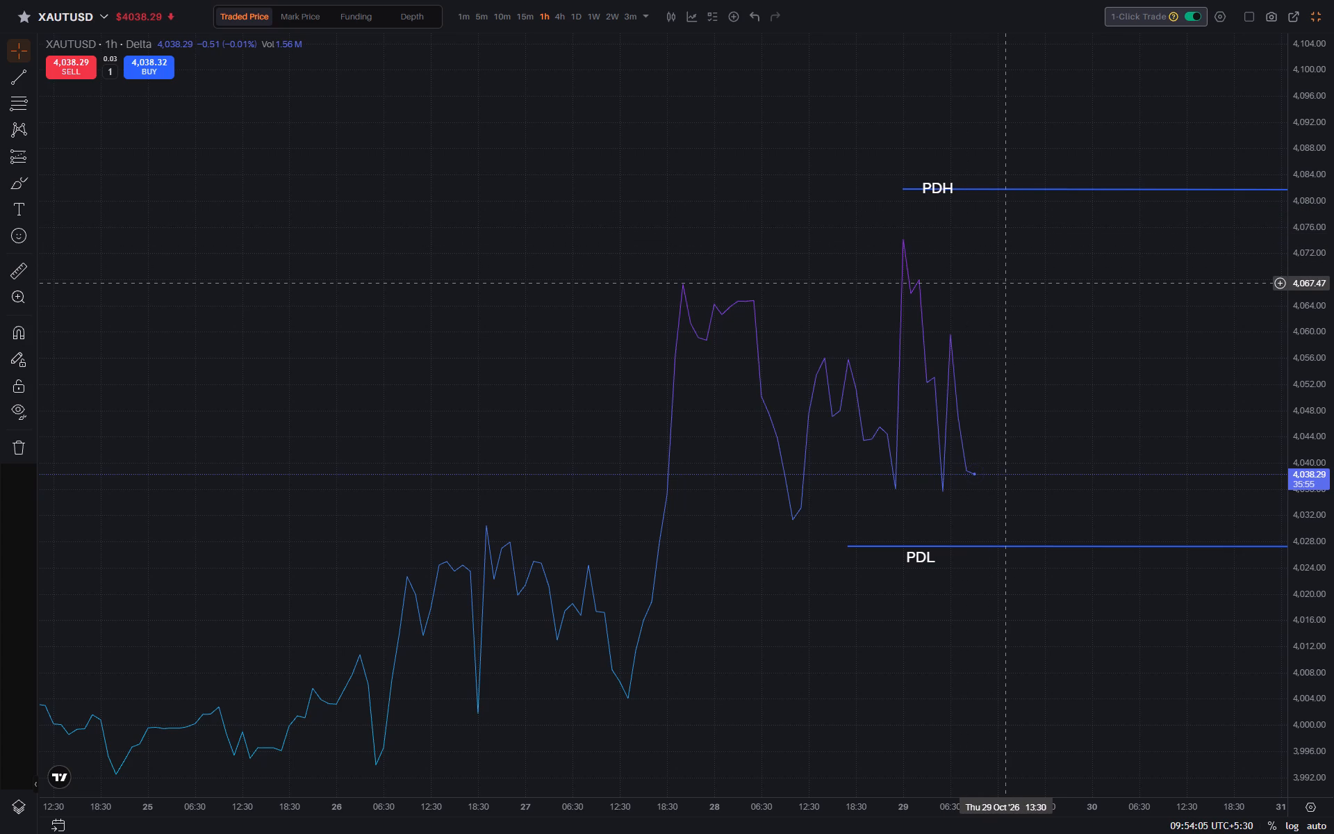
left_click_drag(996, 314, 1012, 307)
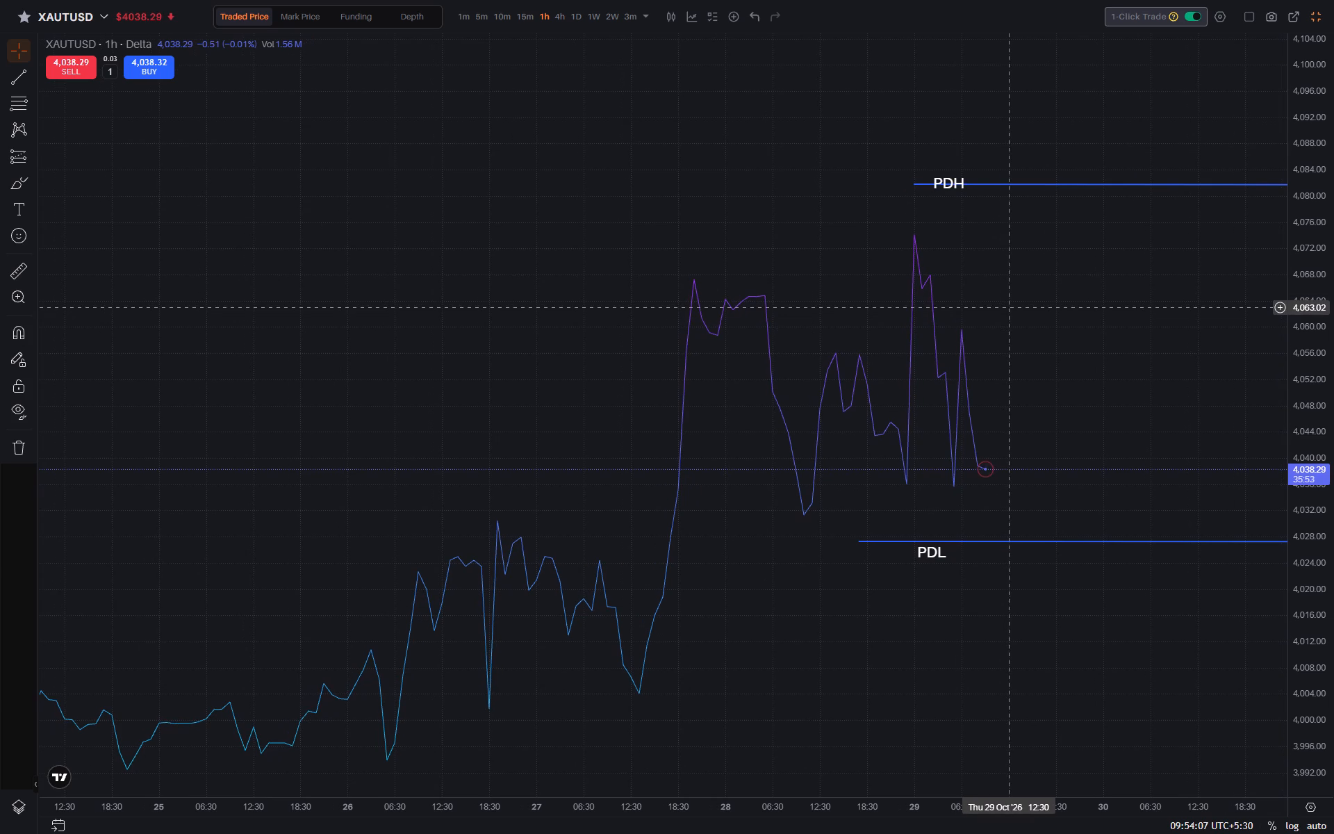
scroll(969, 281, "up", 1)
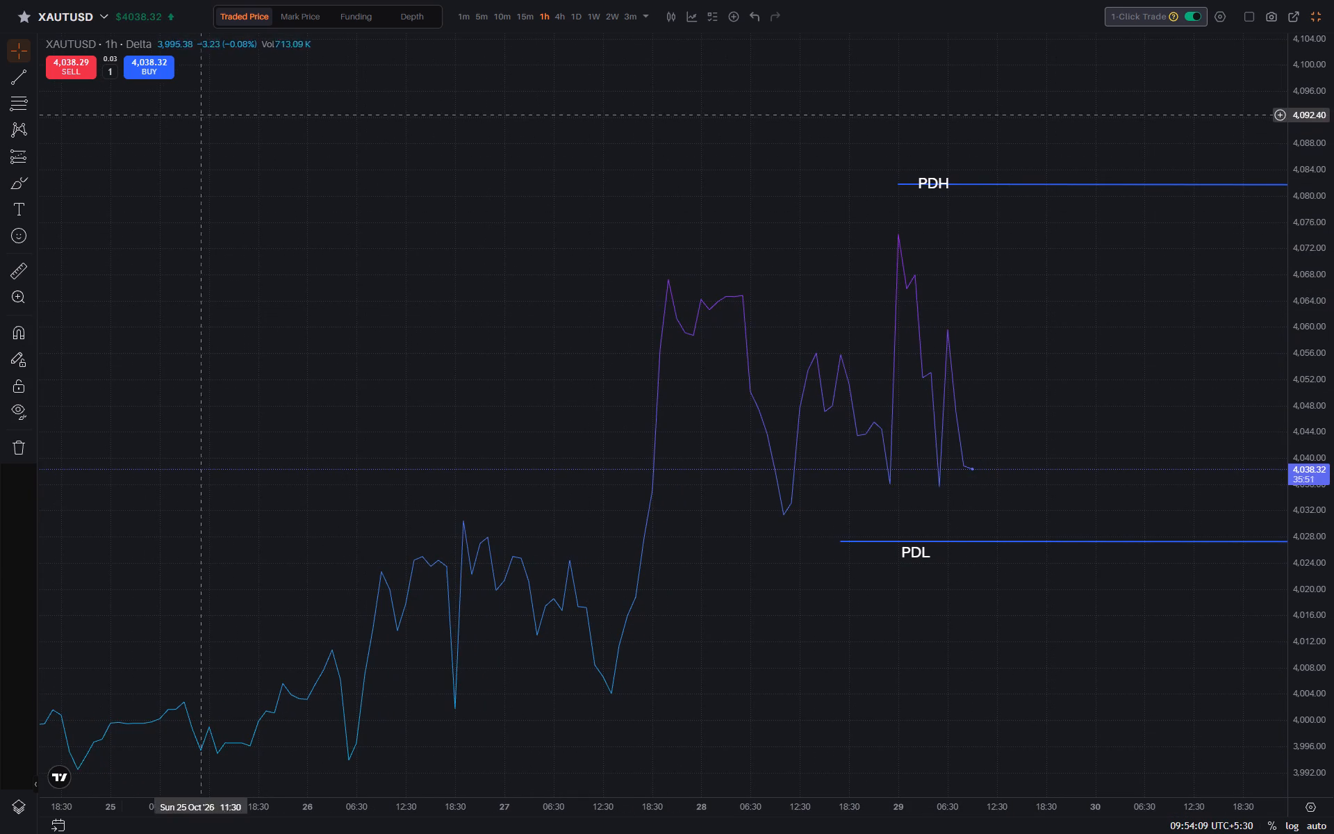
left_click(30, 77)
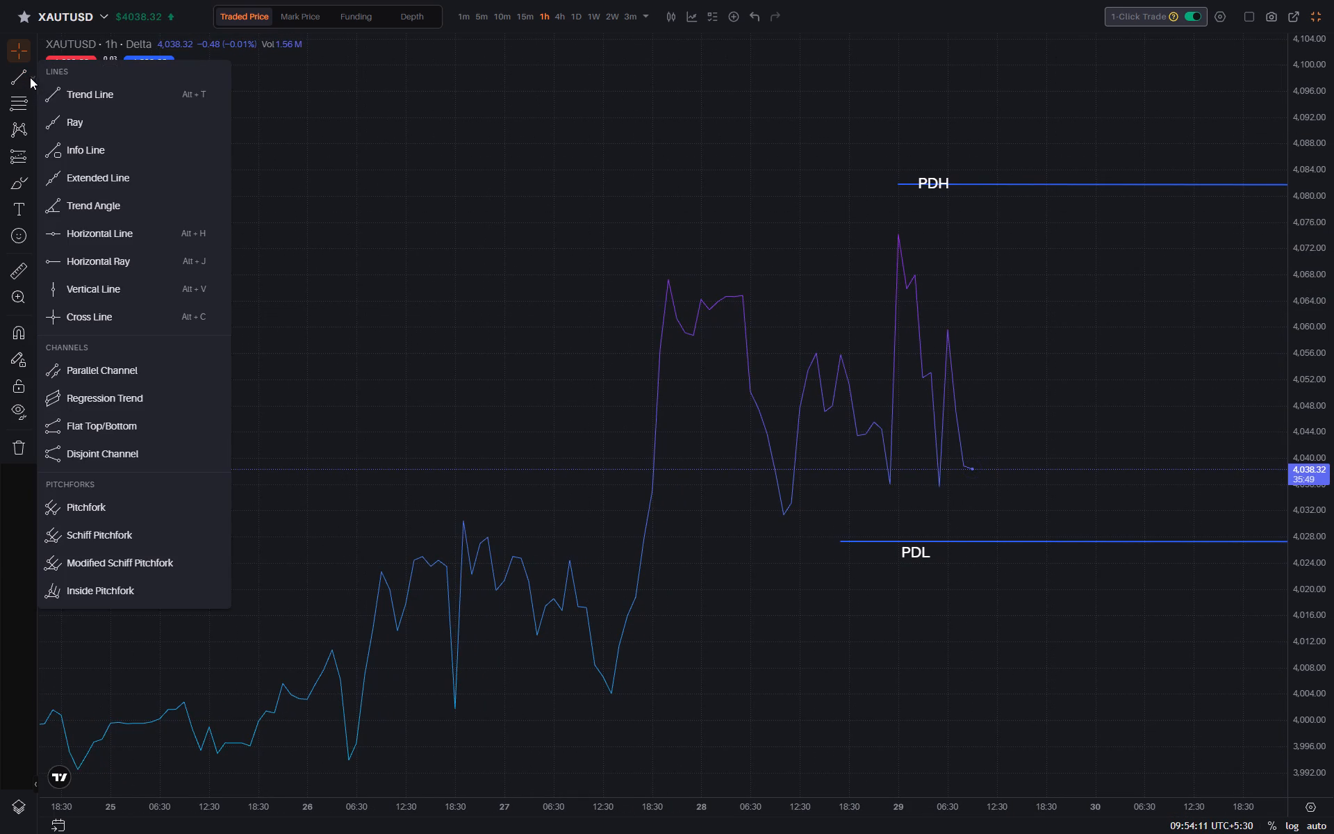
left_click(90, 255)
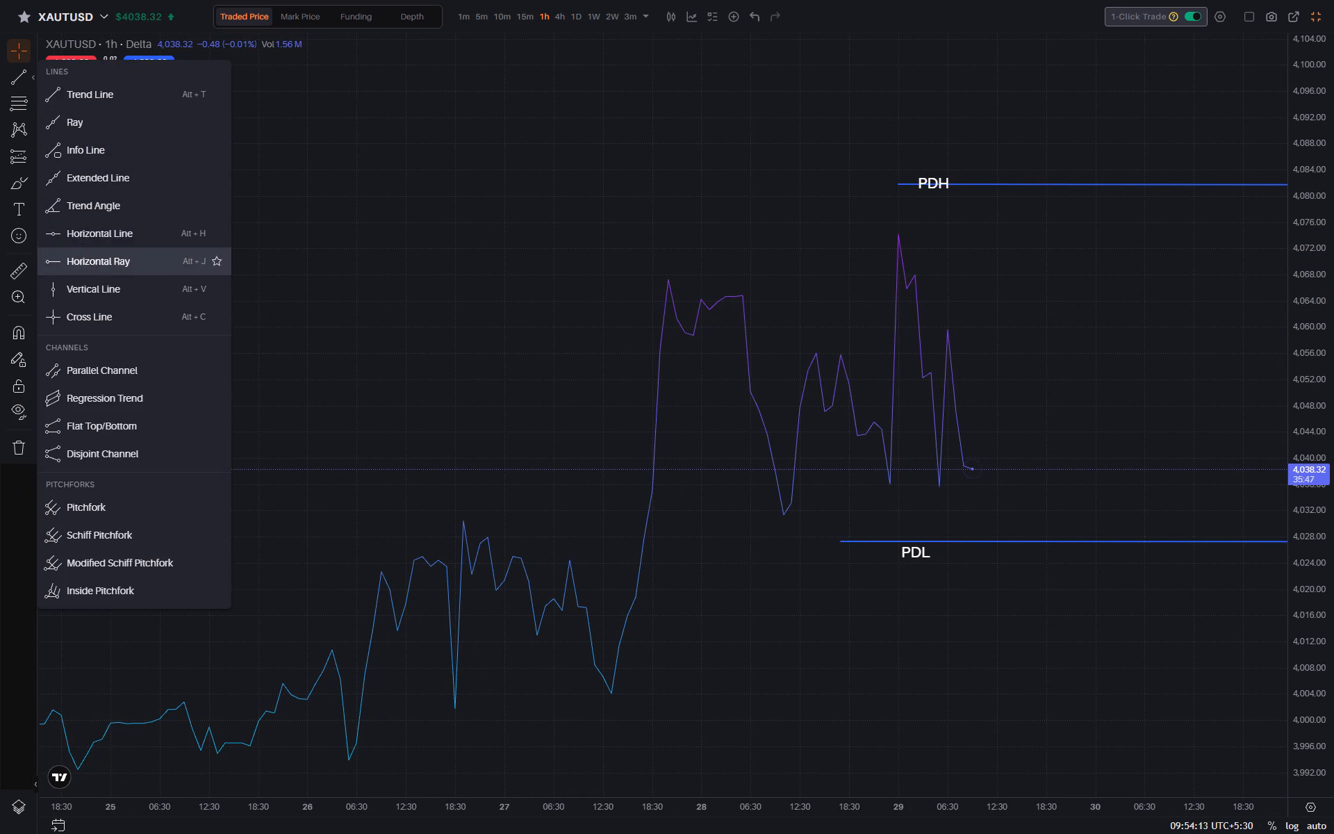
left_click(891, 482)
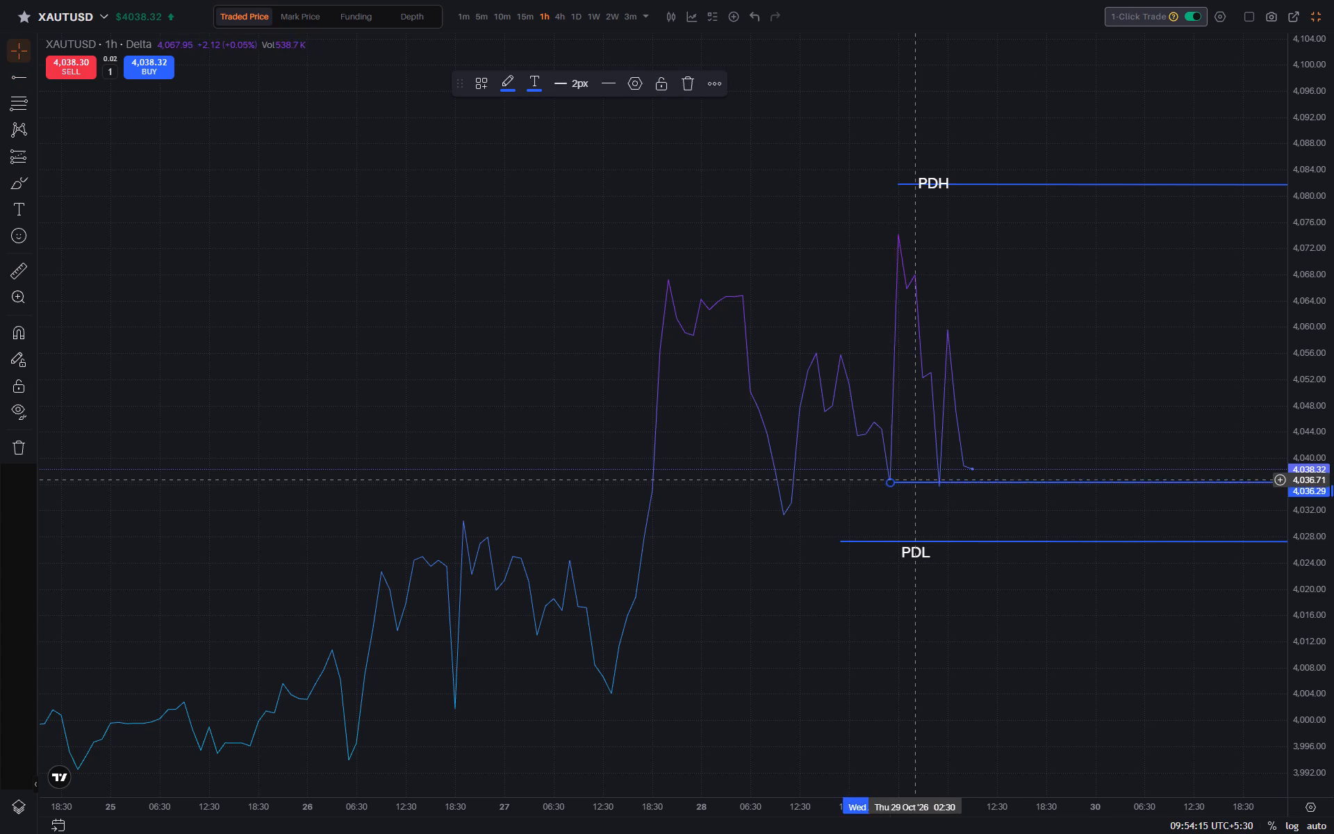
left_click(1151, 409)
left_click_drag(1151, 409, 1138, 347)
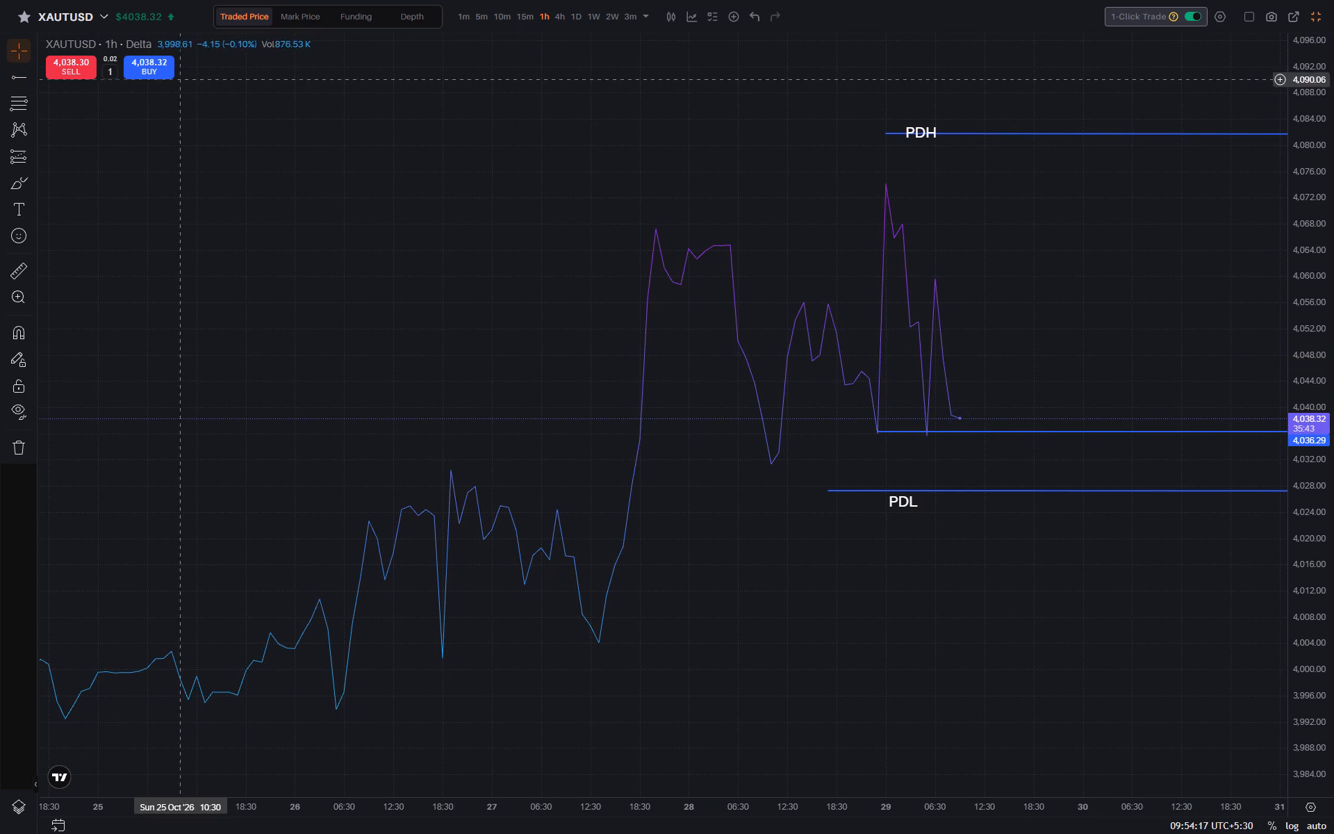
Switch the chart type back to Candles.
left_click(667, 17)
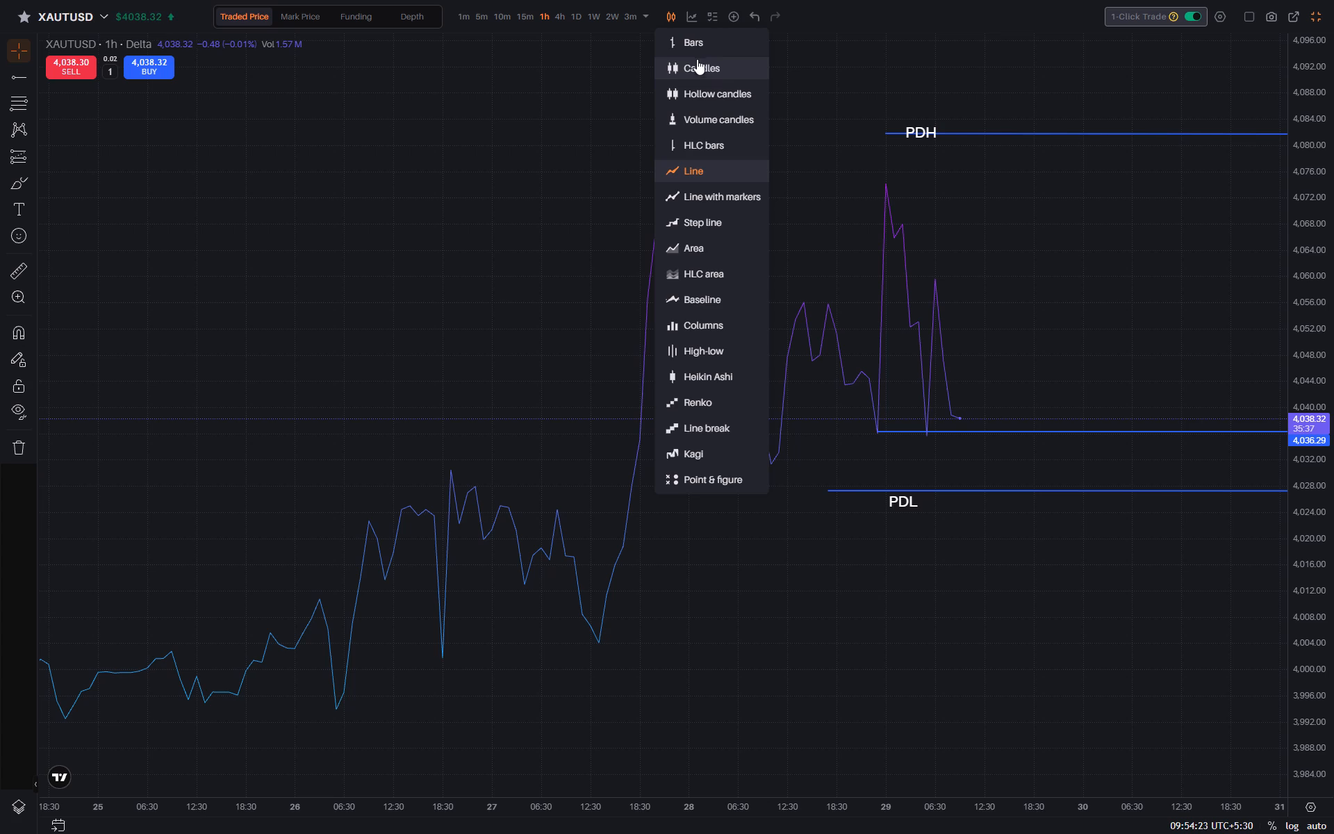
left_click(693, 70)
Move the horizontal ray to start at the 29 Oct 04:30 swing low, at about 4,035.23.
left_click_drag(1060, 247, 947, 236)
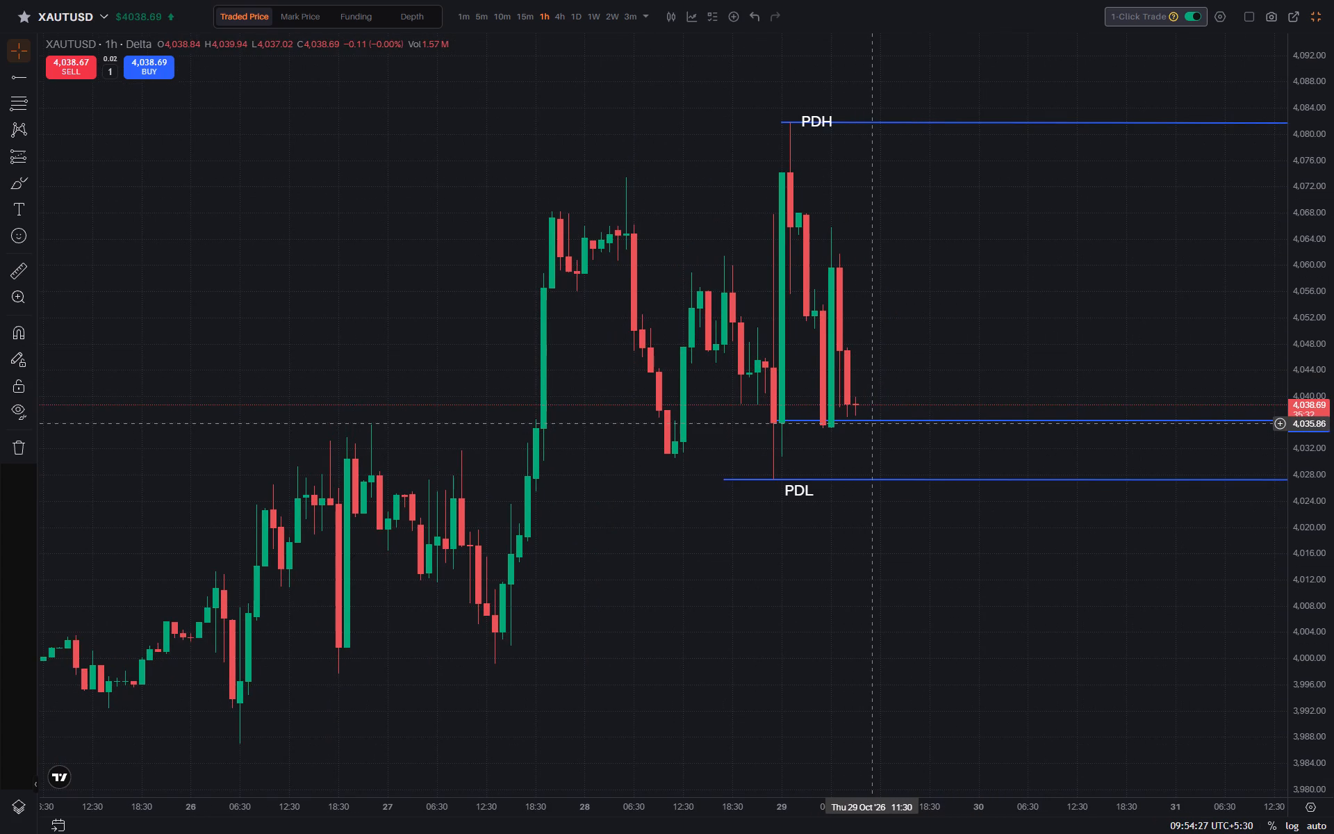
left_click_drag(873, 423, 868, 426)
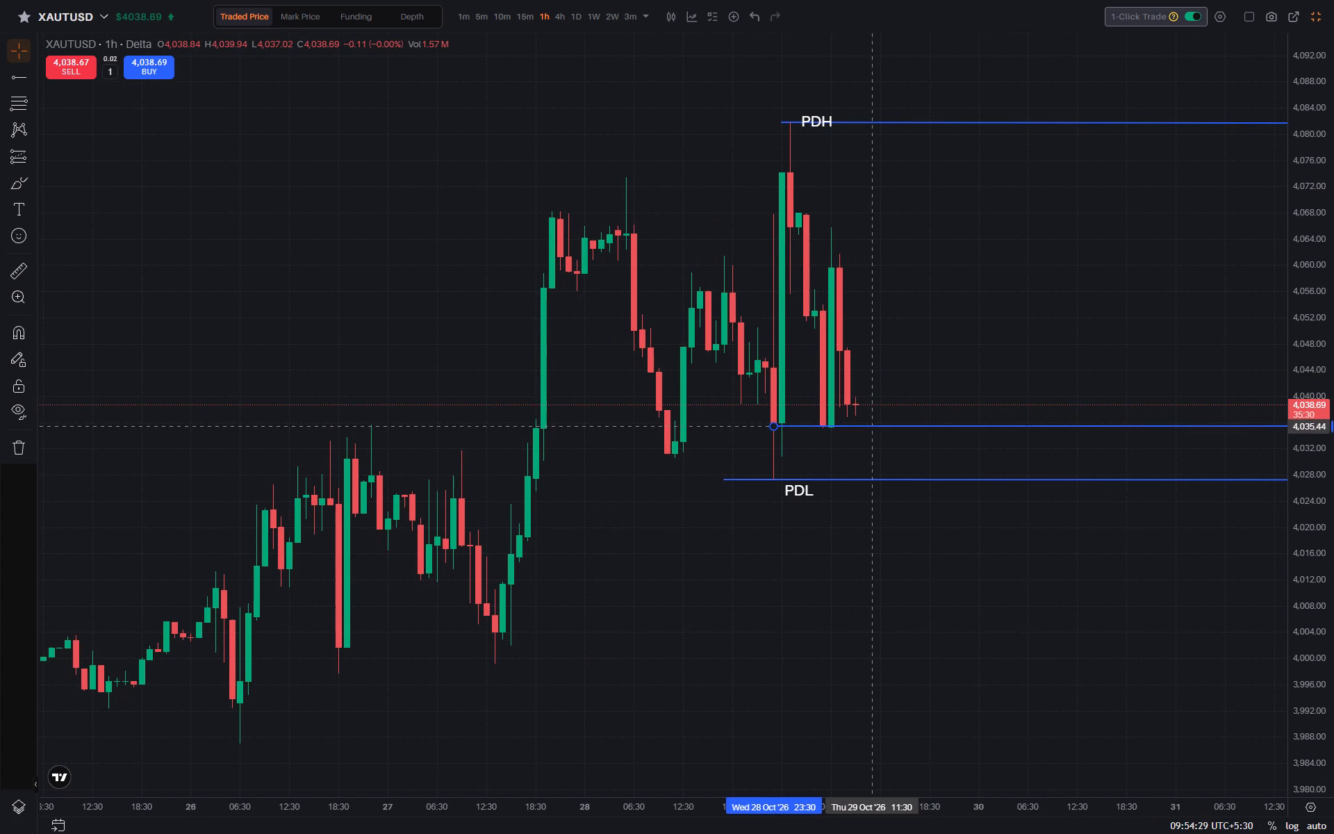
left_click_drag(868, 426, 866, 424)
left_click(933, 332)
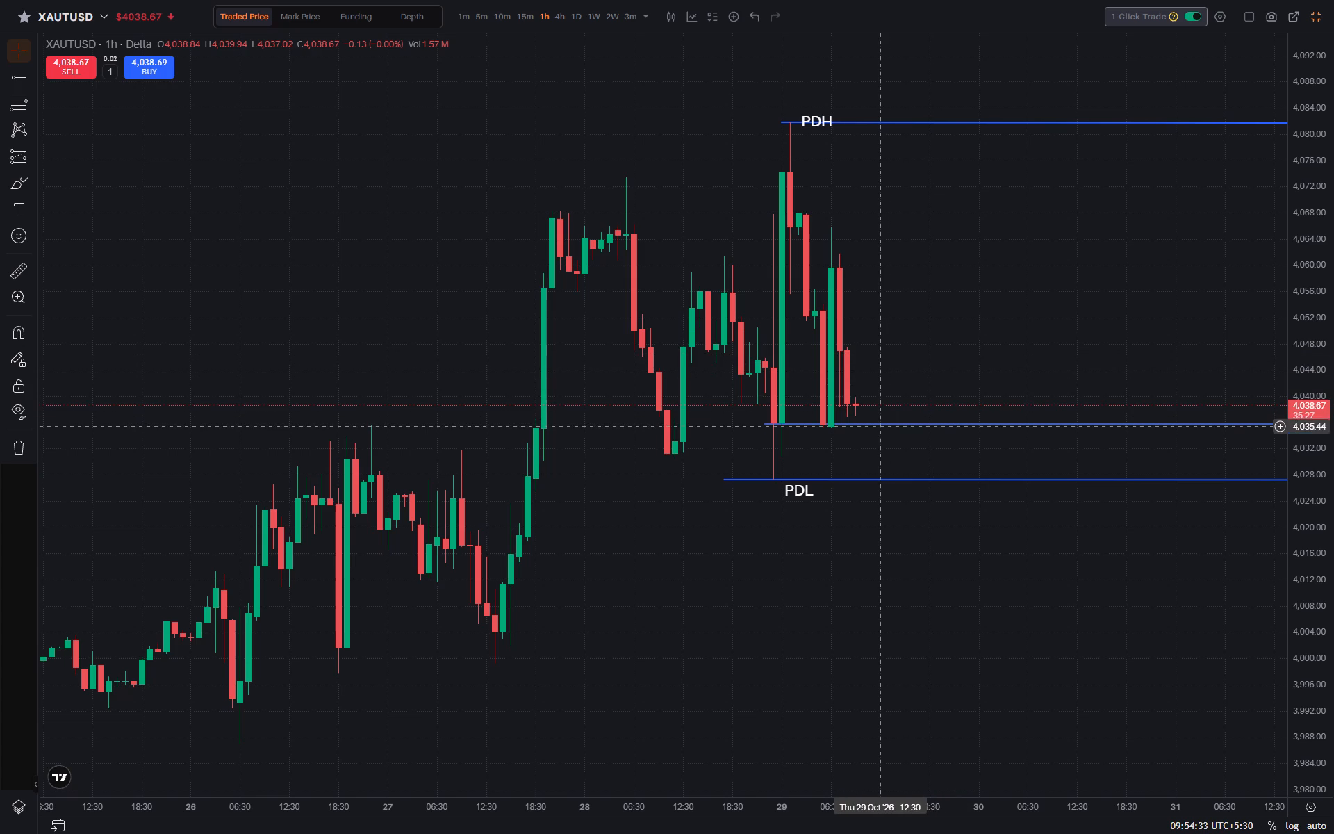
left_click_drag(878, 424, 932, 432)
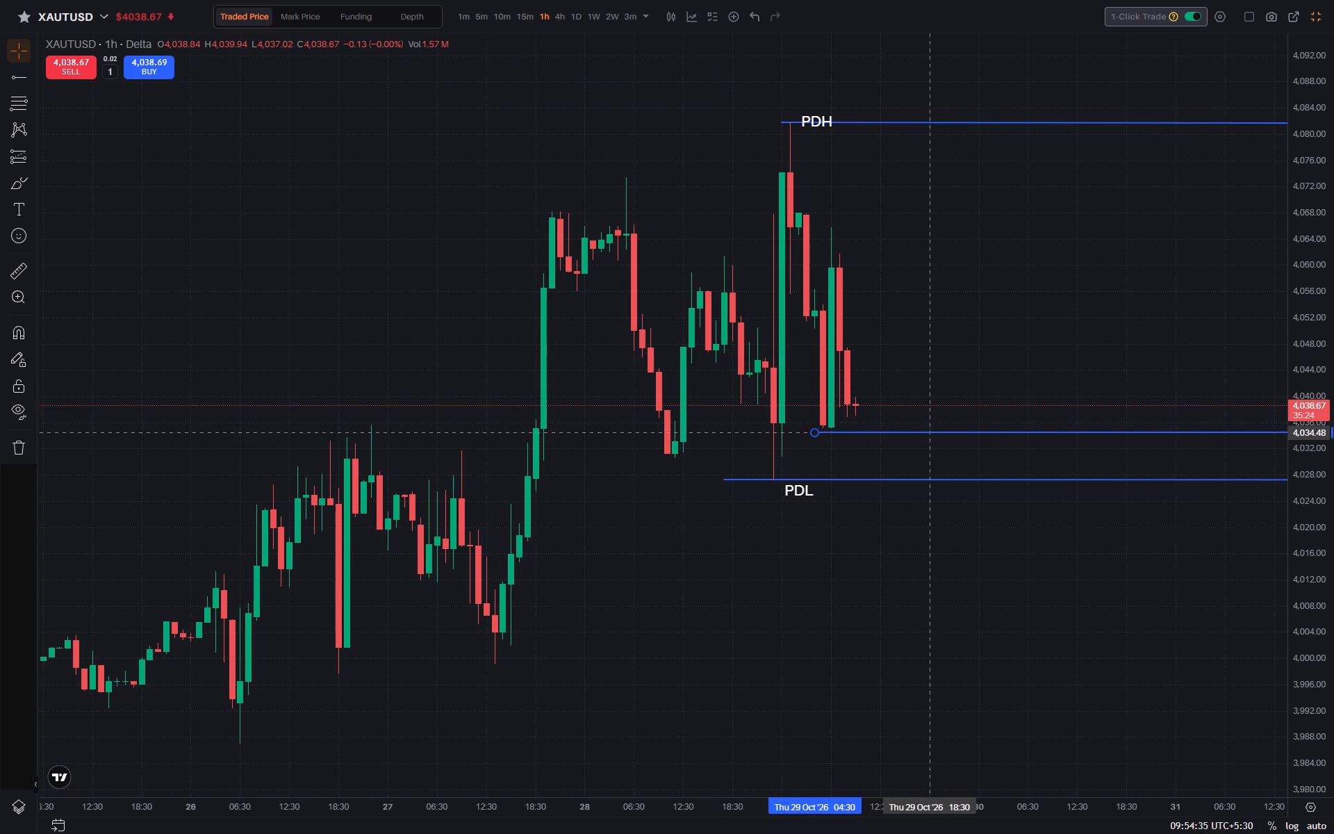
left_click_drag(932, 432, 934, 427)
left_click(937, 366)
Add the text label "V level" just below the horizontal ray and shift it to the ray's start.
left_click_drag(934, 366, 876, 326)
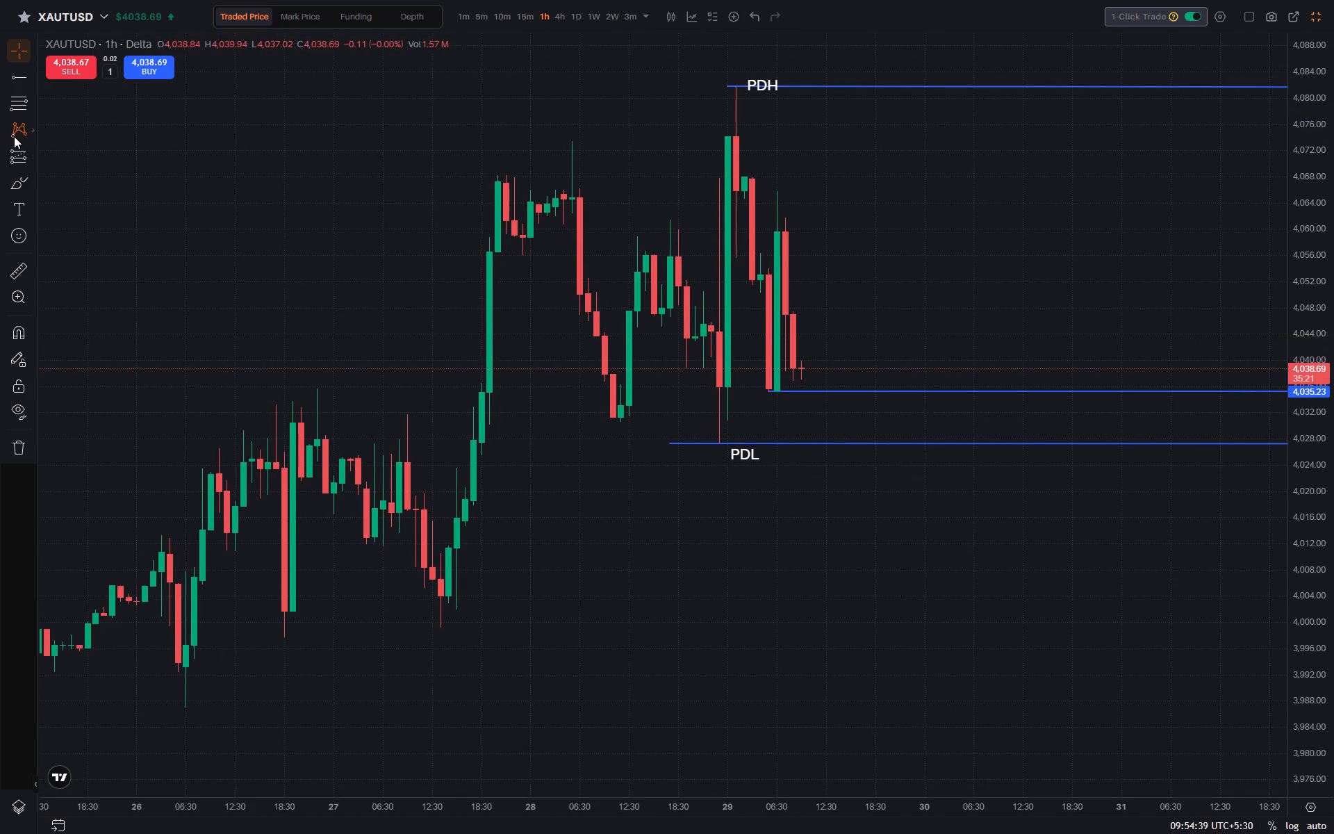
left_click(20, 197)
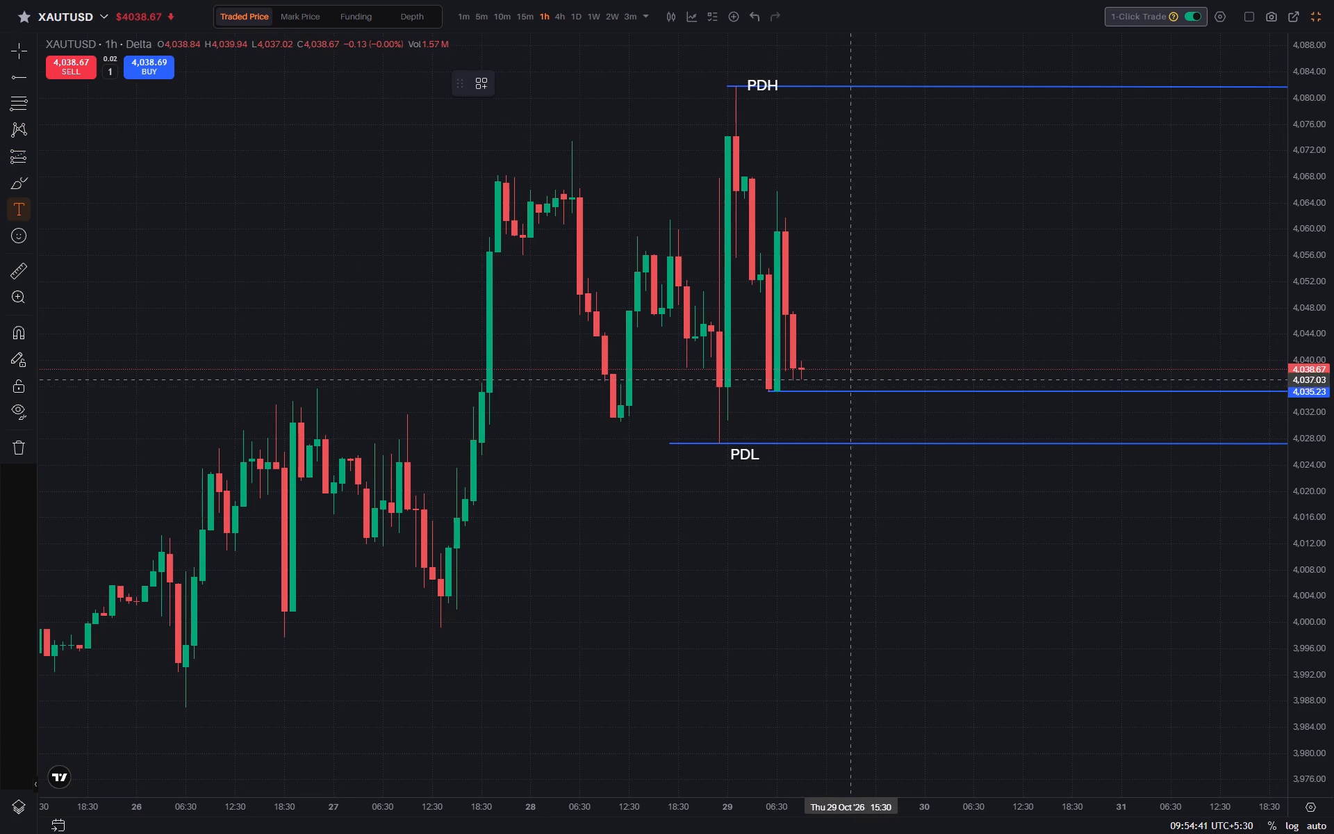
left_click(801, 398)
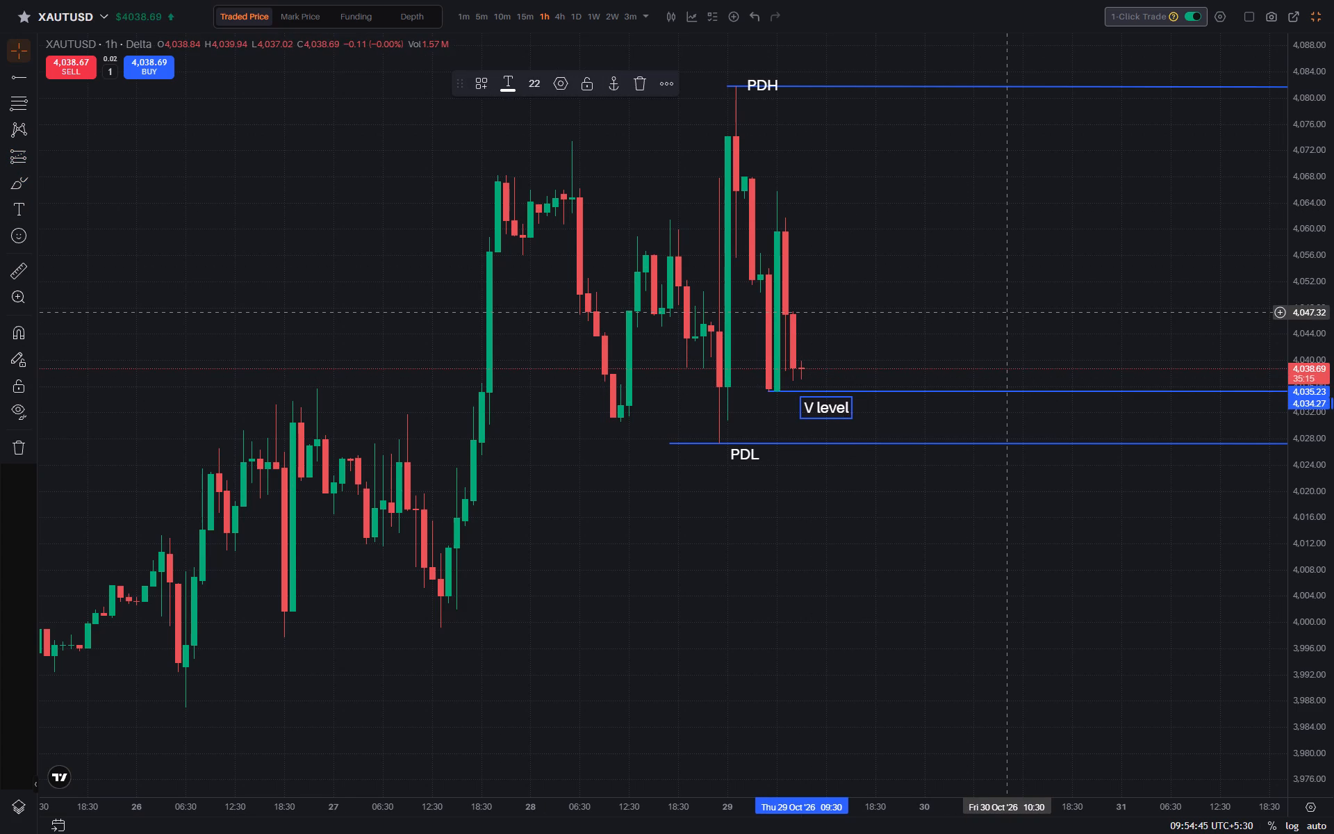
left_click(1007, 310)
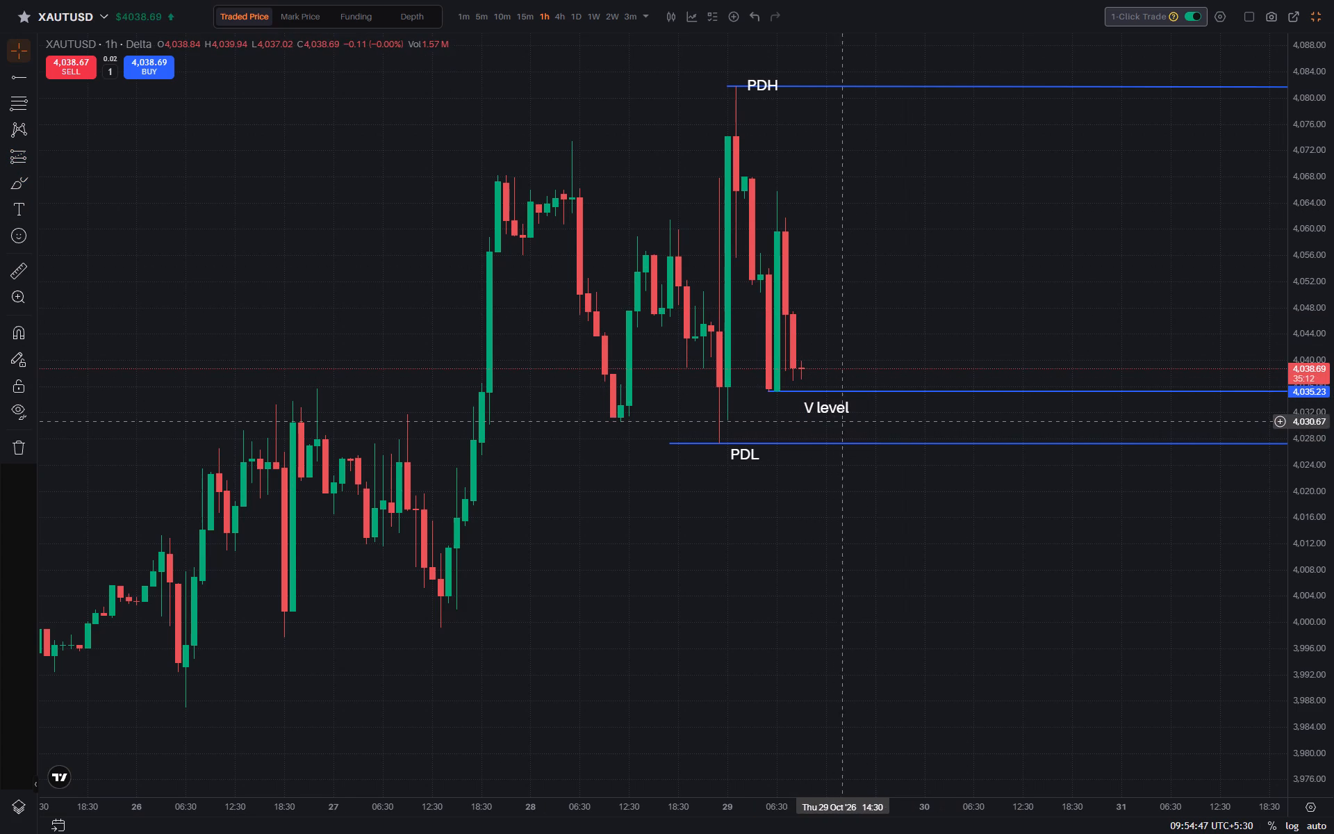
left_click_drag(834, 417, 800, 417)
left_click(894, 338)
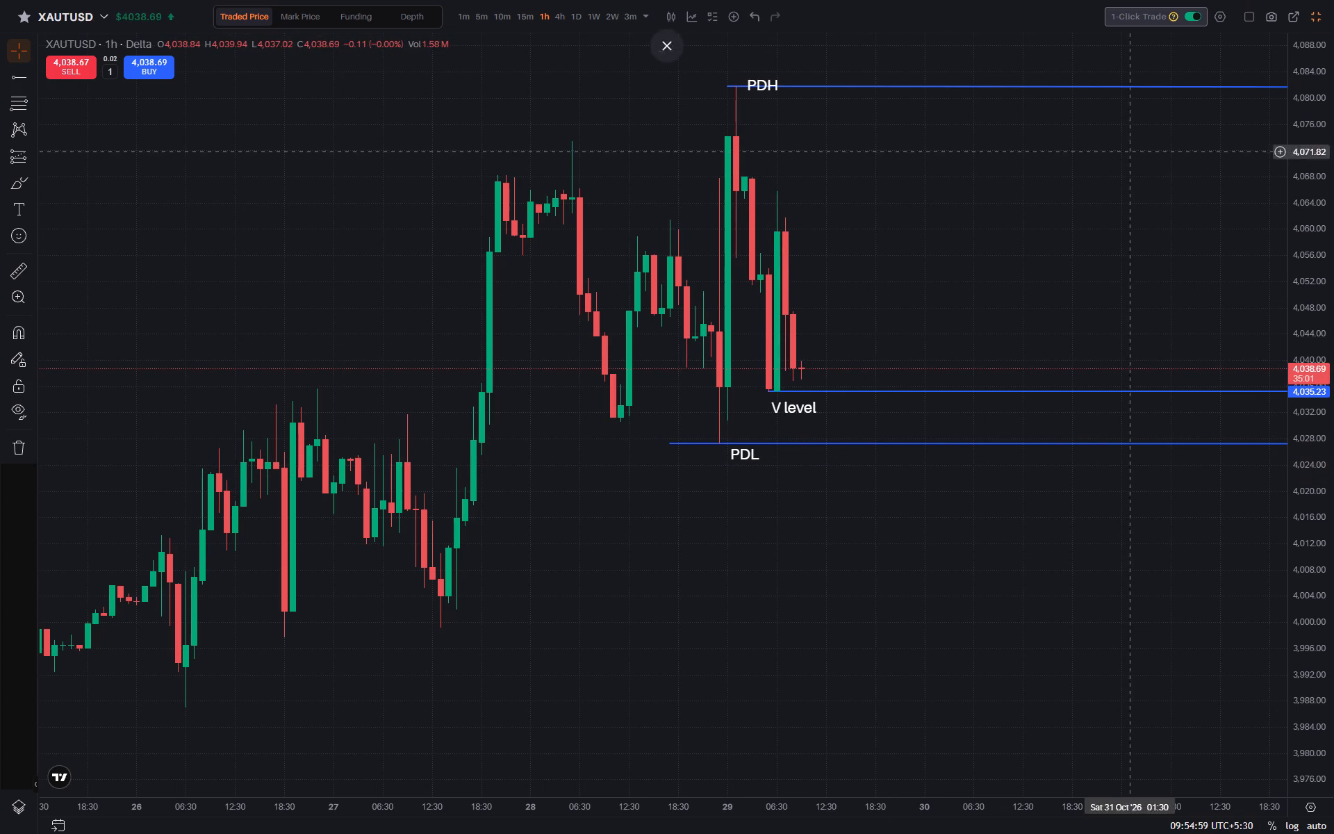
Switch the chart to the 4h interval and frame the recent candles with the marked levels.
left_click_drag(1085, 184, 1073, 226)
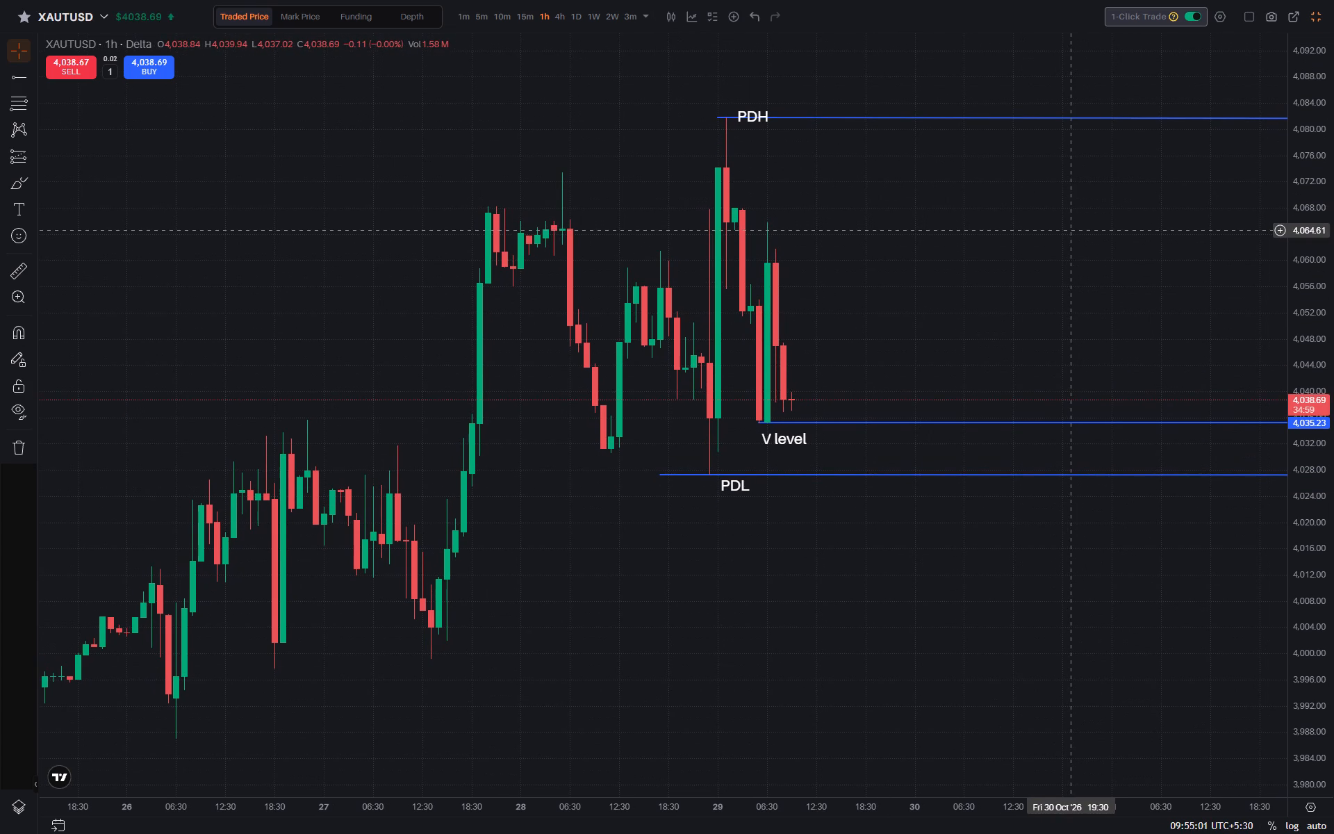
type("4h")
key("Return")
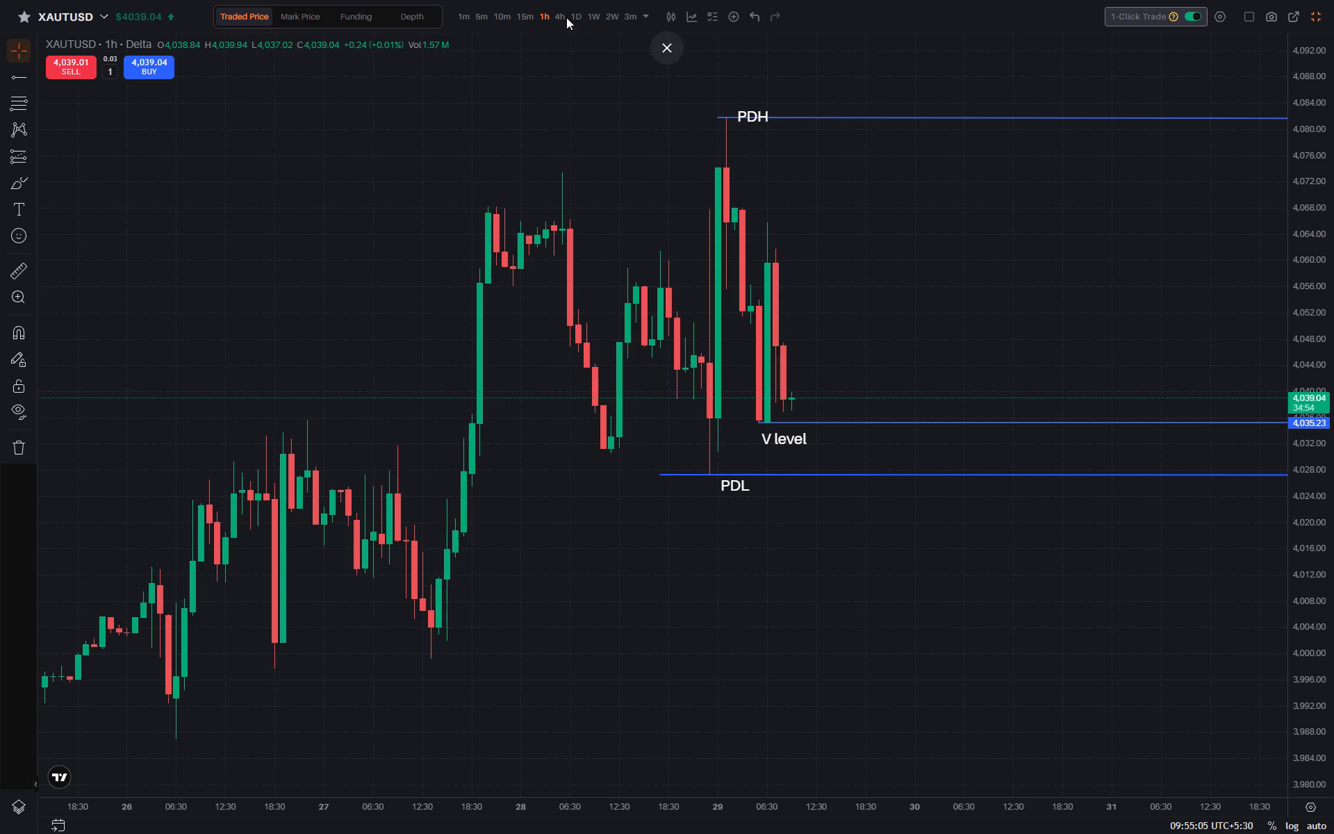
left_click(562, 18)
scroll(1008, 183, "up", 2)
left_click_drag(929, 251, 1040, 129)
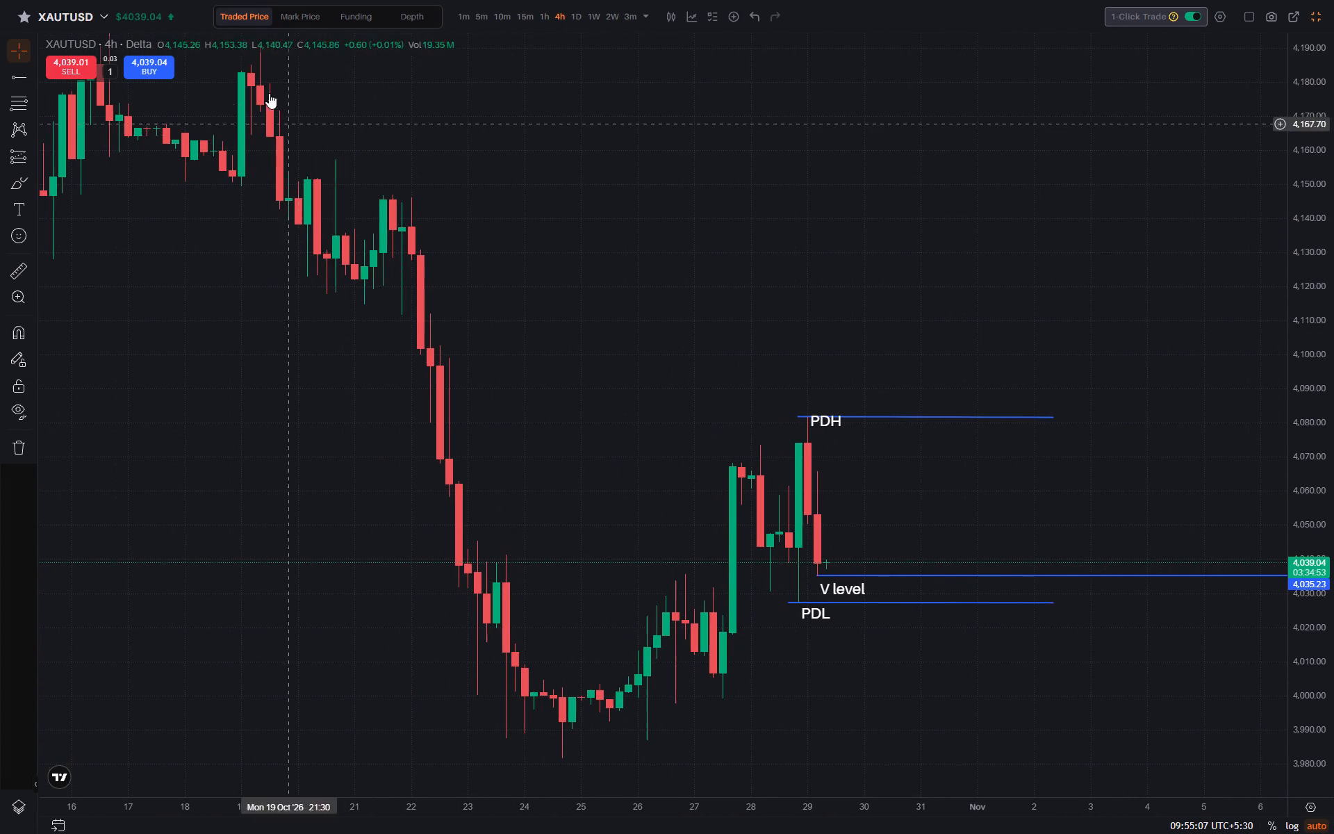
Change the 4h chart's type to Line and frame the price line around the PDH, V level and PDL lines.
left_click(666, 15)
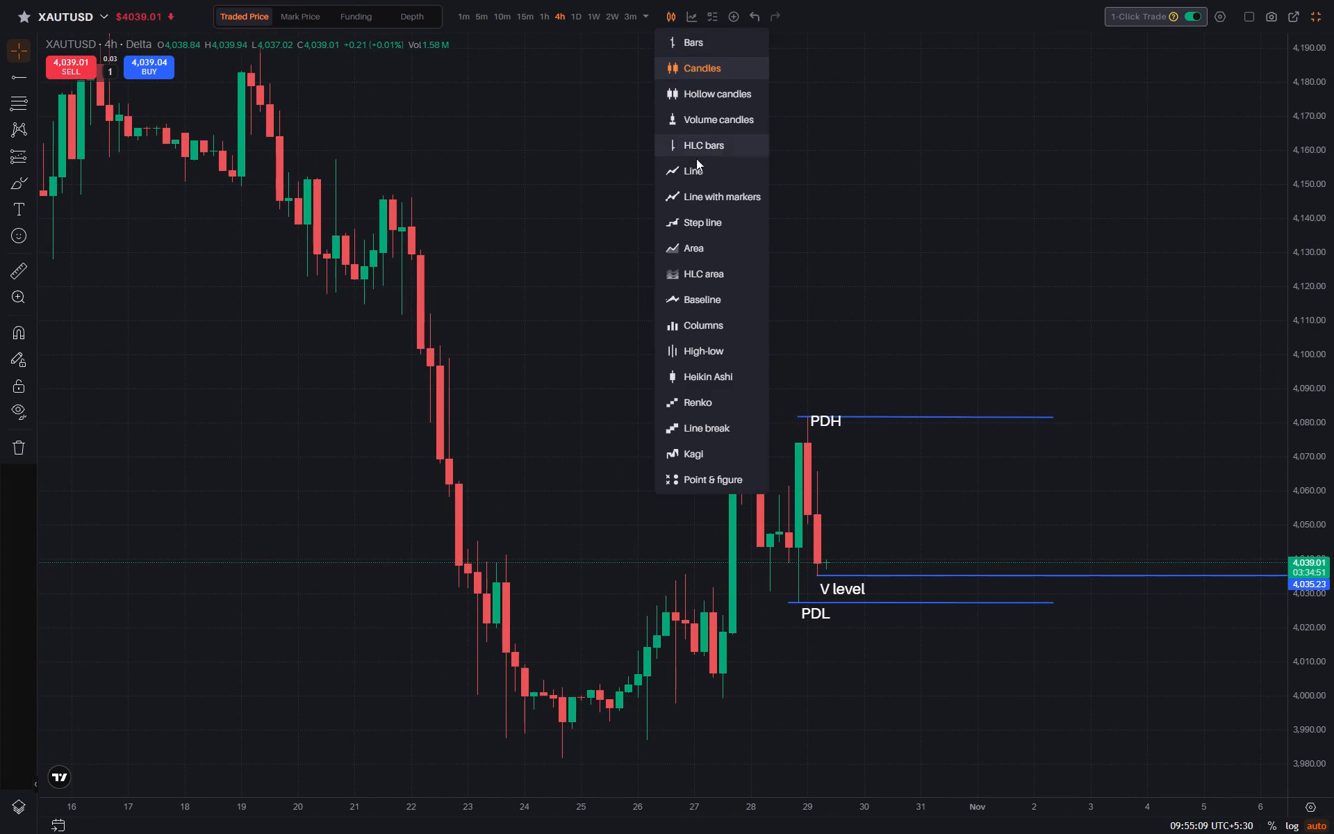
left_click(695, 167)
left_click_drag(959, 263, 973, 171)
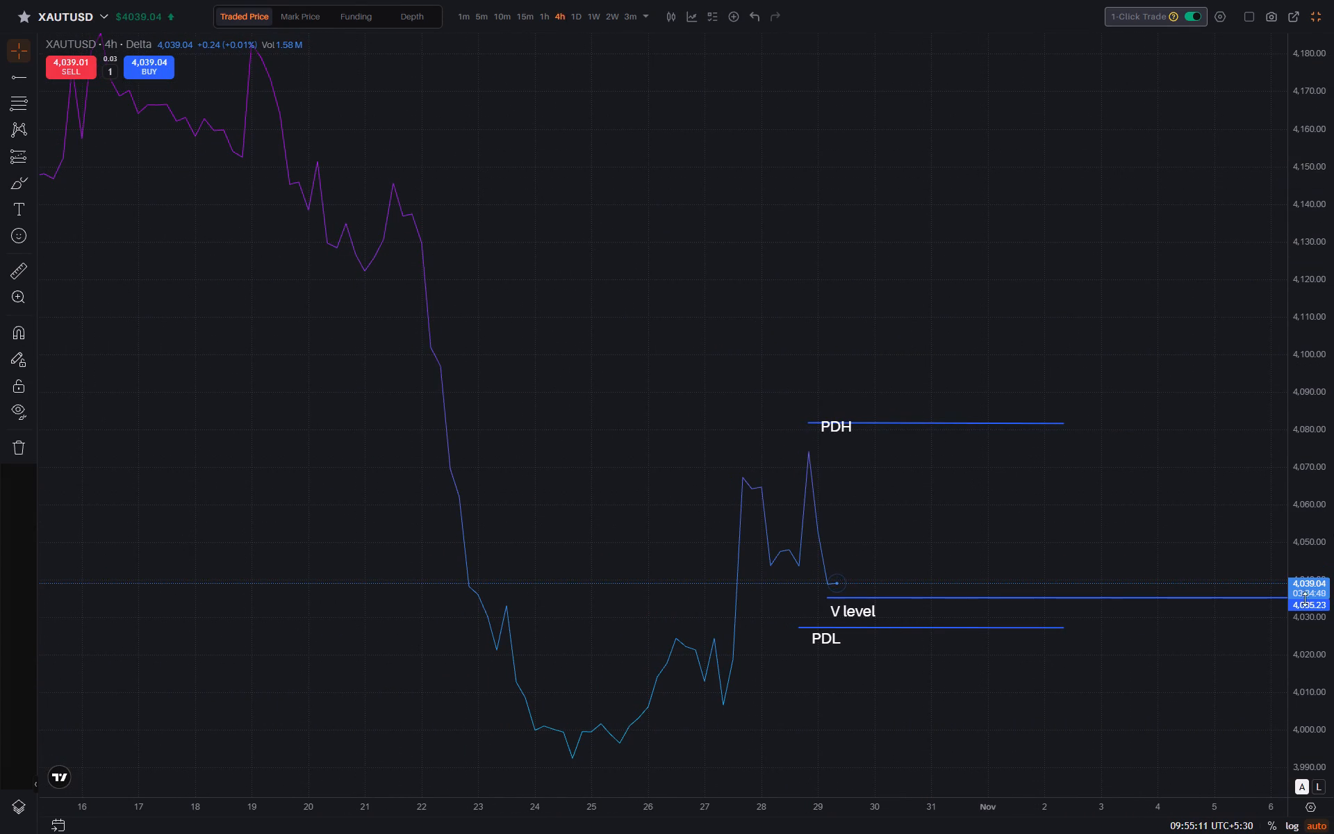
left_click_drag(1301, 610, 1298, 477)
left_click_drag(1152, 545, 1152, 318)
scroll(1152, 320, "up", 1)
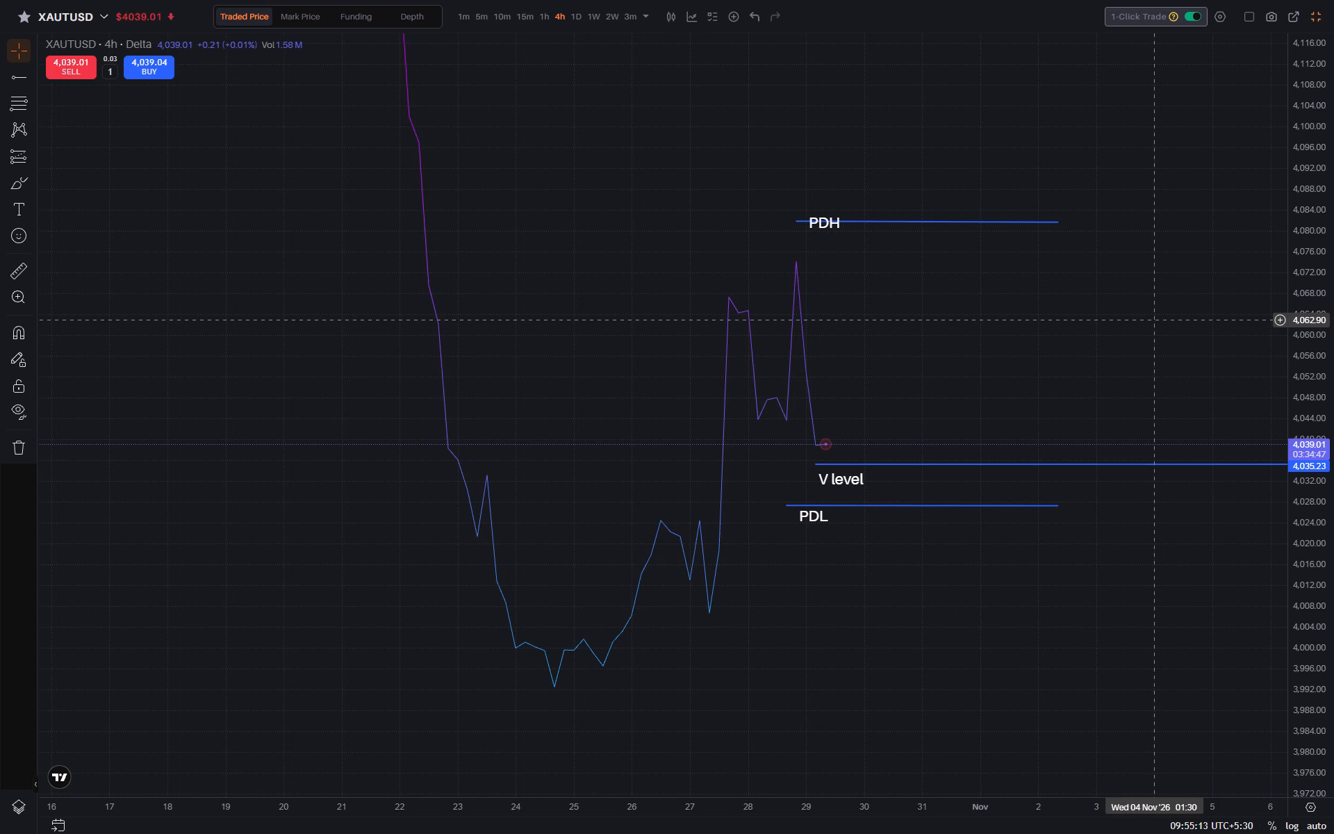
left_click_drag(1155, 320, 1162, 316)
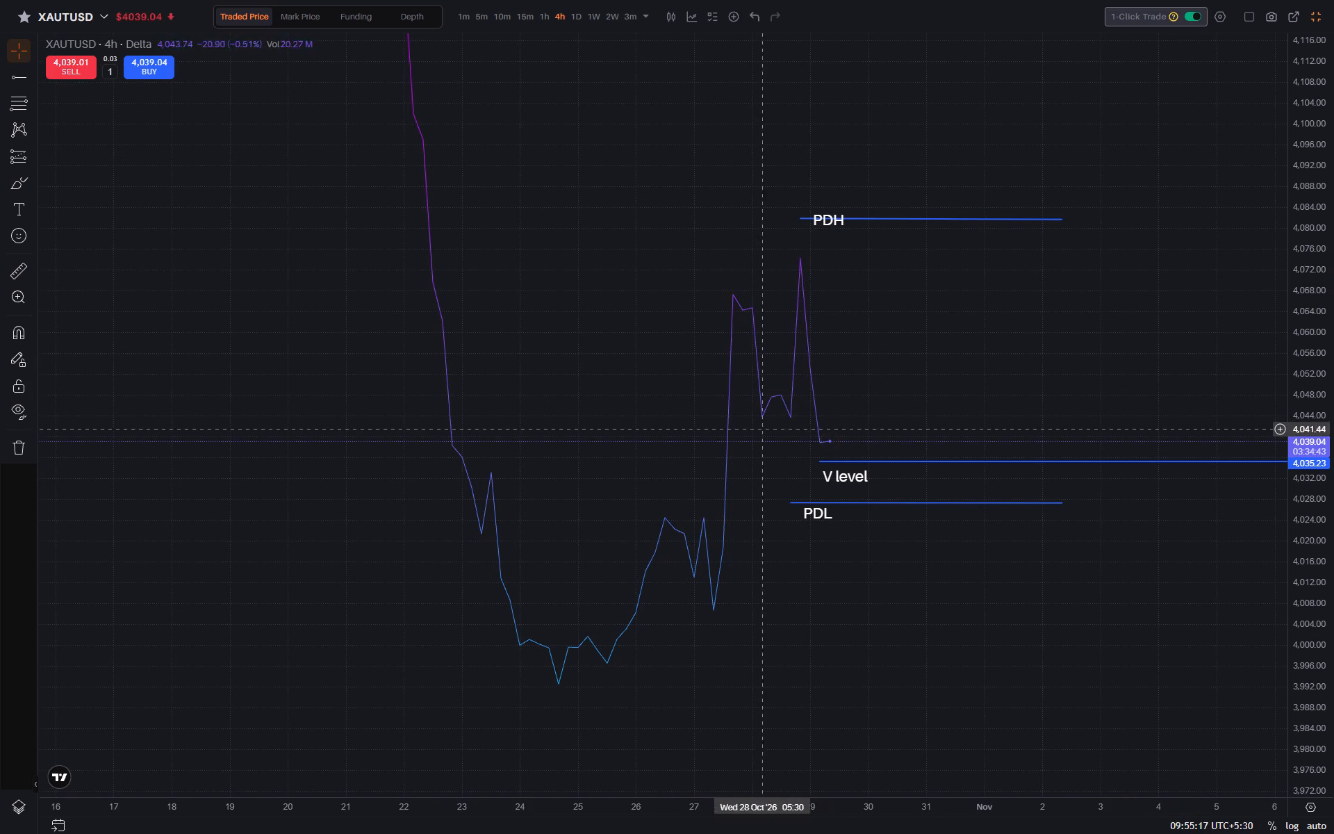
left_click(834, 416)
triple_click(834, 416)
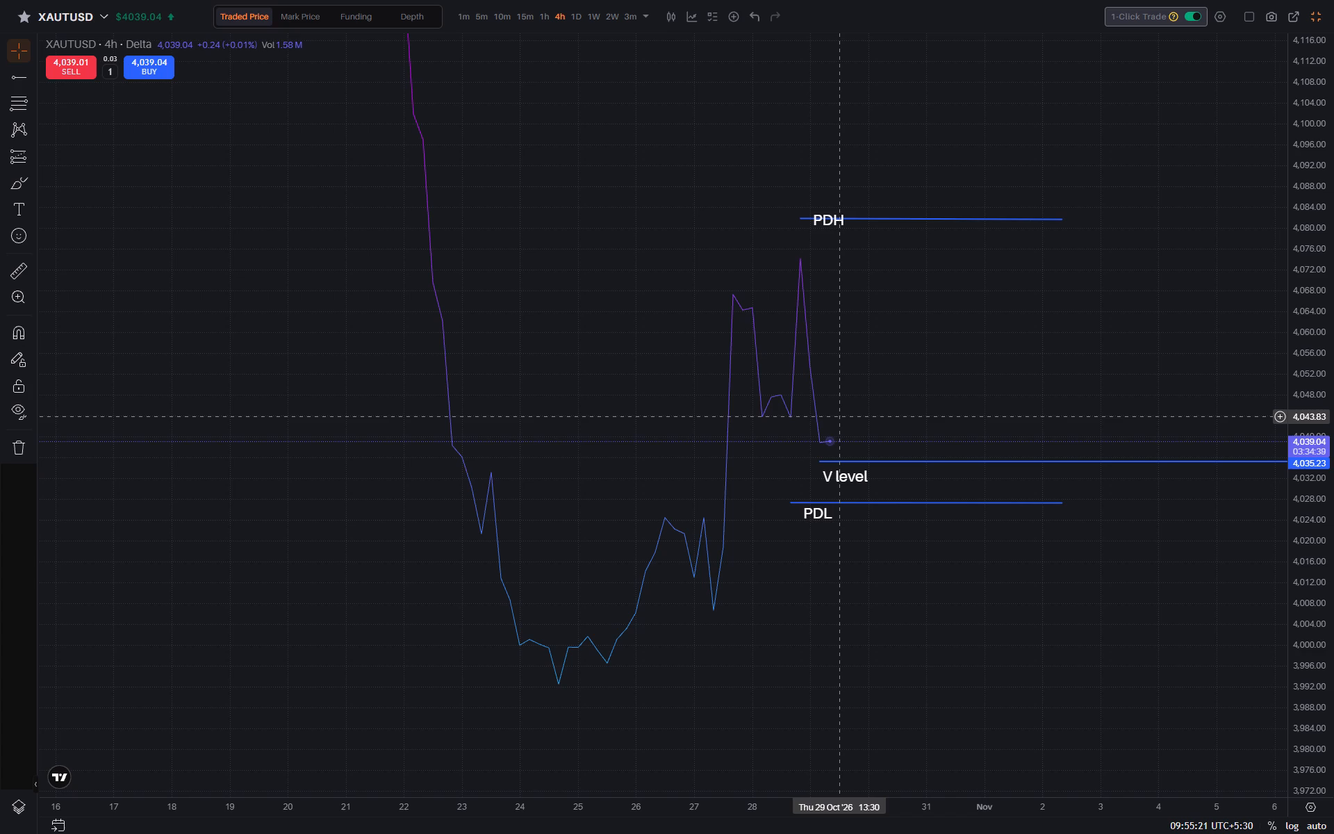
Draw a level trend line from the 28 Oct 17:30 low to 29 Oct 17:30, at about 4,043.70.
left_click(834, 416)
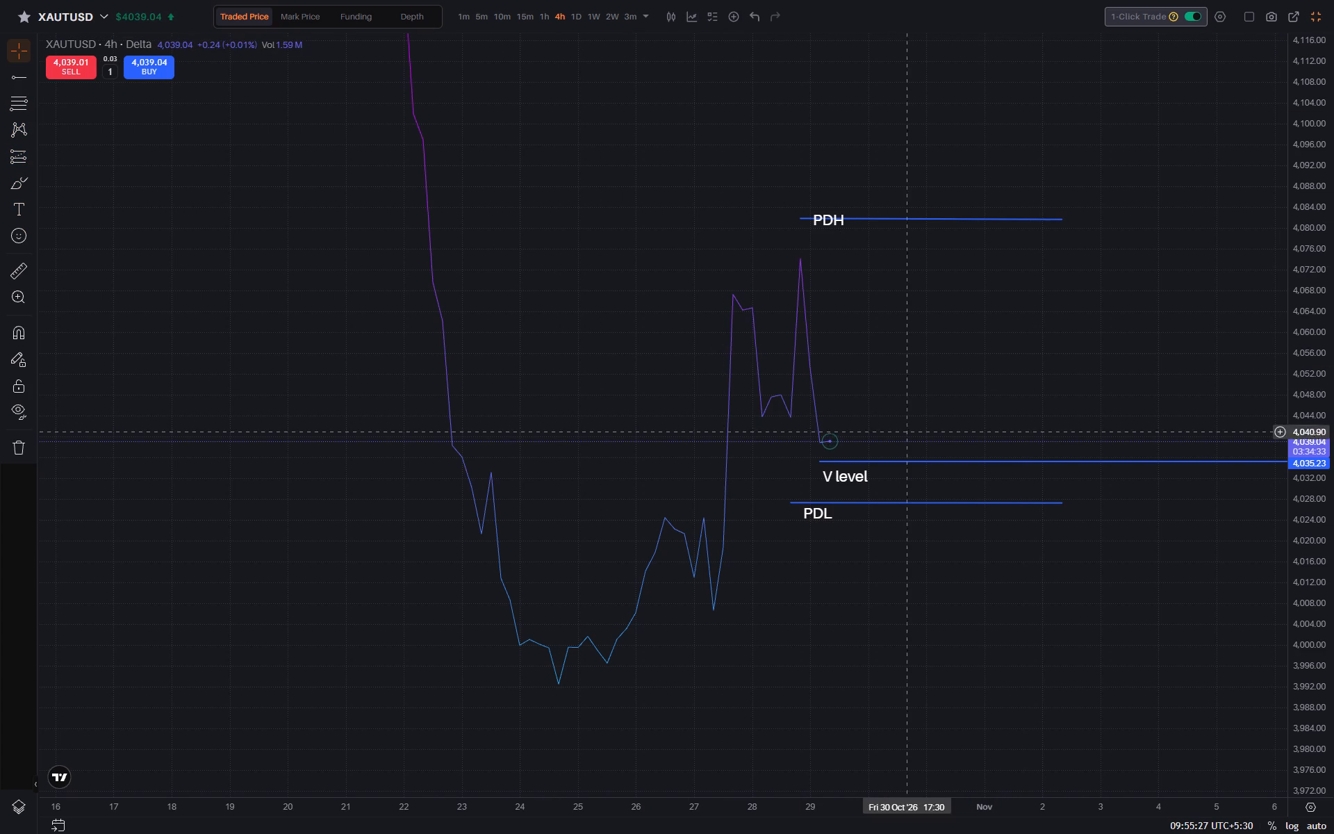
left_click(31, 81)
left_click(84, 95)
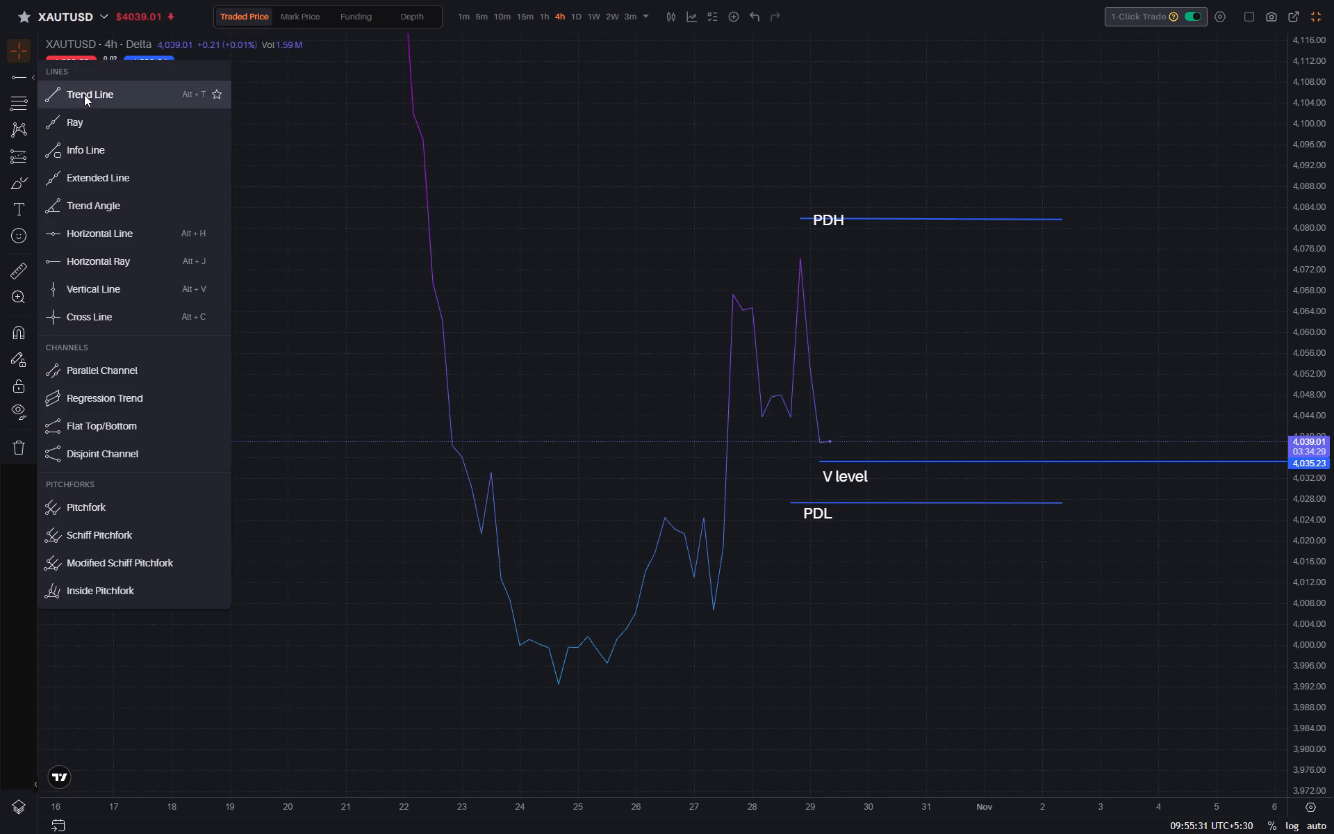
left_click(791, 417)
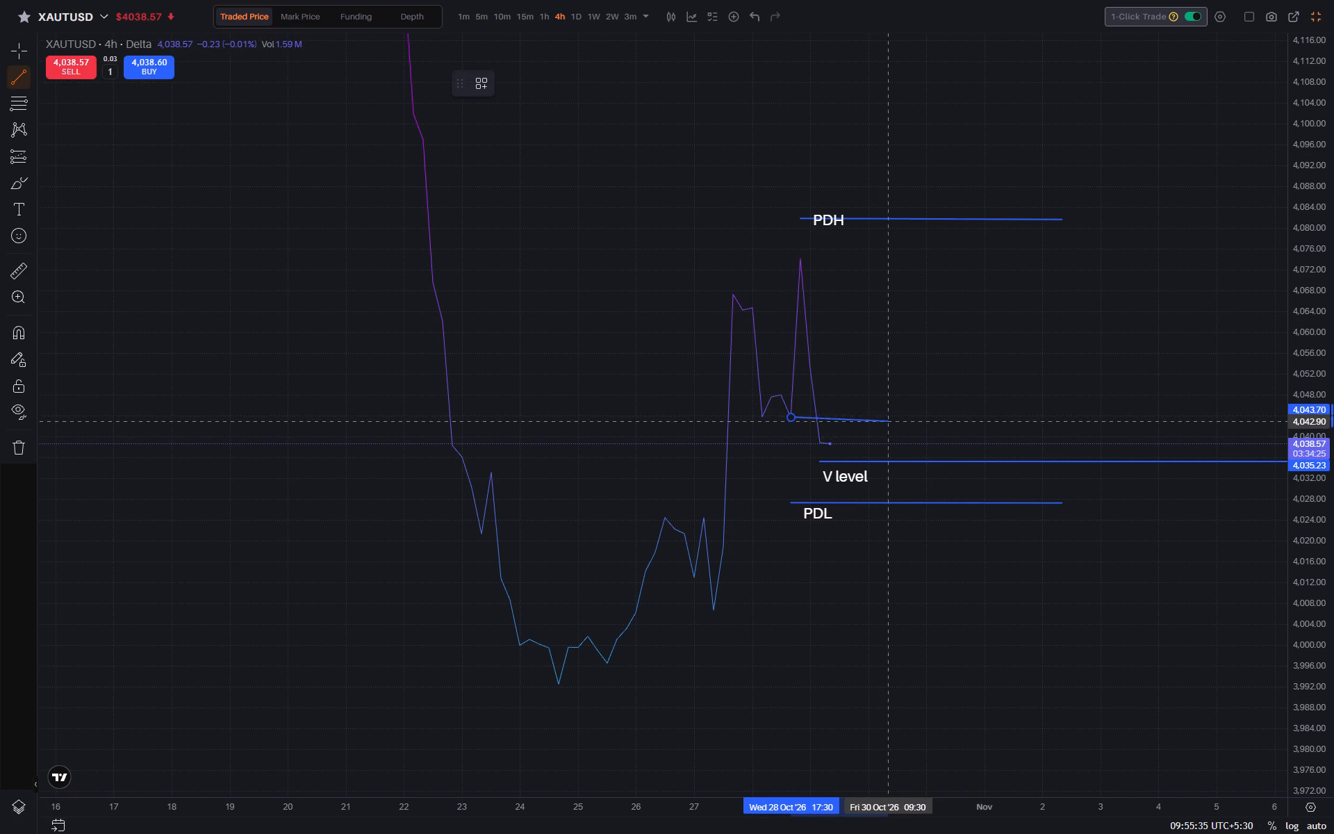
left_click(850, 418, "shift")
left_click(1029, 380)
Change the 4h chart's type from Line back to Candles.
left_click_drag(1029, 380, 1055, 310)
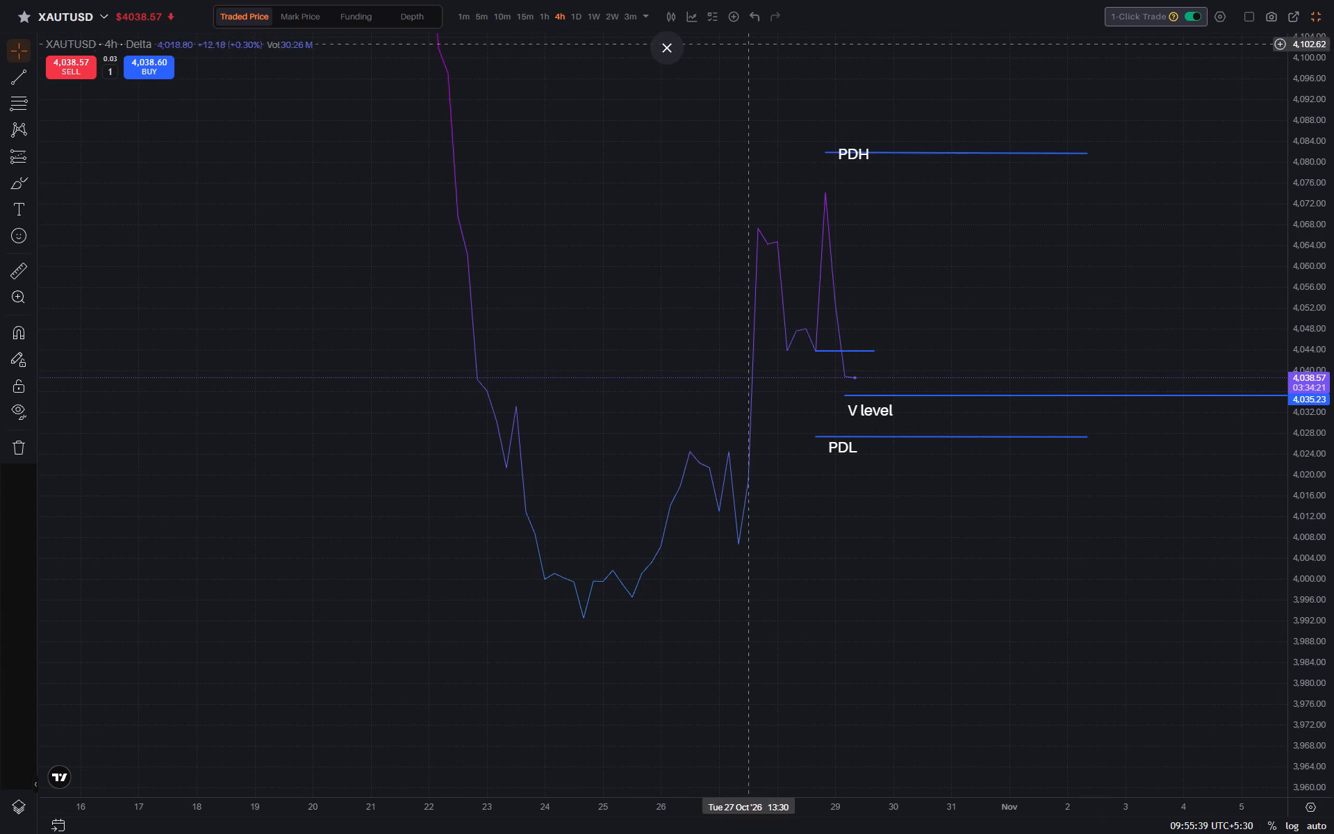
left_click(670, 17)
left_click(689, 69)
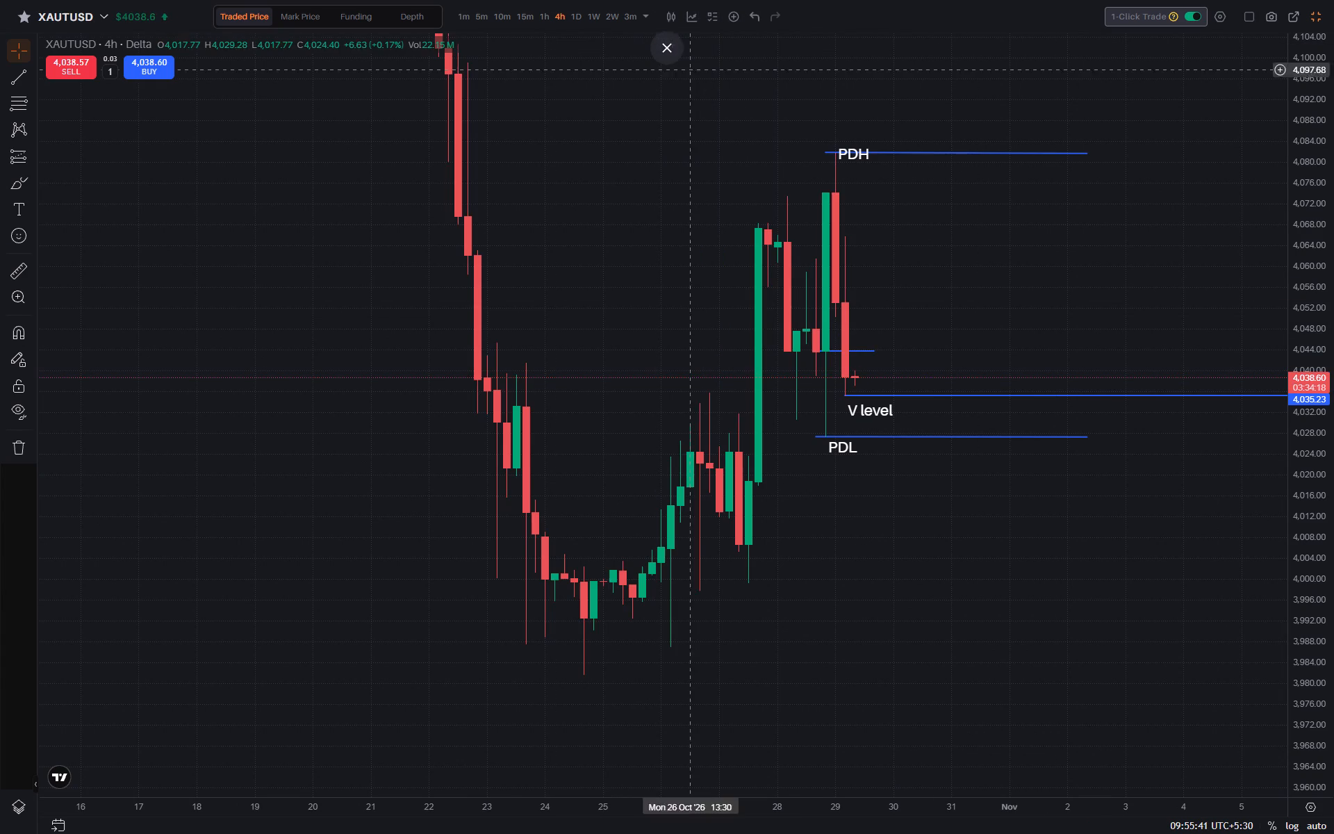
Switch the chart to the 15m interval and examine the recent candles around the new line, V level and PDL.
left_click(1121, 301)
left_click_drag(1121, 301, 1171, 303)
type("15")
key("Return")
type("515")
key("Return")
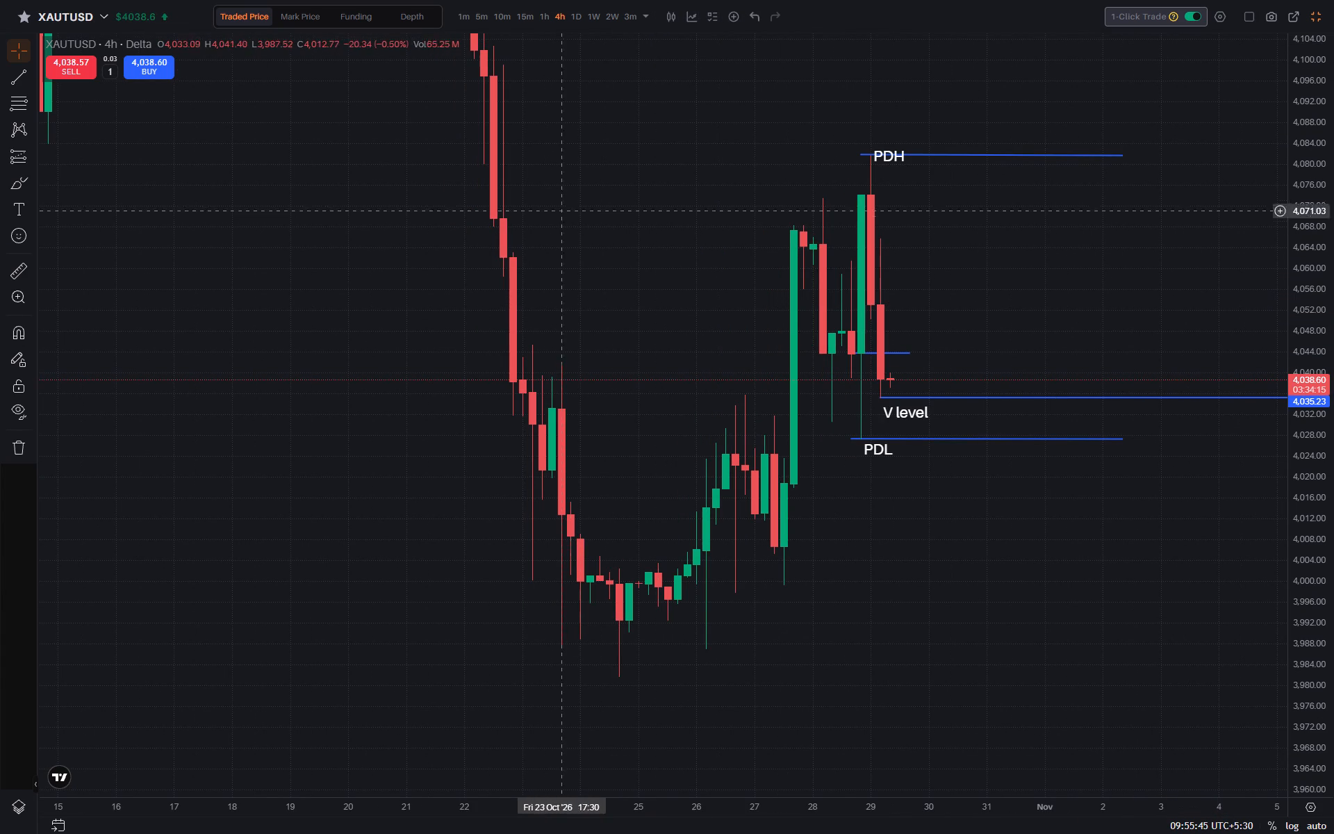
left_click(525, 25)
left_click(525, 19)
left_click_drag(1114, 391, 1048, 214)
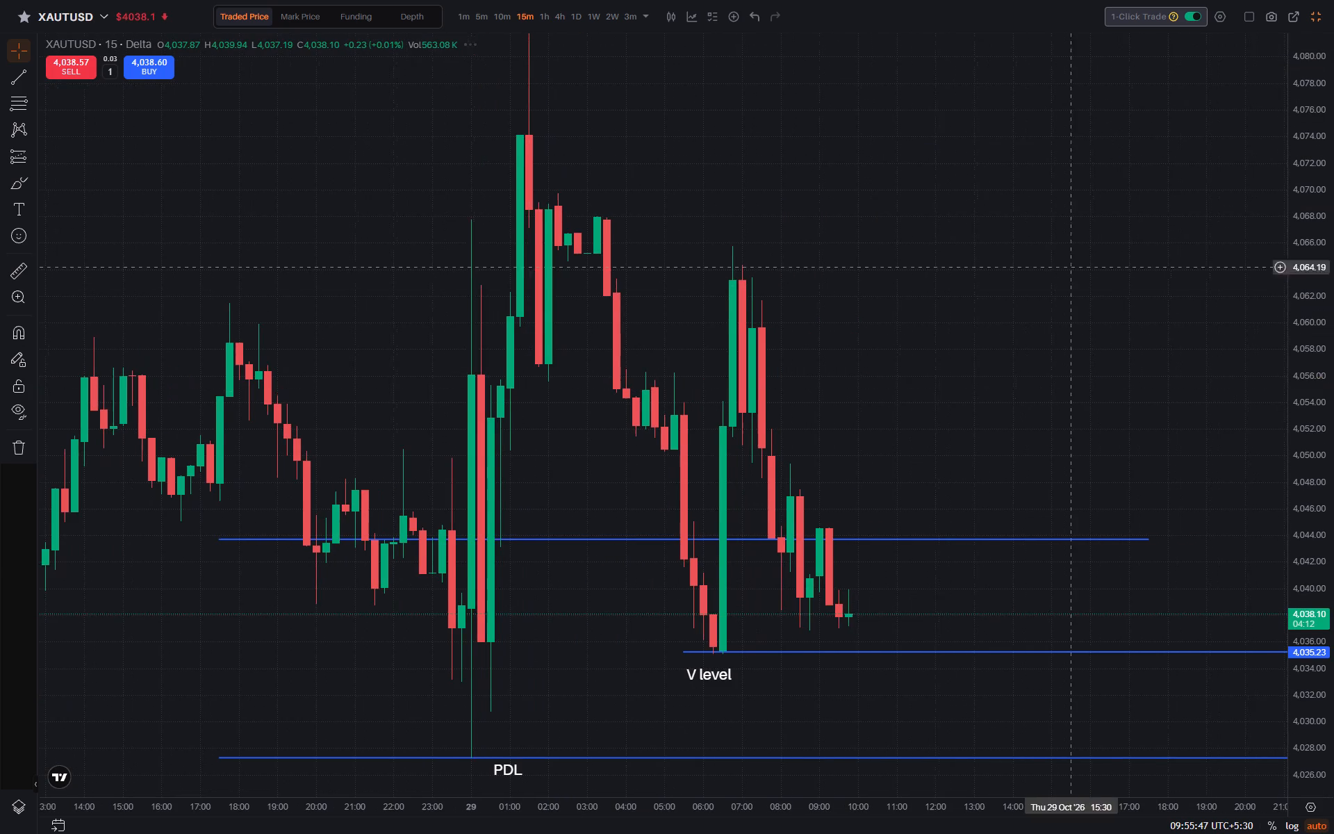
left_click_drag(1048, 214, 1044, 205)
left_click_drag(974, 391, 1048, 373)
left_click_drag(1031, 375, 1094, 362)
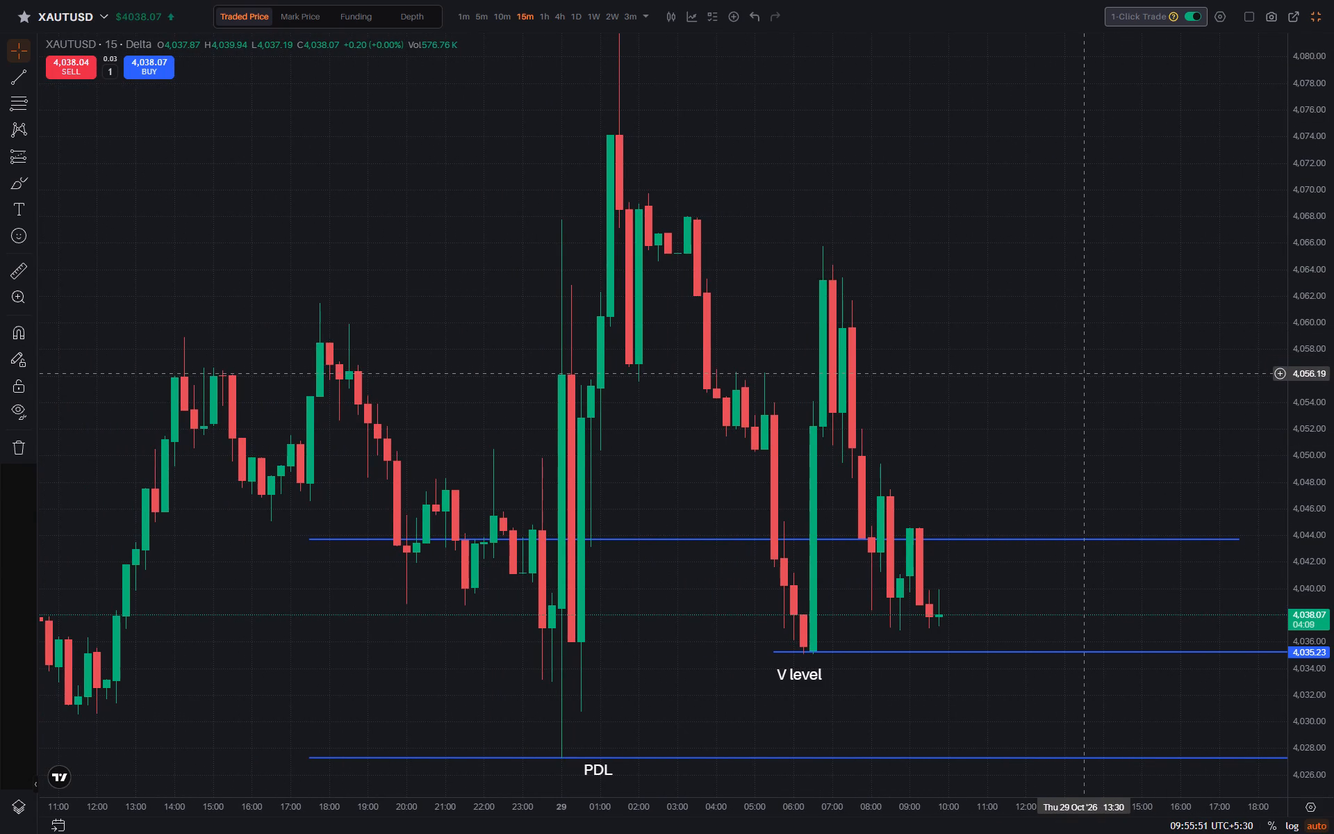
left_click_drag(1078, 376, 1065, 320)
left_click_drag(1062, 343, 1019, 327)
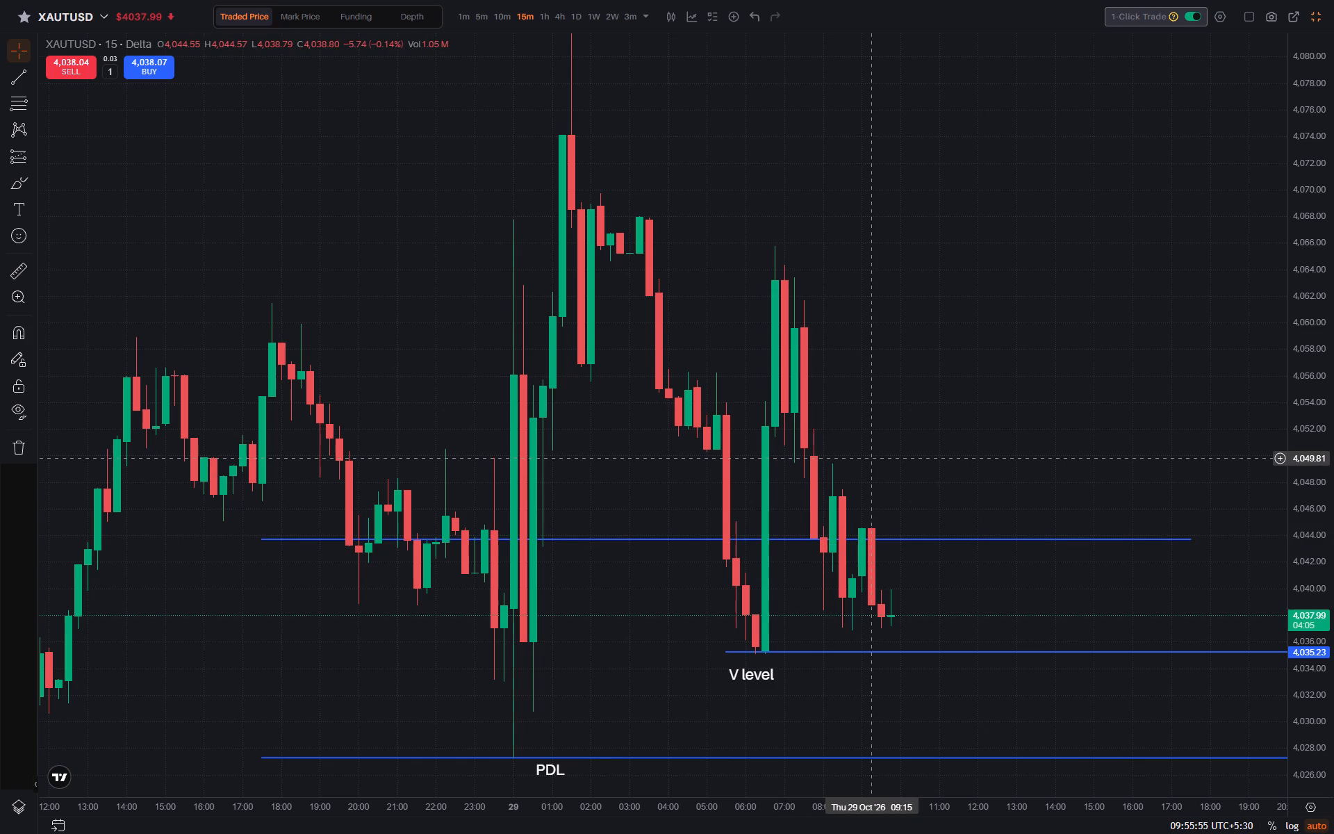
Switch the chart to the 1h interval.
type("1h")
key("Return")
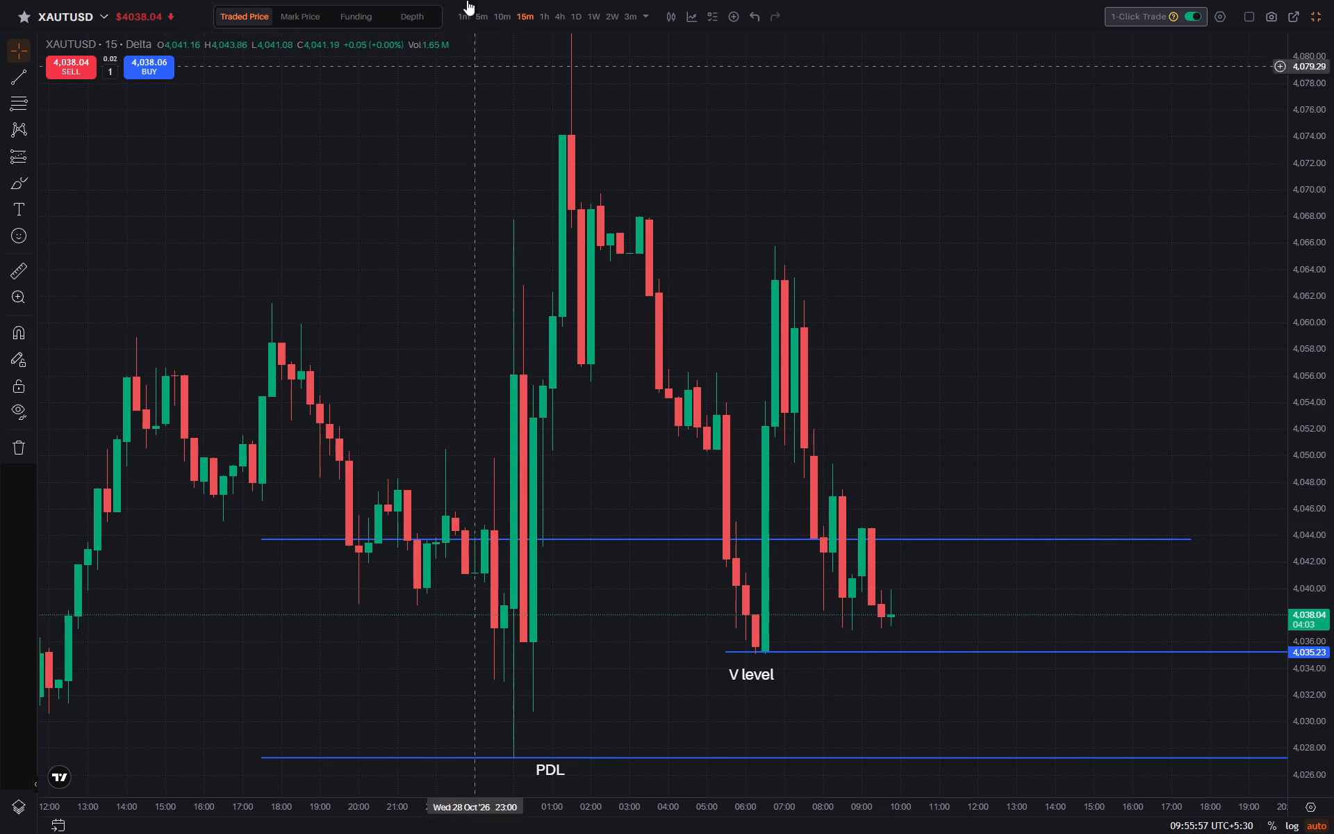
left_click(547, 17)
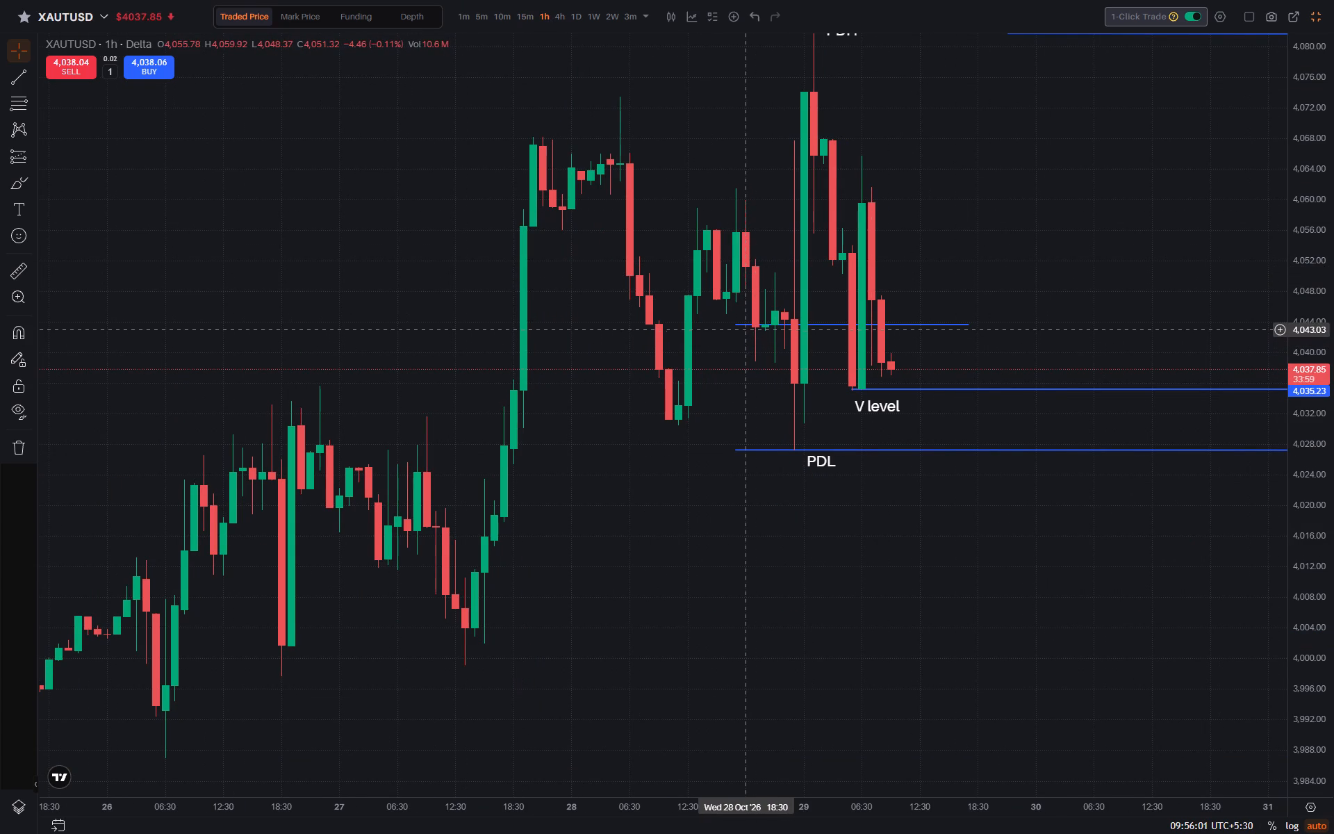
Move the new trend line's start to 28 Oct 19:30 and level both ends at about 4,043, keeping its 29 Oct 17:30 end.
left_click_drag(737, 323, 750, 325)
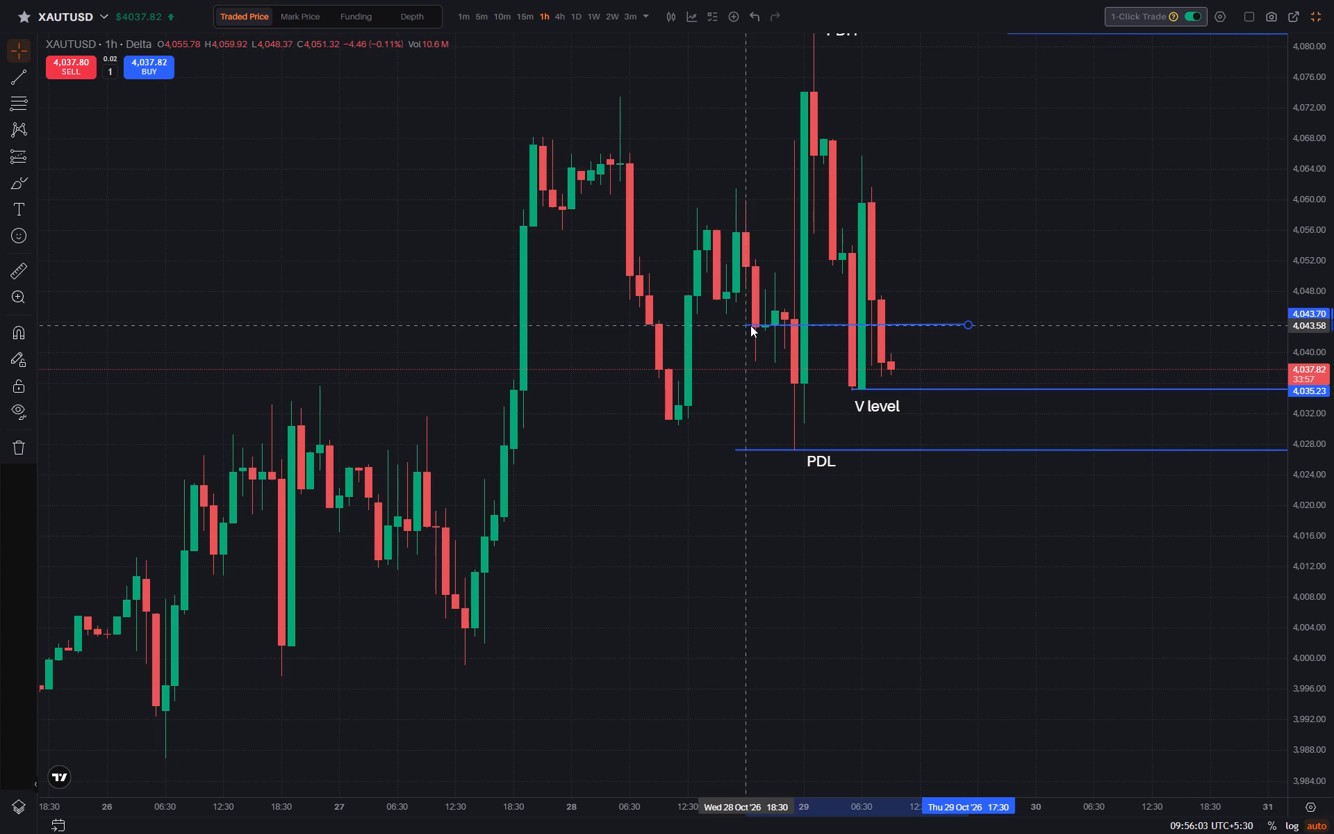
left_click_drag(750, 325, 753, 328)
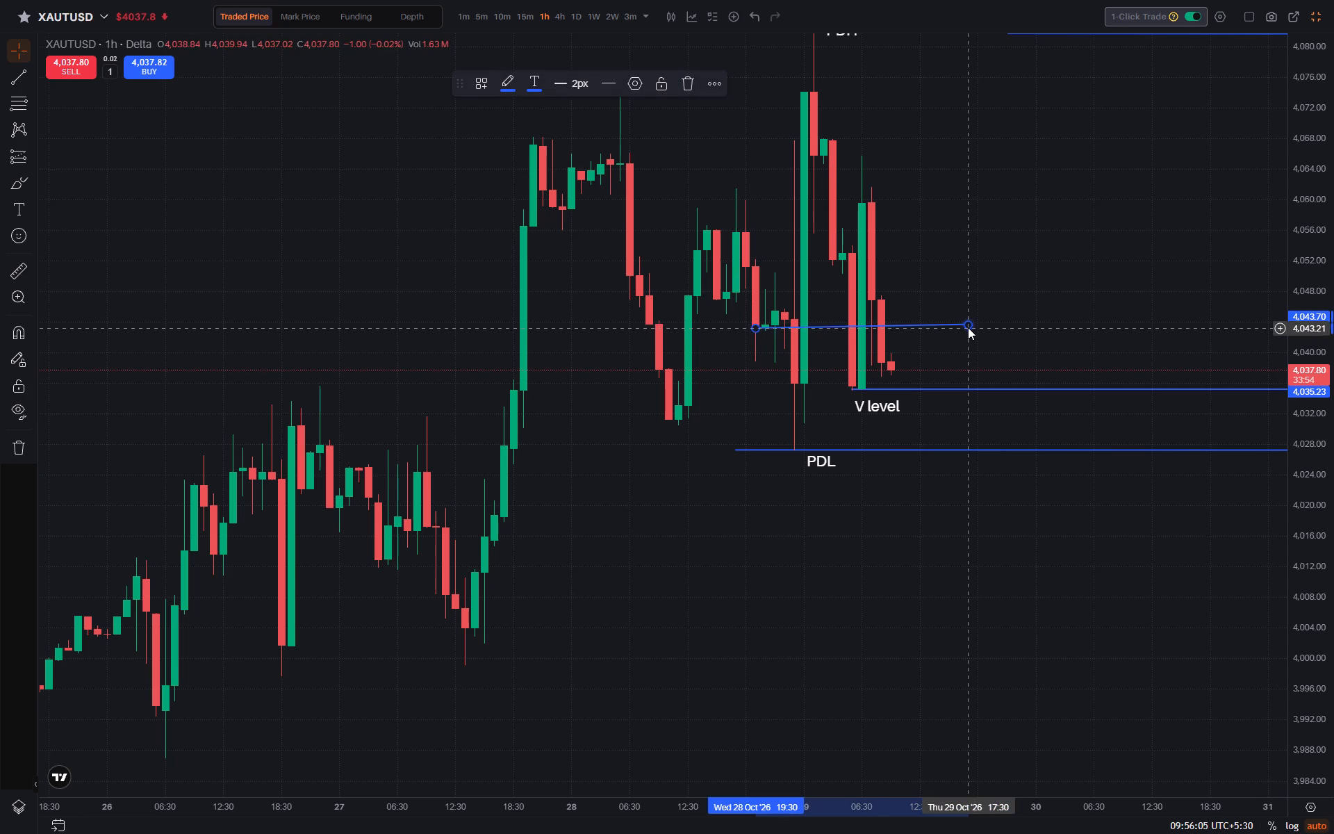
left_click(968, 326)
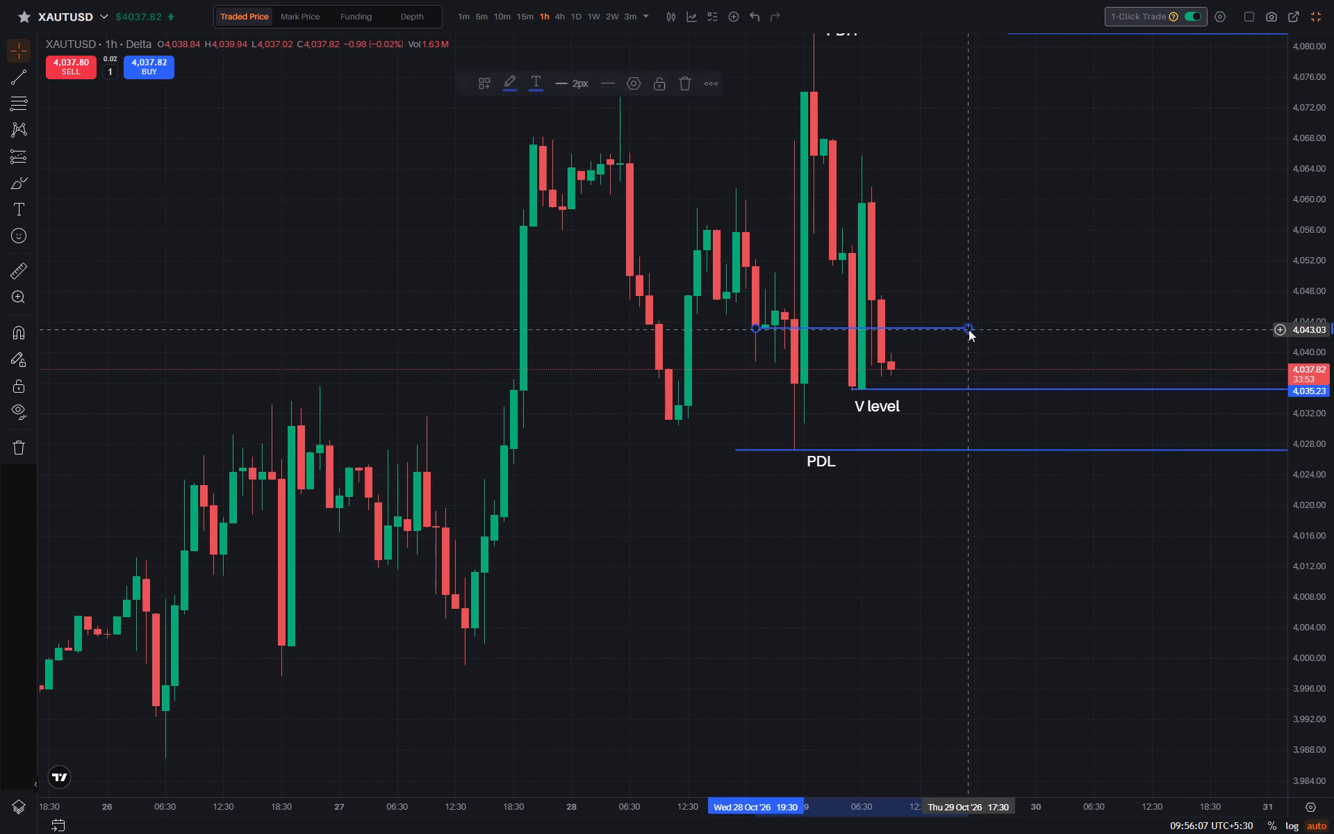
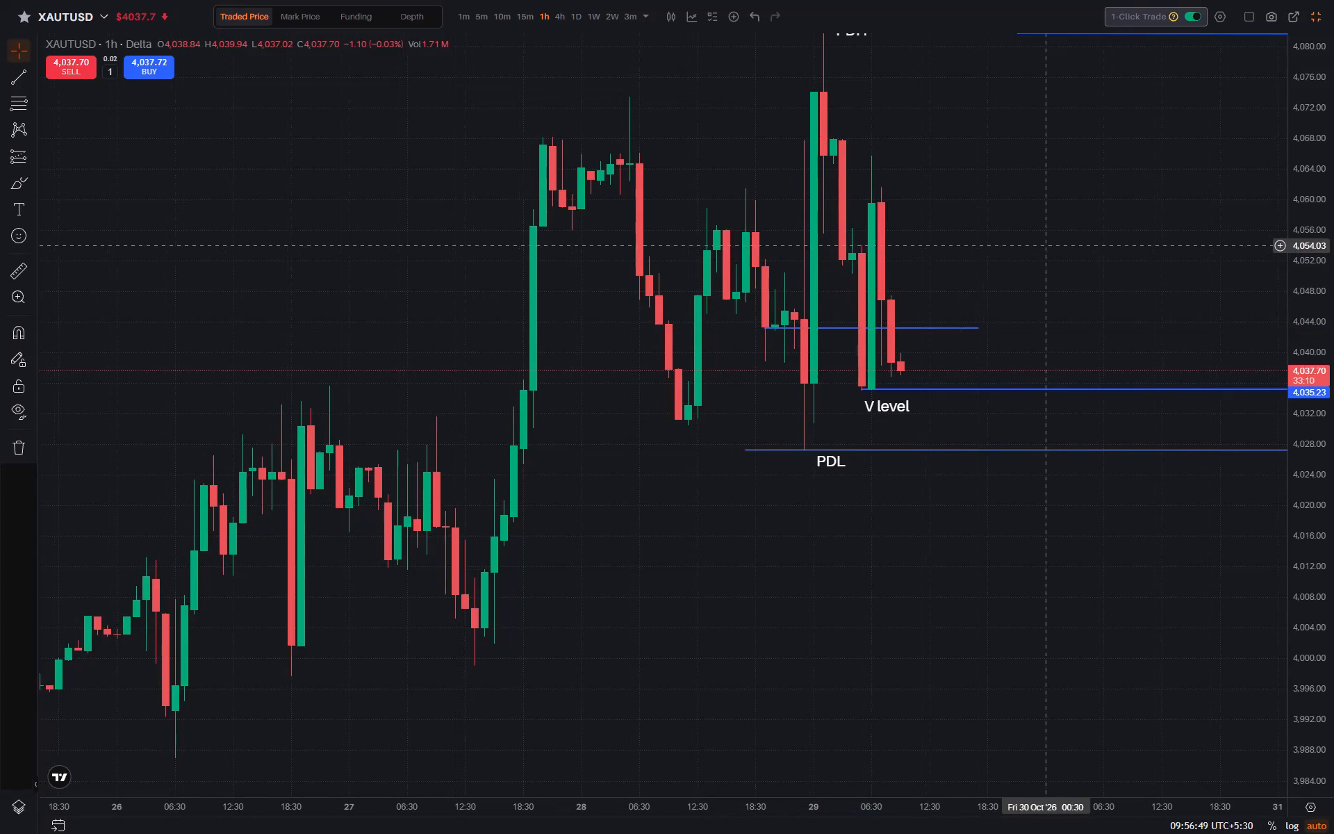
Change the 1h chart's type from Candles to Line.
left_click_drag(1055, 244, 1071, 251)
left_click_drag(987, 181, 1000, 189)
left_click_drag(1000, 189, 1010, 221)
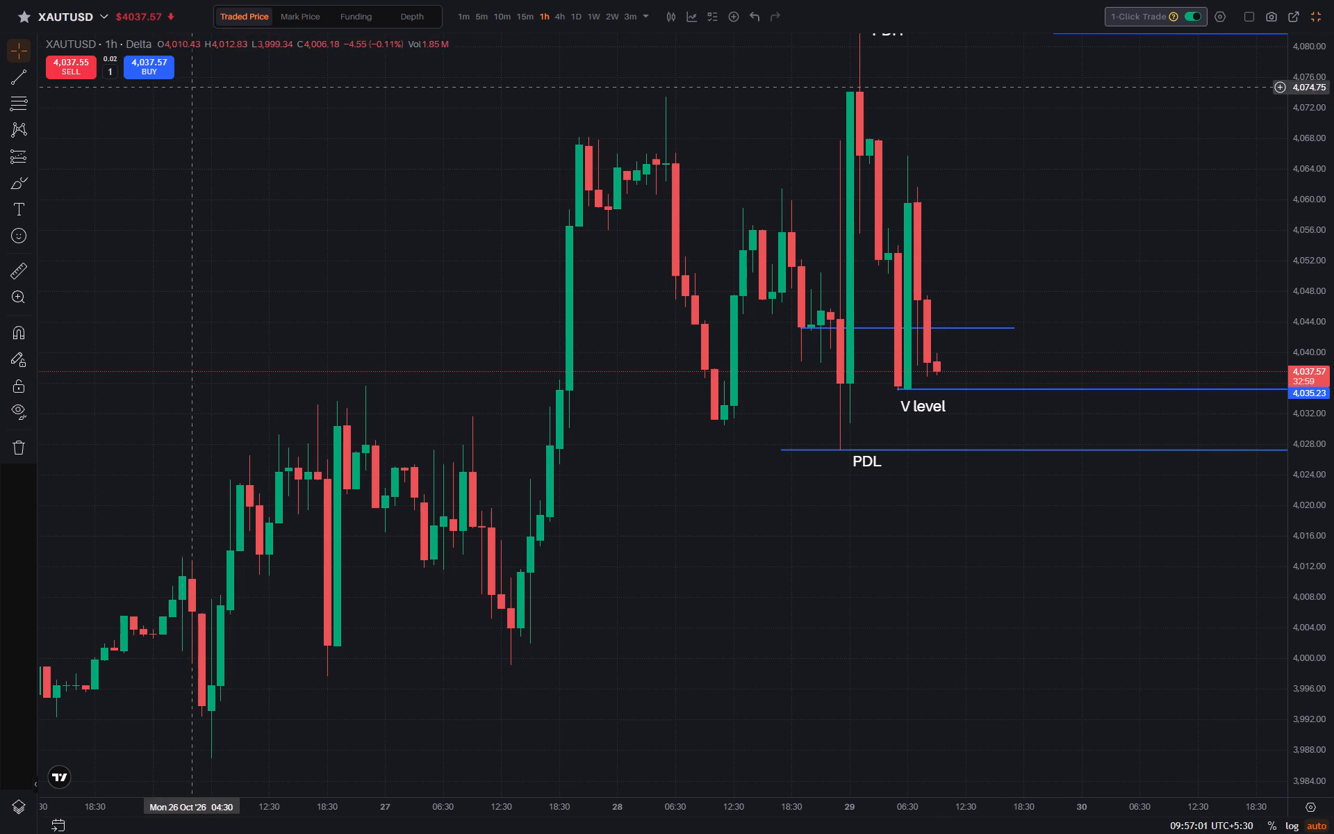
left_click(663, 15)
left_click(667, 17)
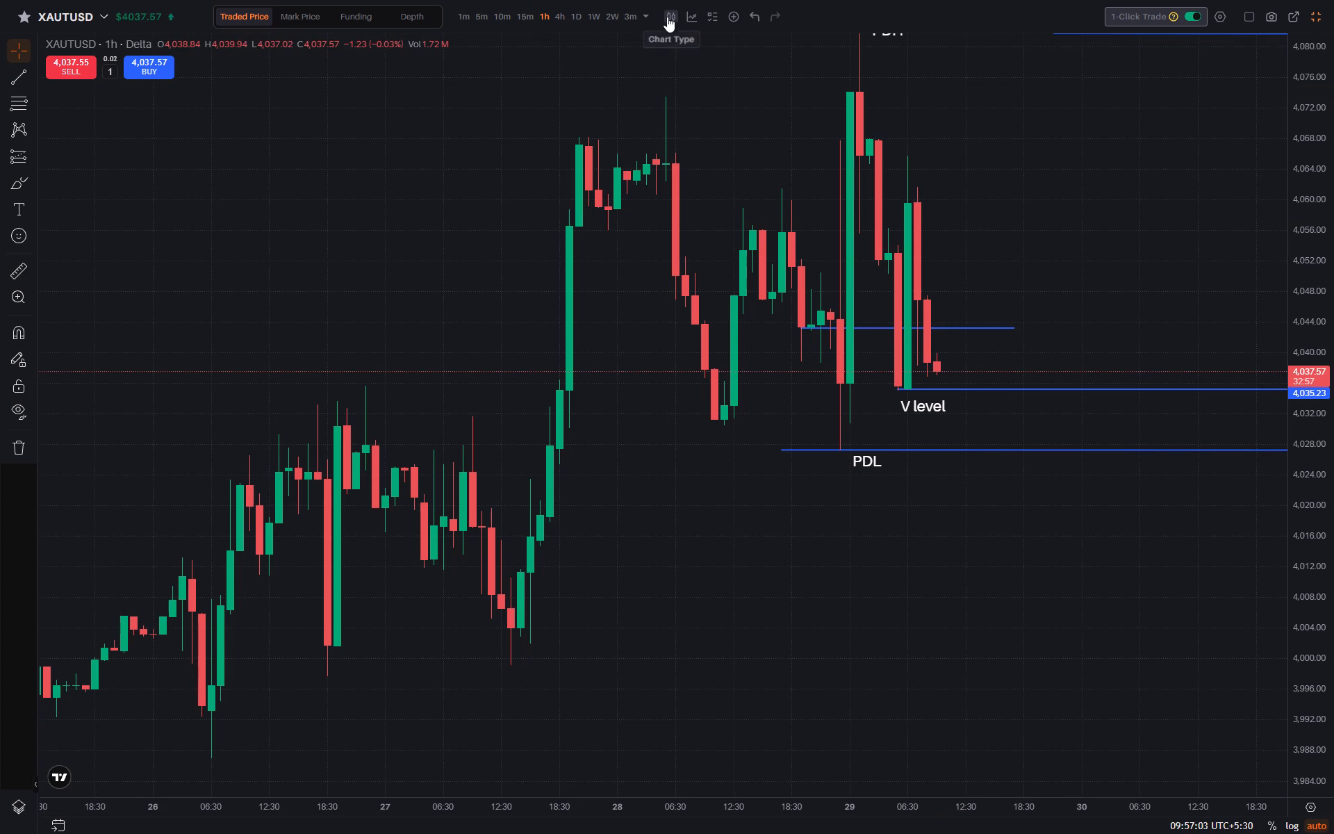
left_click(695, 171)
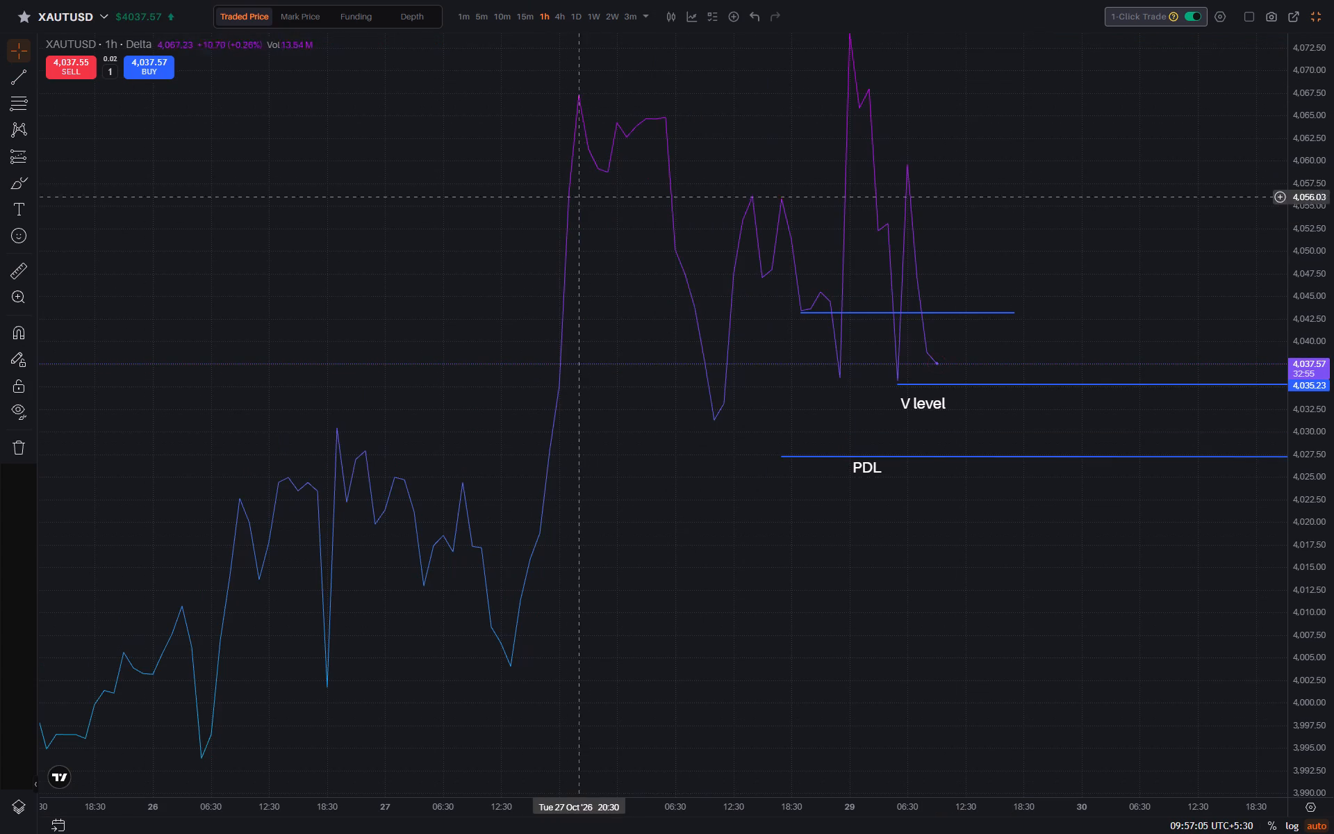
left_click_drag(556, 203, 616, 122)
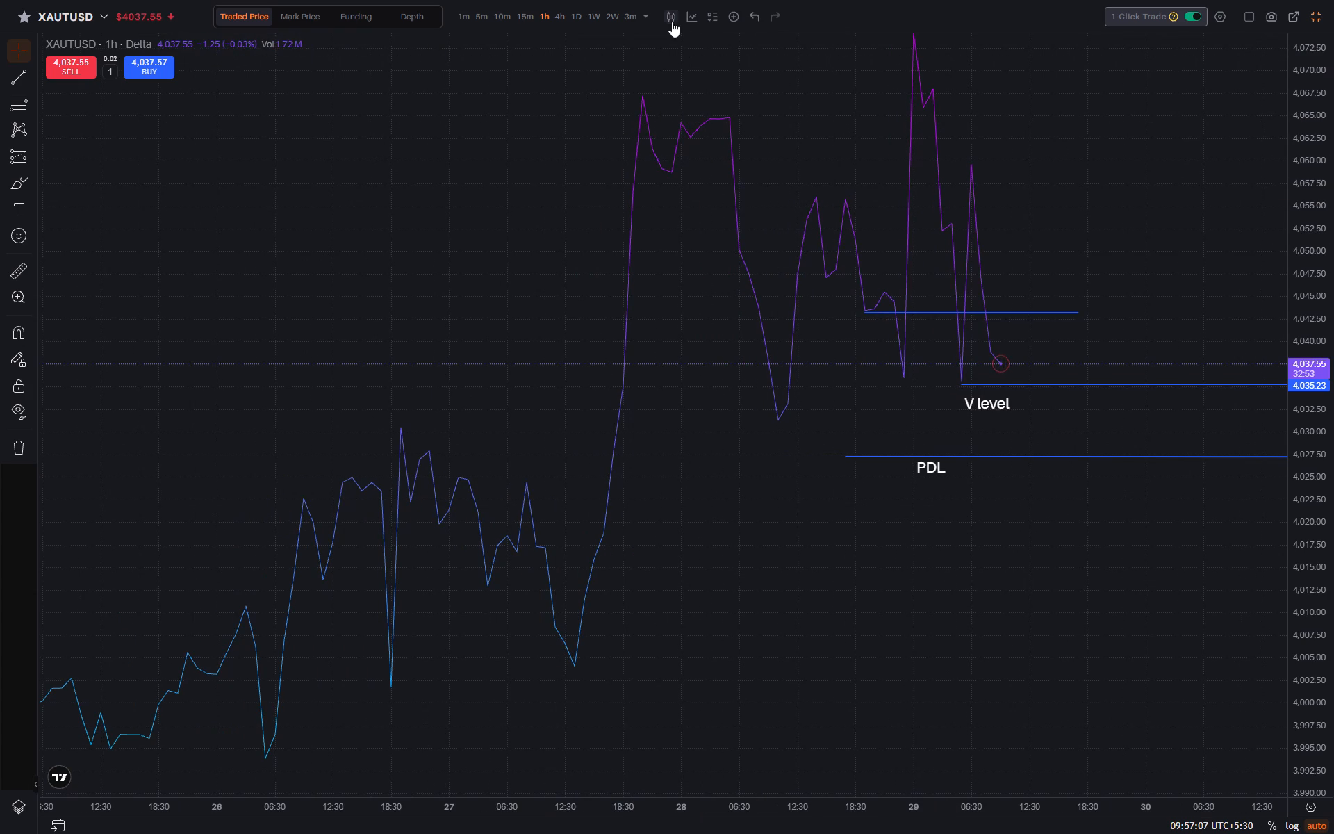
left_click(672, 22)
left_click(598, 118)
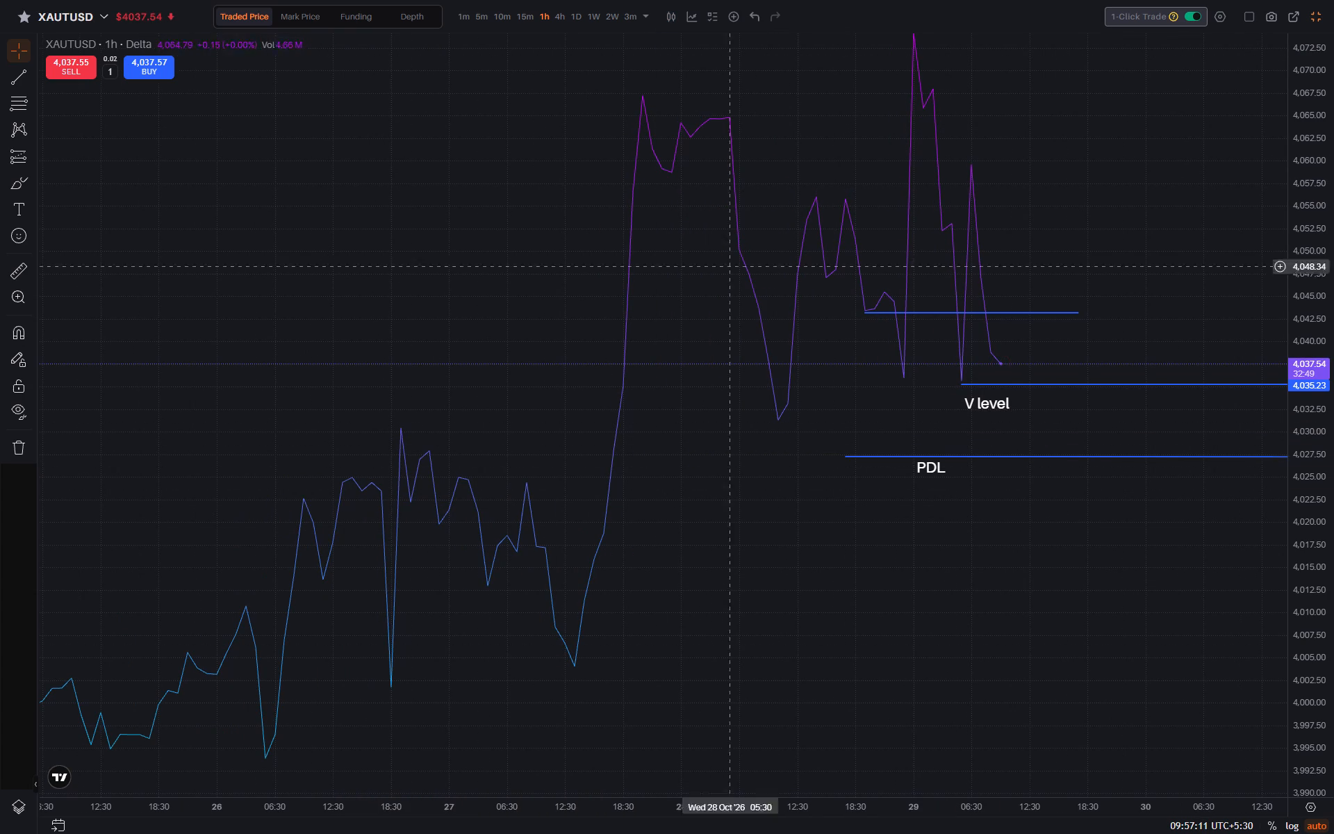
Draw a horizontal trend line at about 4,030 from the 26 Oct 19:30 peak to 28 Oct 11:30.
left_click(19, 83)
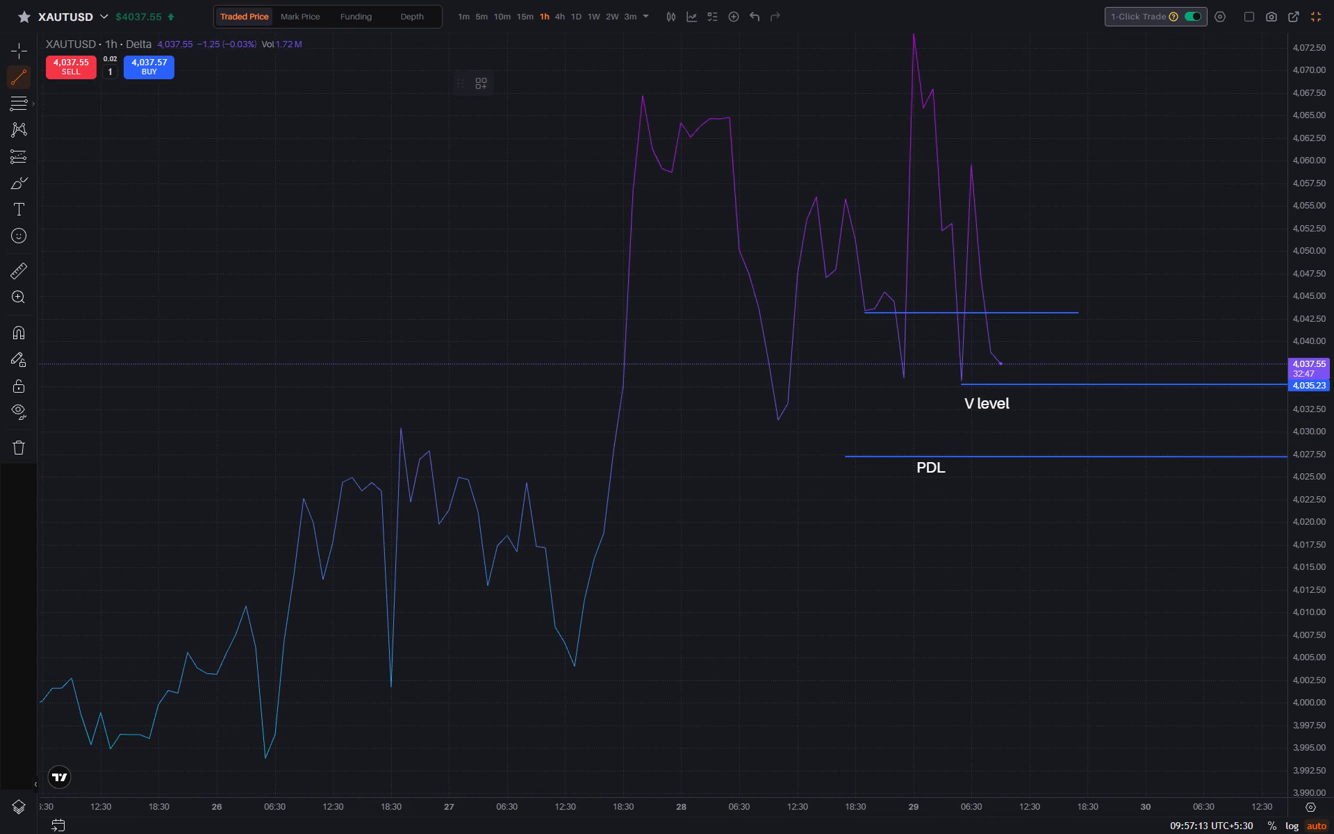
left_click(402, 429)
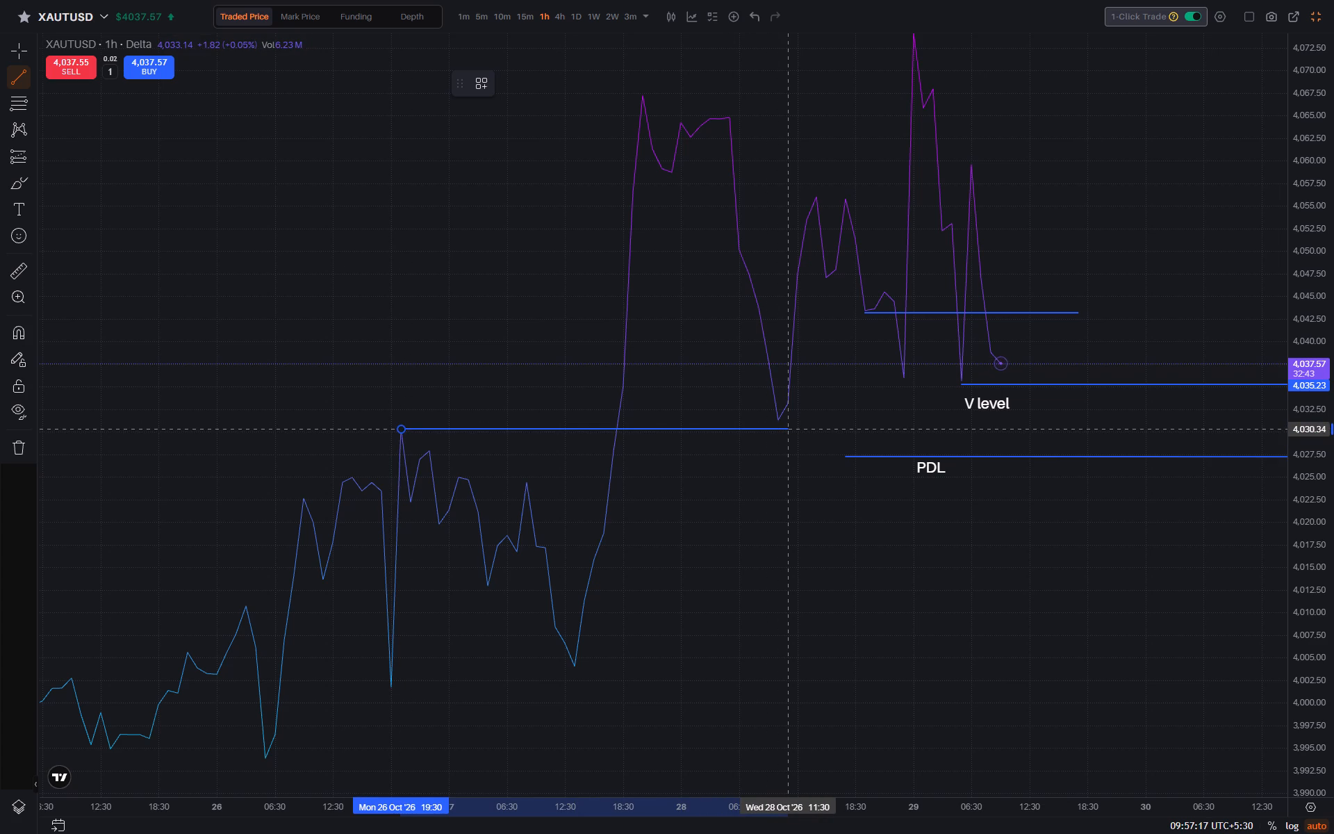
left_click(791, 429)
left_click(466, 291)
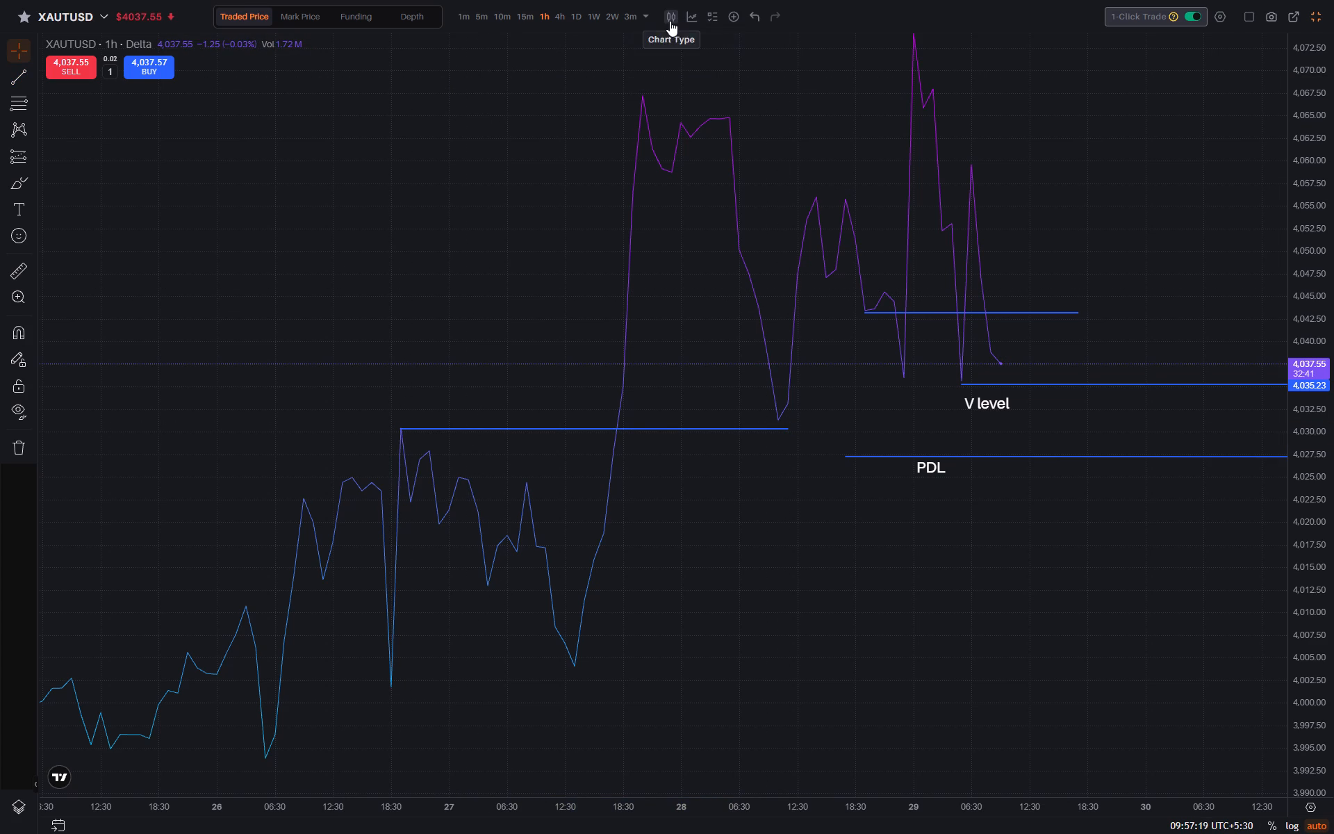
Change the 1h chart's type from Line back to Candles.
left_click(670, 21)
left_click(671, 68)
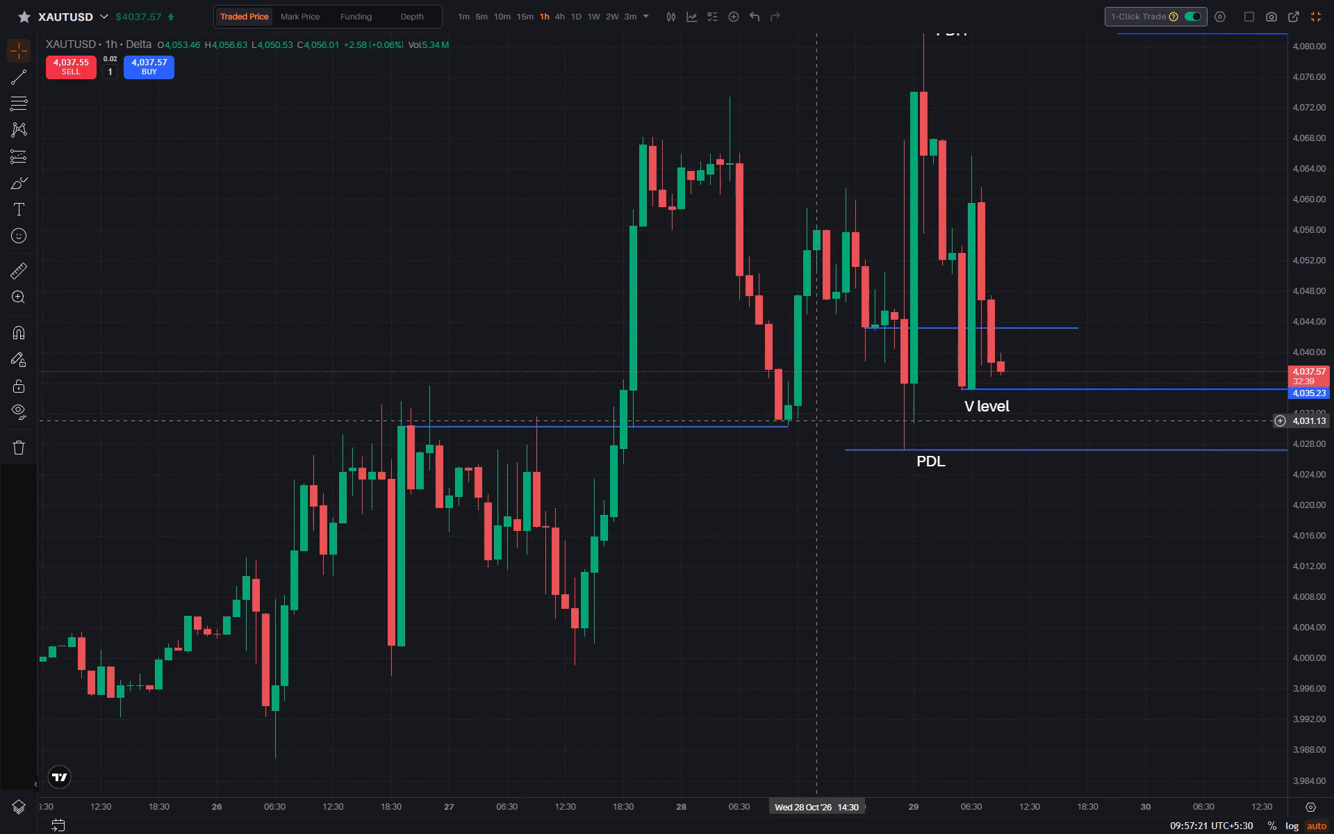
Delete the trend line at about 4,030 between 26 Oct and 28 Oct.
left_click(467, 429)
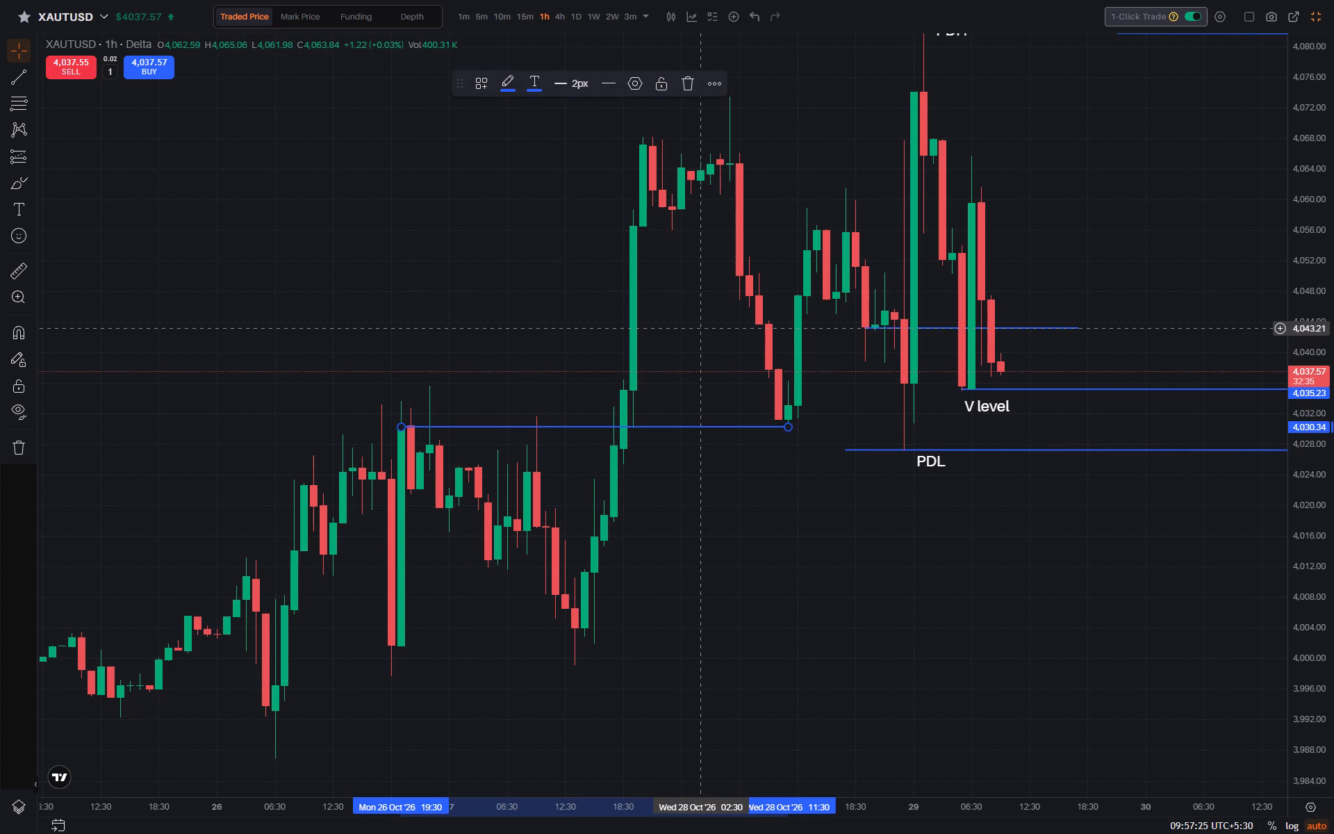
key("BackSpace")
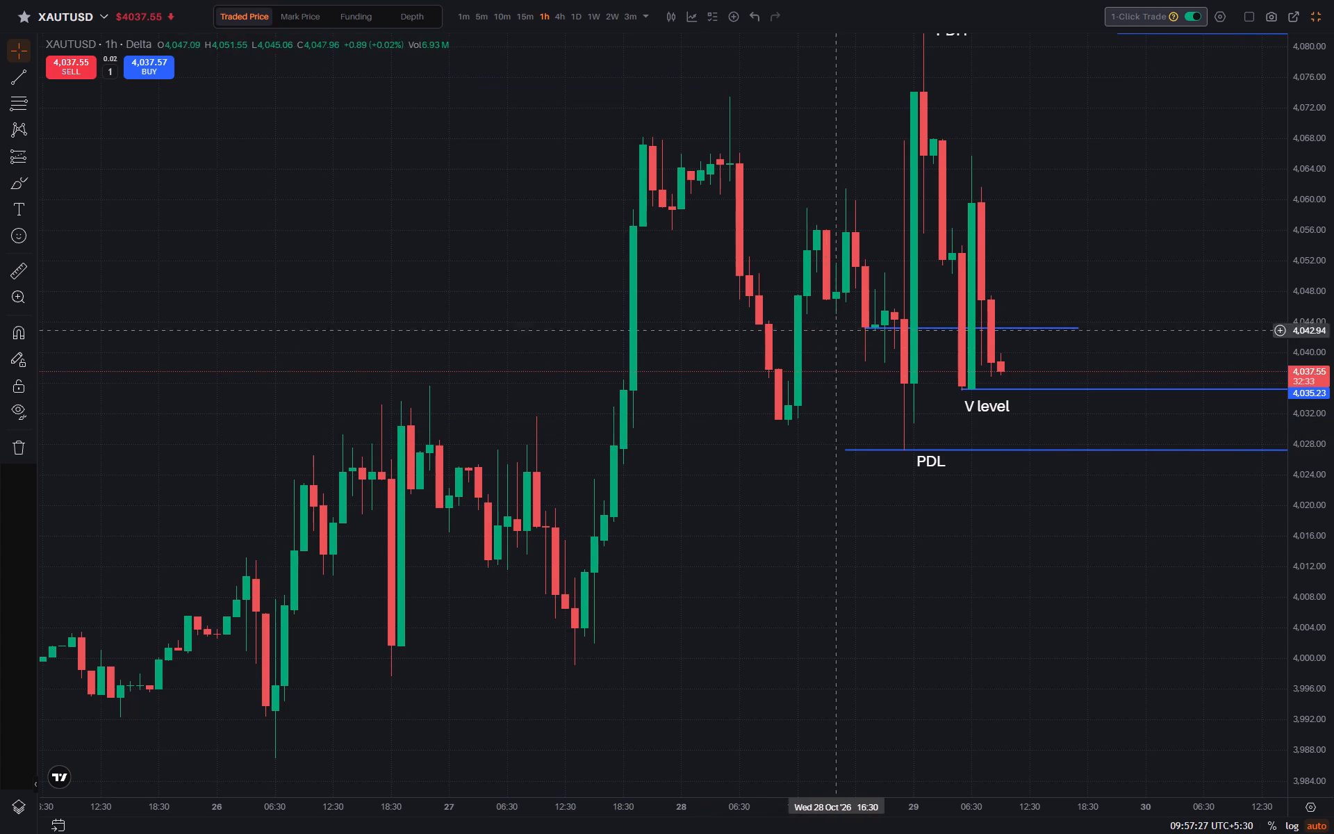
Move the PDH label slightly higher so that it sits clear above the PDH line.
left_click(814, 183)
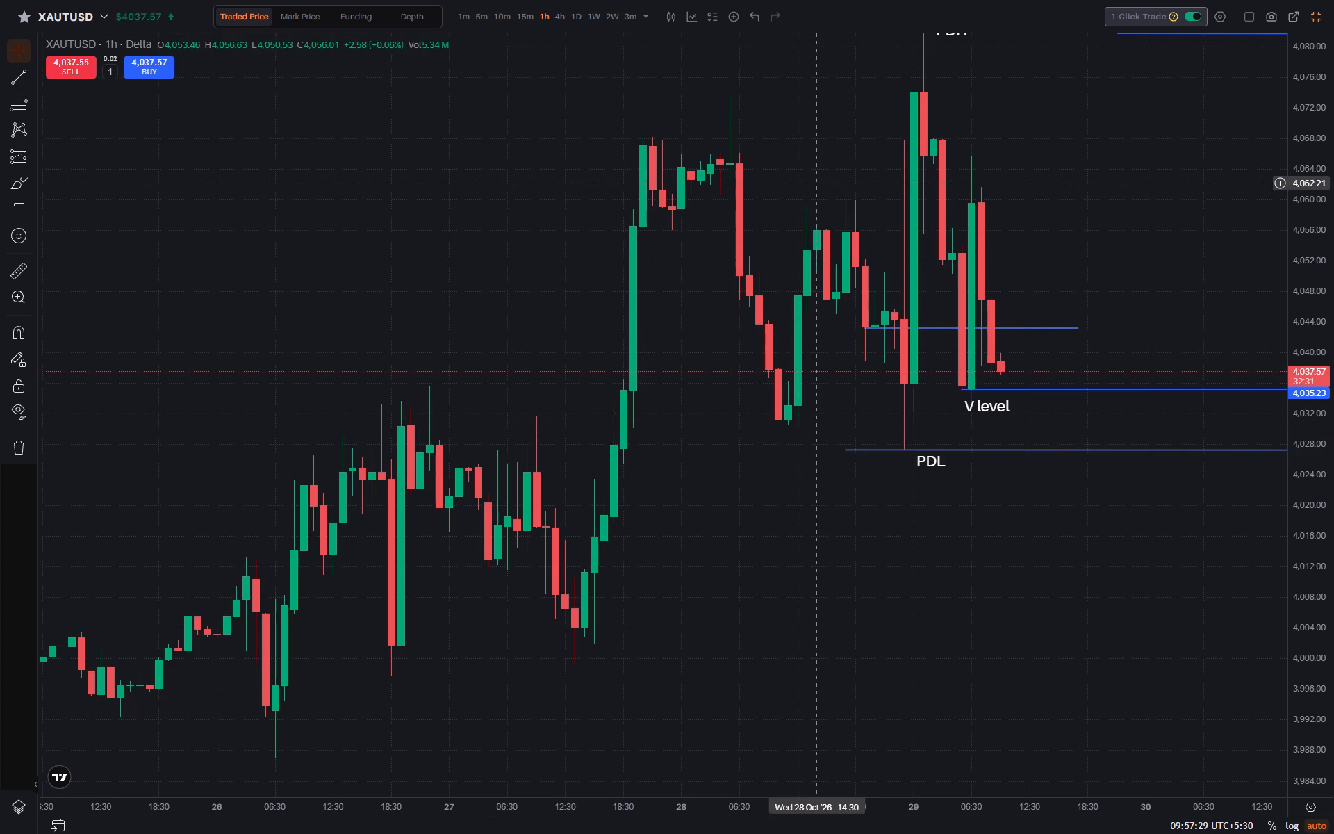
left_click_drag(814, 183, 759, 270)
left_click_drag(1320, 120, 1320, 220)
left_click_drag(1131, 163, 1050, 240)
left_click_drag(830, 146, 834, 128)
left_click(1055, 268)
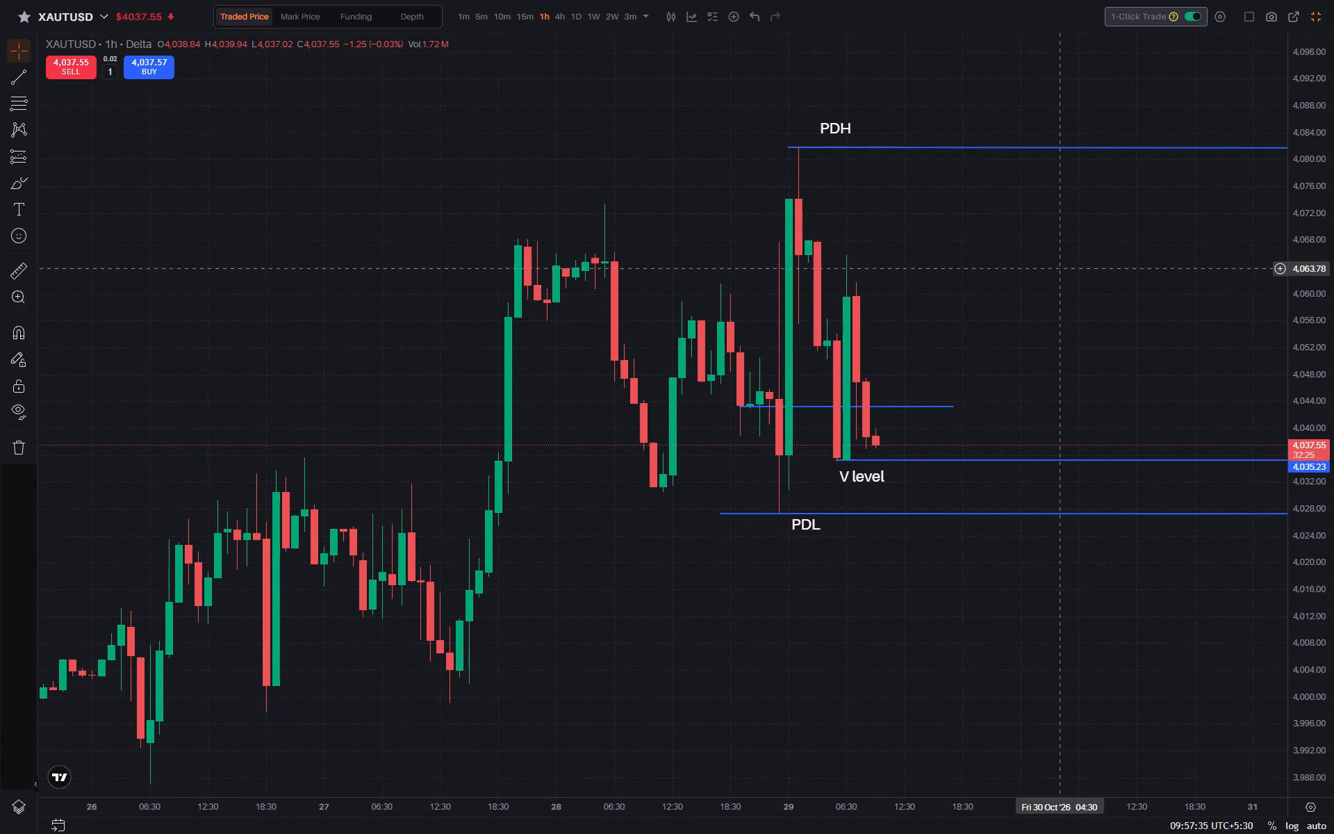
Switch the chart to the 15m interval.
type("15")
key("Return")
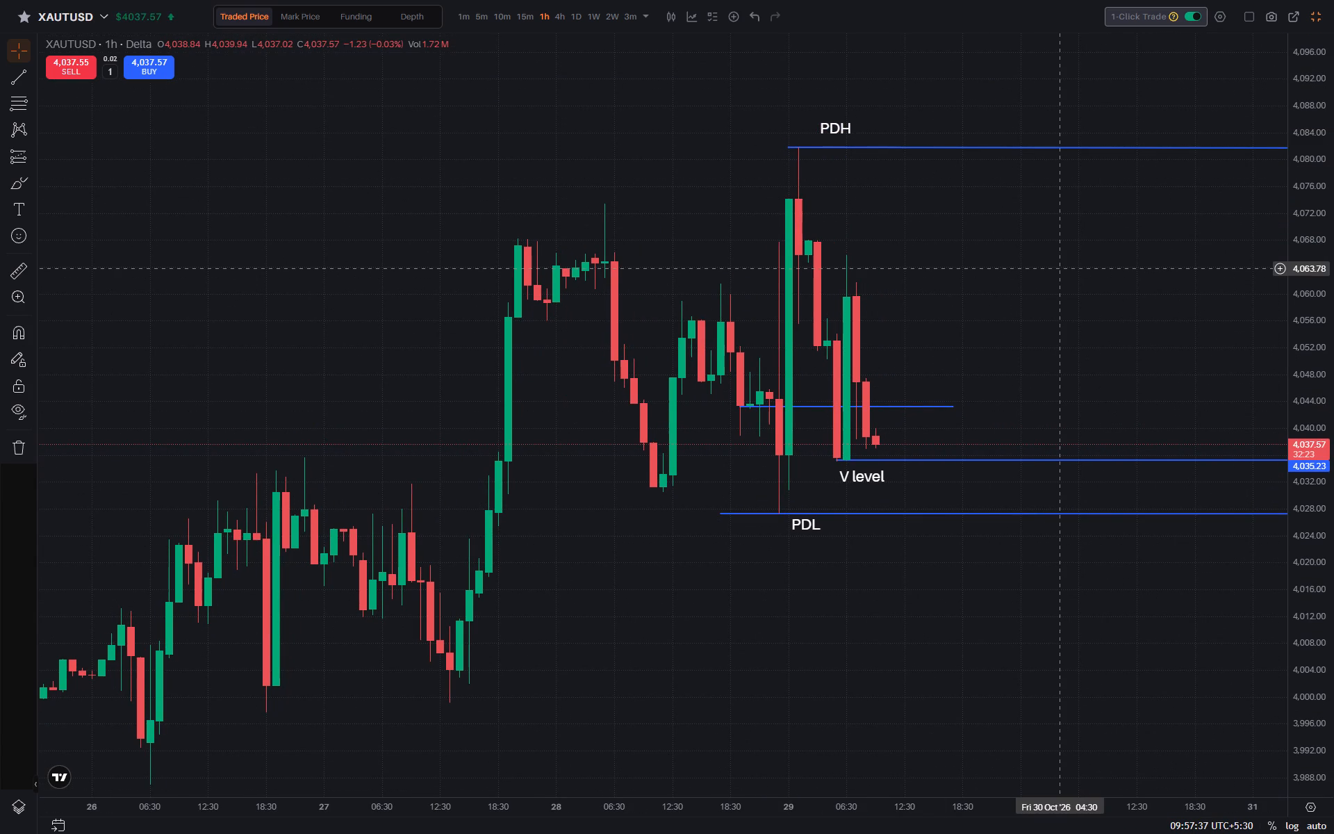
left_click(519, 18)
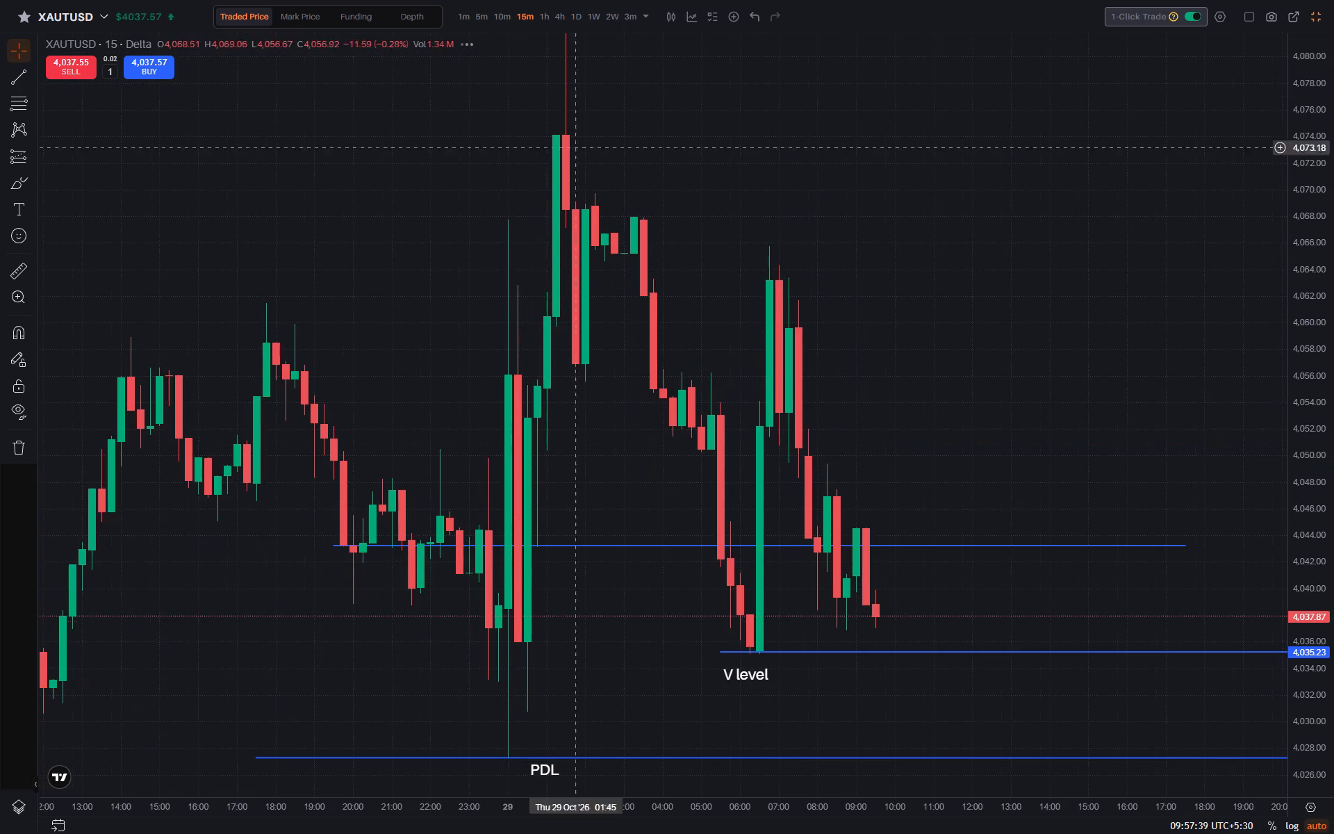
Delete the unlabelled trend line at about 4,043 between the PDH line and the V level.
left_click_drag(1319, 94, 1326, 204)
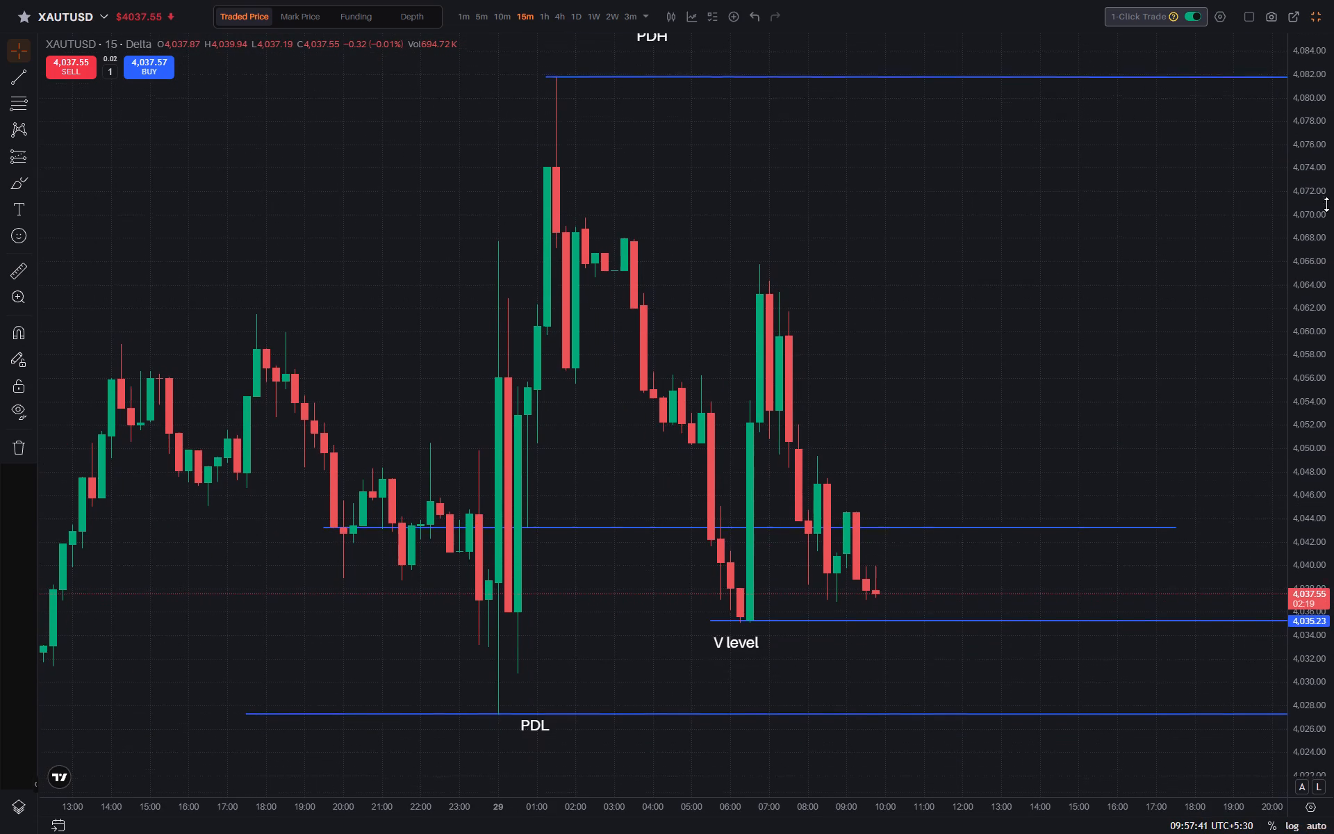
left_click_drag(1326, 204, 1326, 253)
left_click_drag(1045, 183, 1014, 205)
left_click_drag(972, 297, 966, 269)
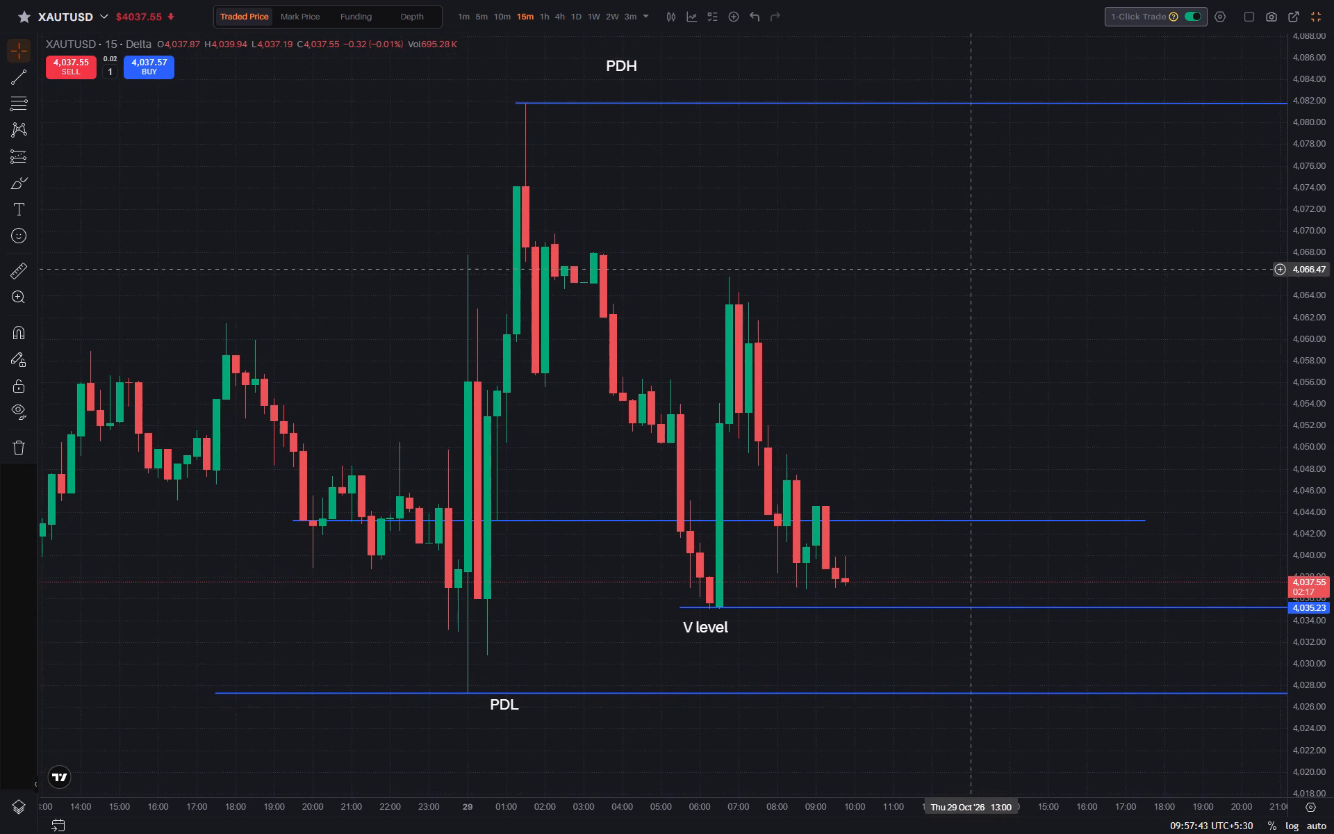
left_click_drag(966, 269, 960, 283)
left_click(286, 532)
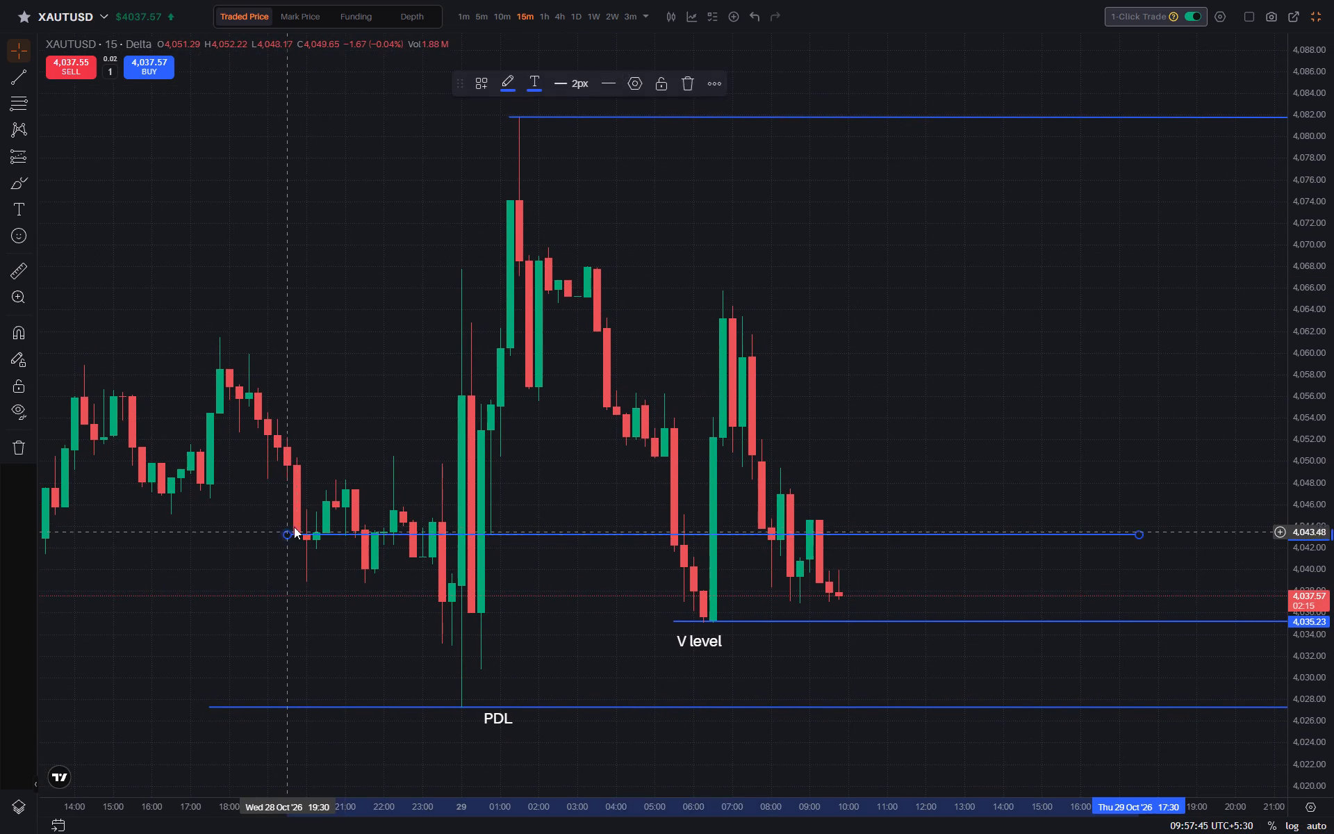
left_click(682, 88)
left_click_drag(885, 269, 862, 269)
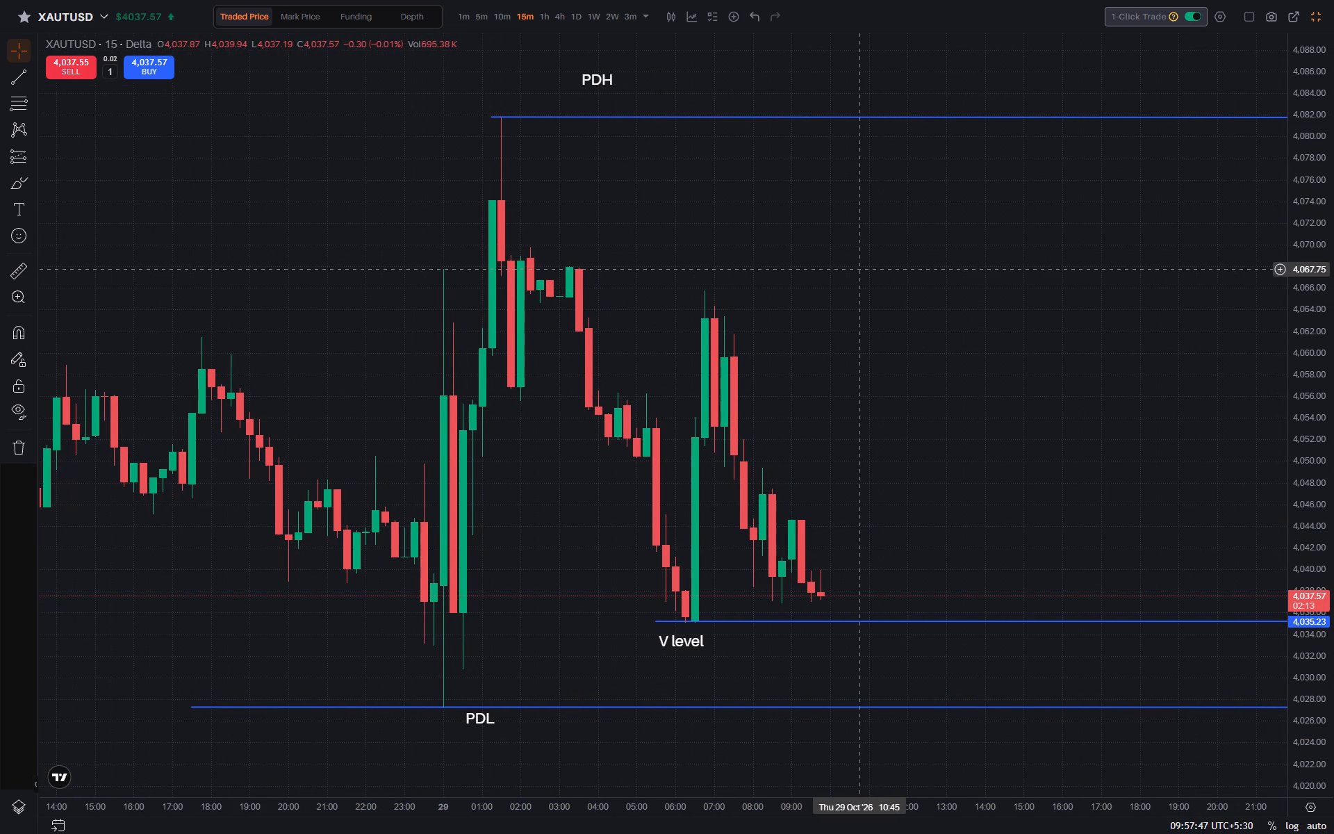
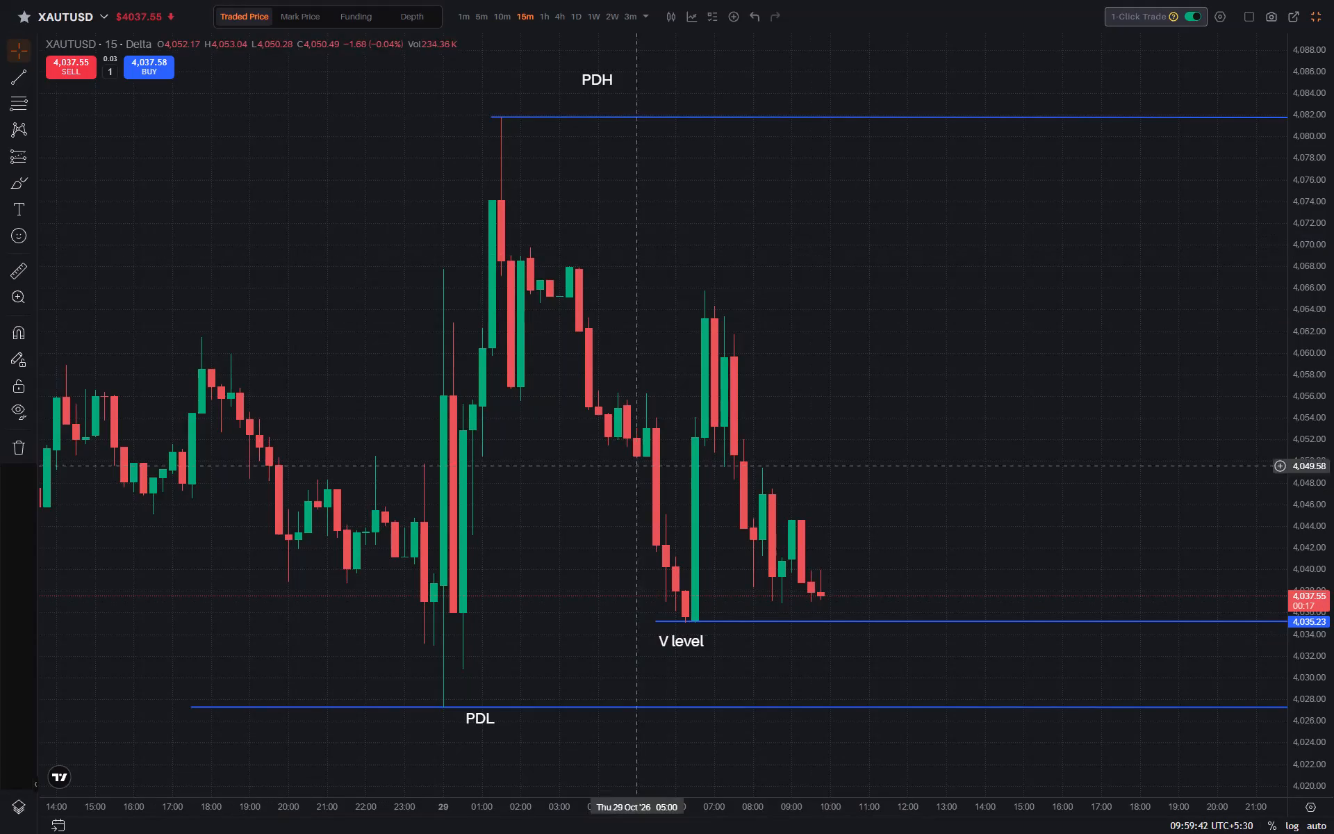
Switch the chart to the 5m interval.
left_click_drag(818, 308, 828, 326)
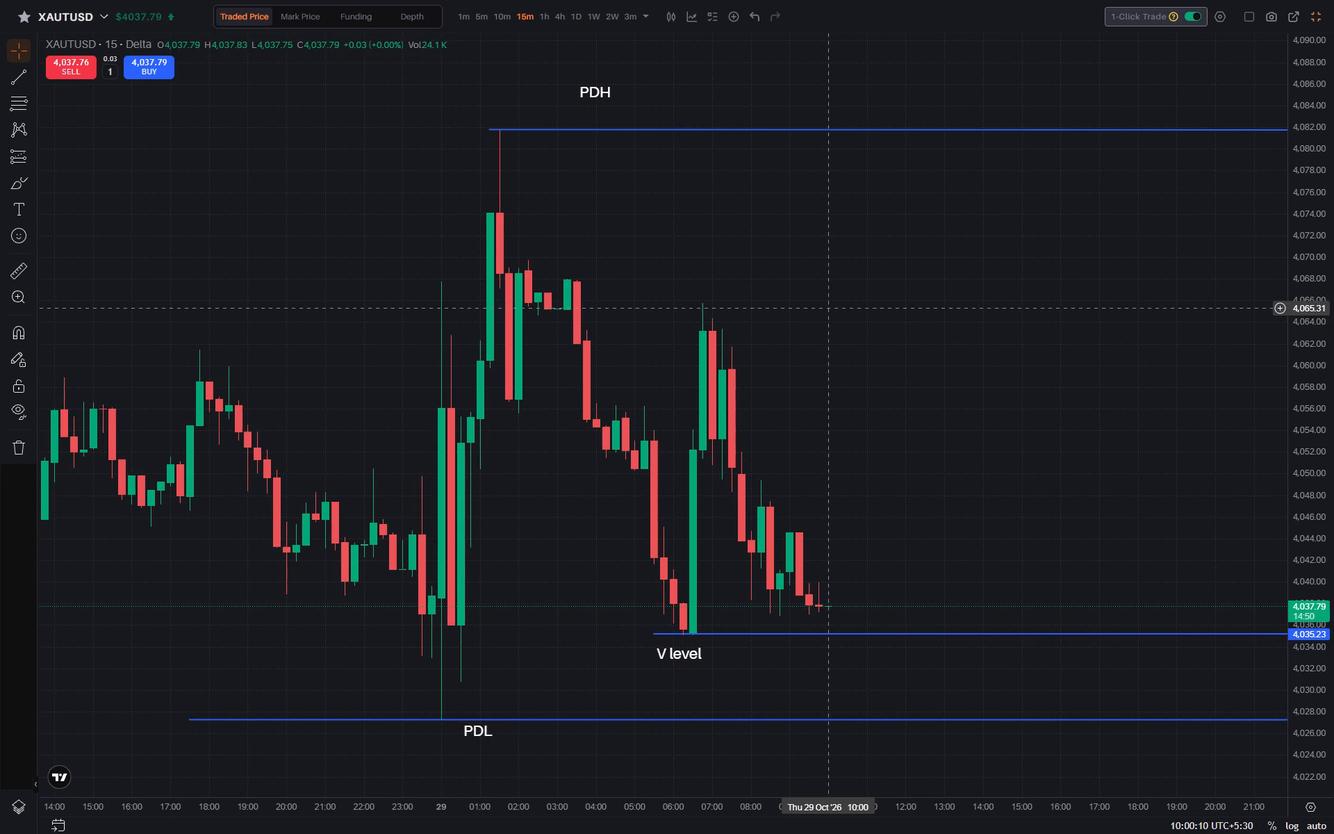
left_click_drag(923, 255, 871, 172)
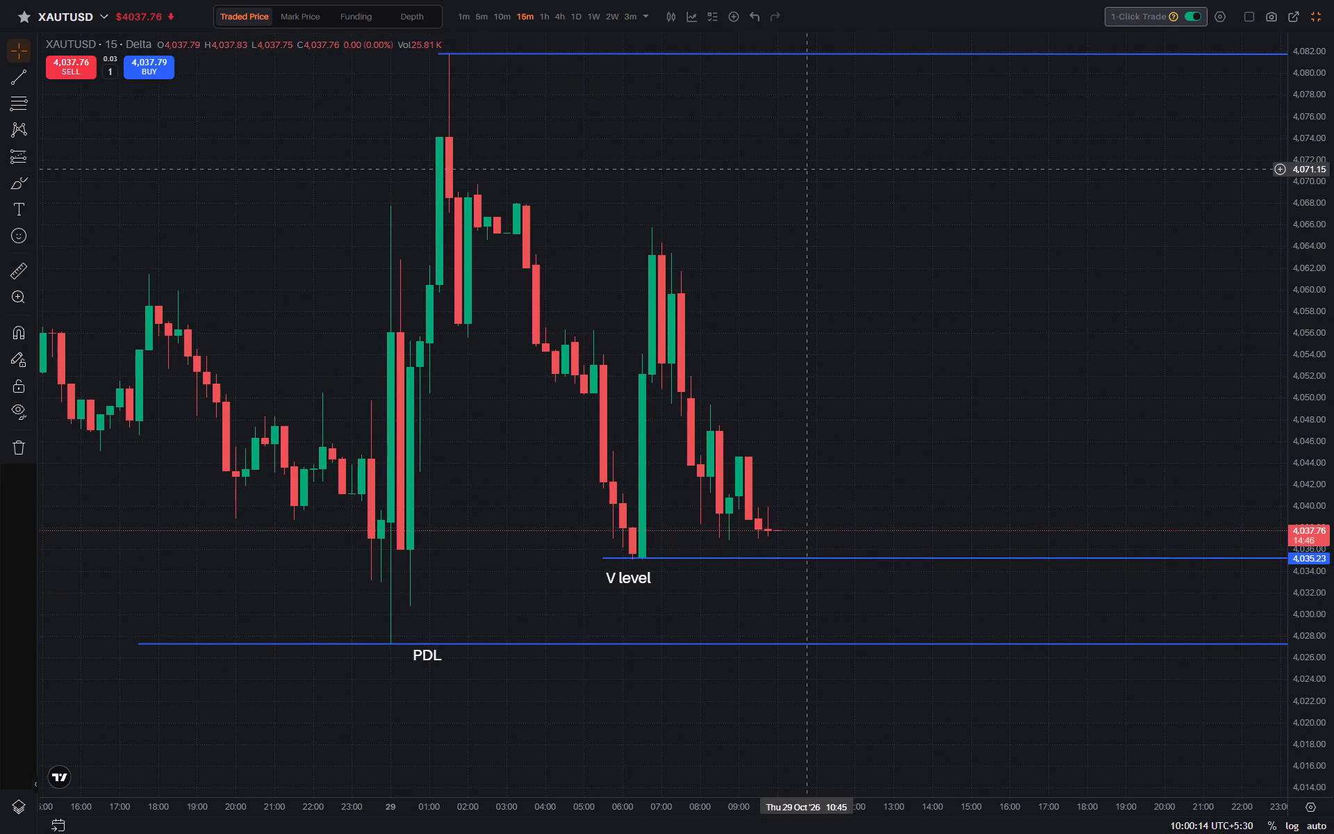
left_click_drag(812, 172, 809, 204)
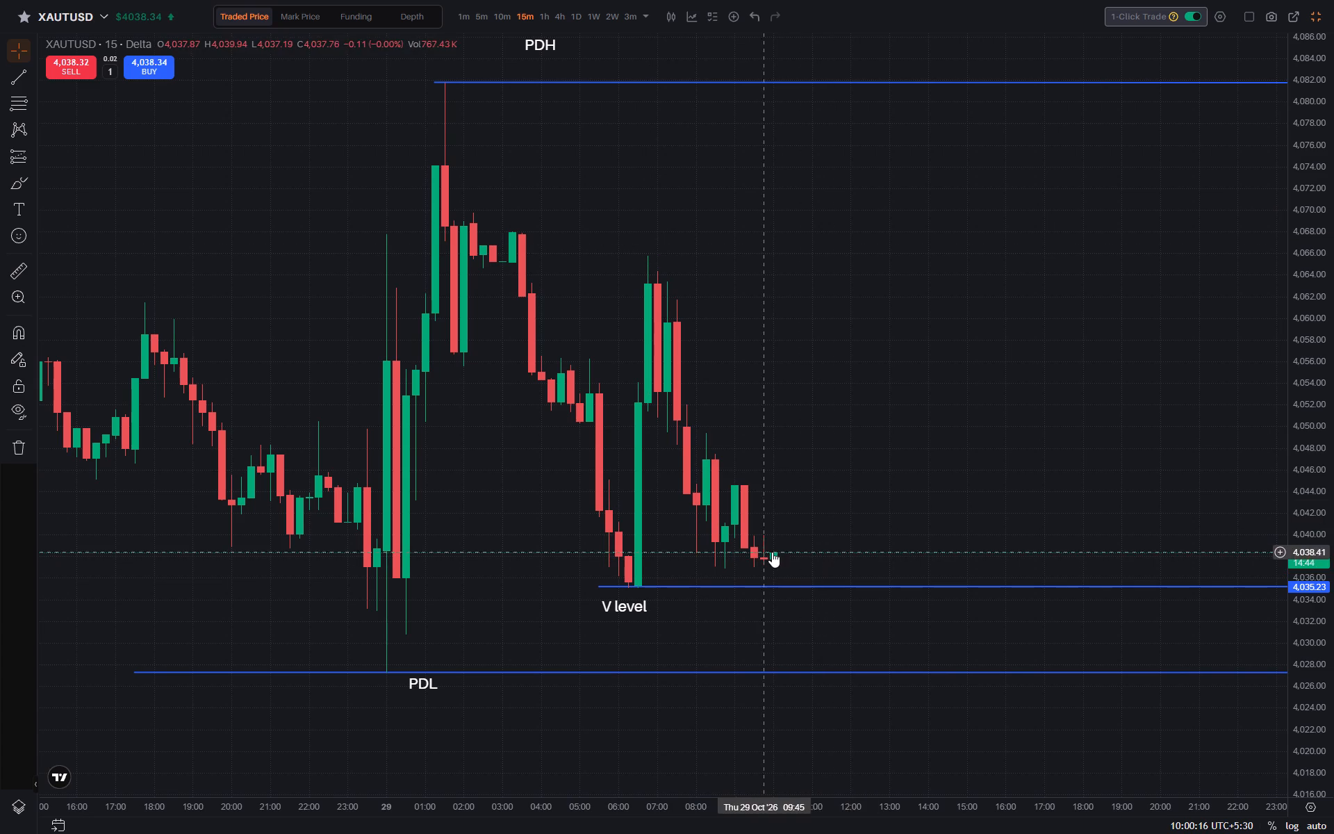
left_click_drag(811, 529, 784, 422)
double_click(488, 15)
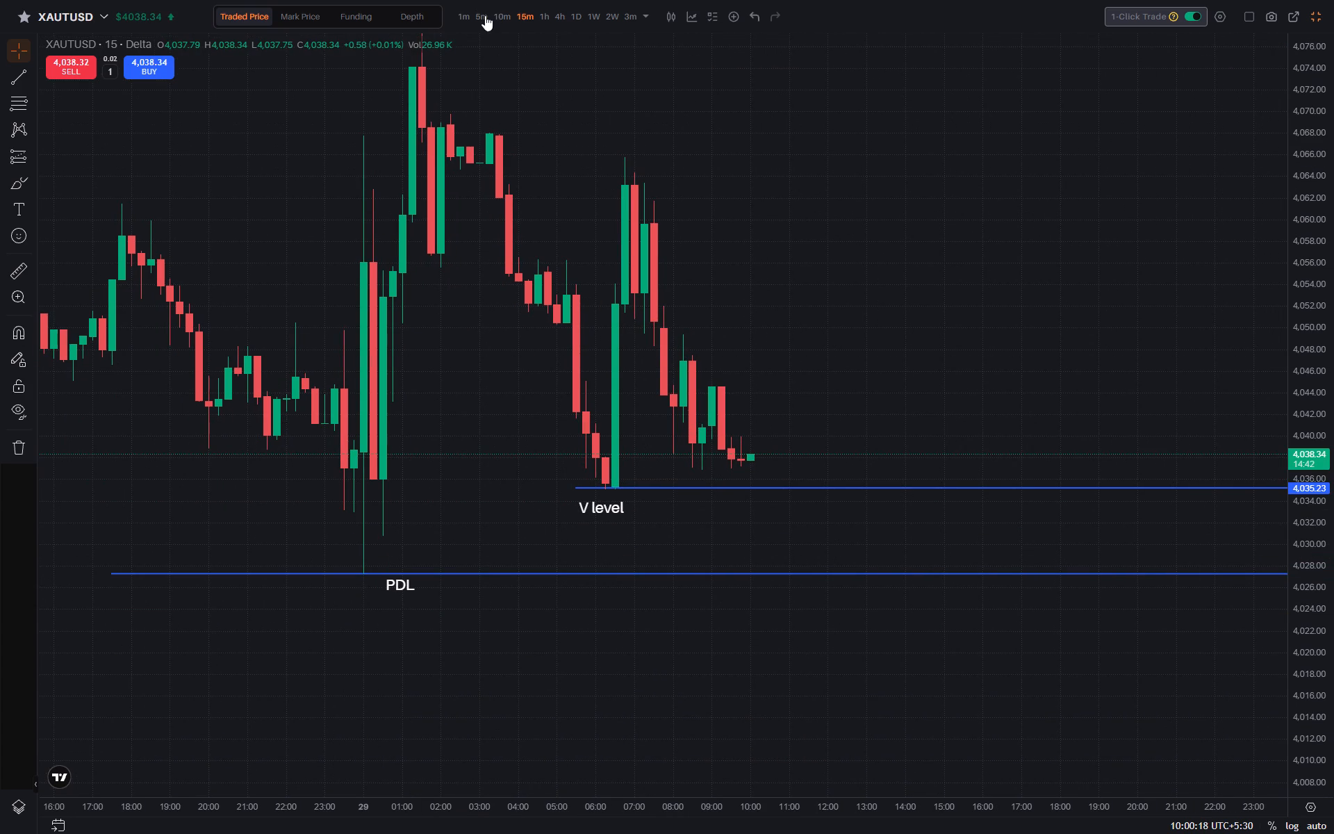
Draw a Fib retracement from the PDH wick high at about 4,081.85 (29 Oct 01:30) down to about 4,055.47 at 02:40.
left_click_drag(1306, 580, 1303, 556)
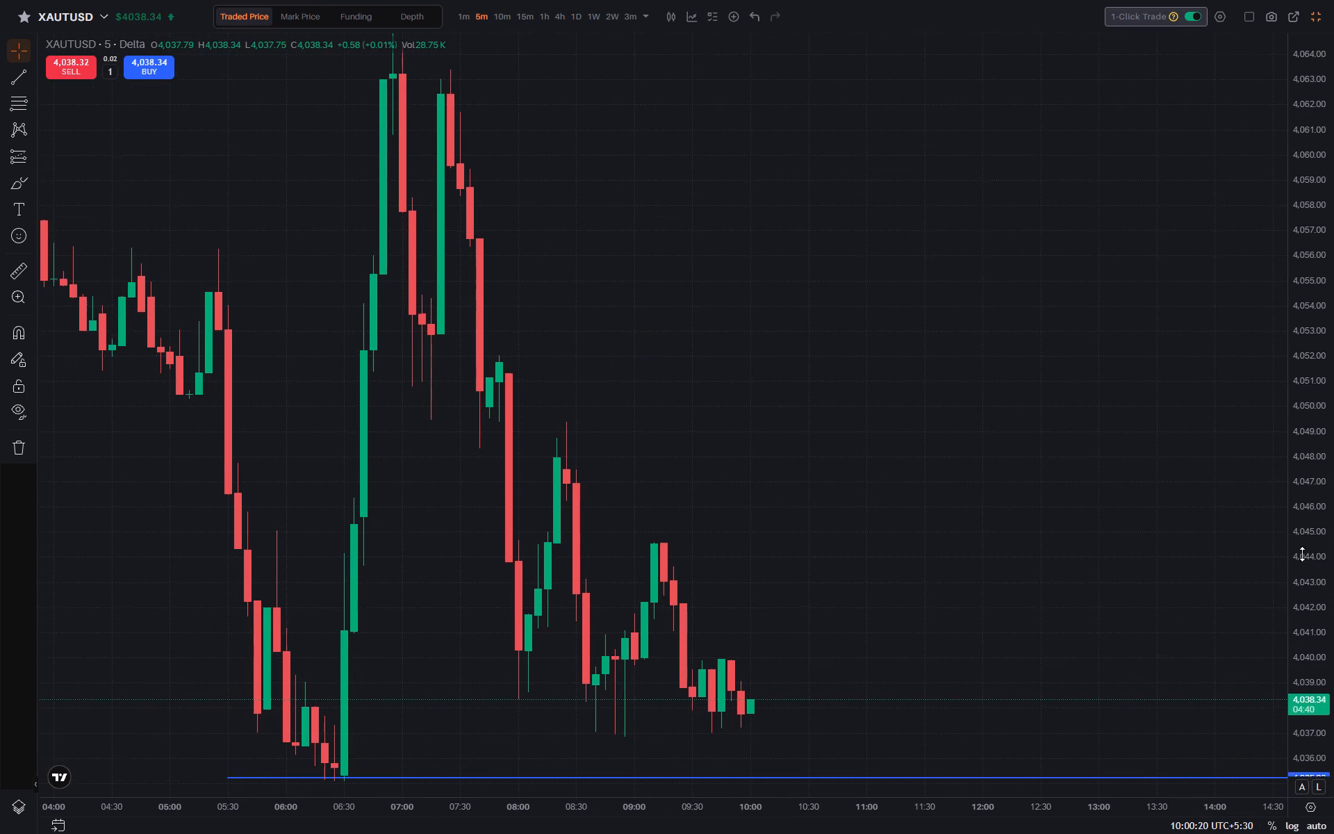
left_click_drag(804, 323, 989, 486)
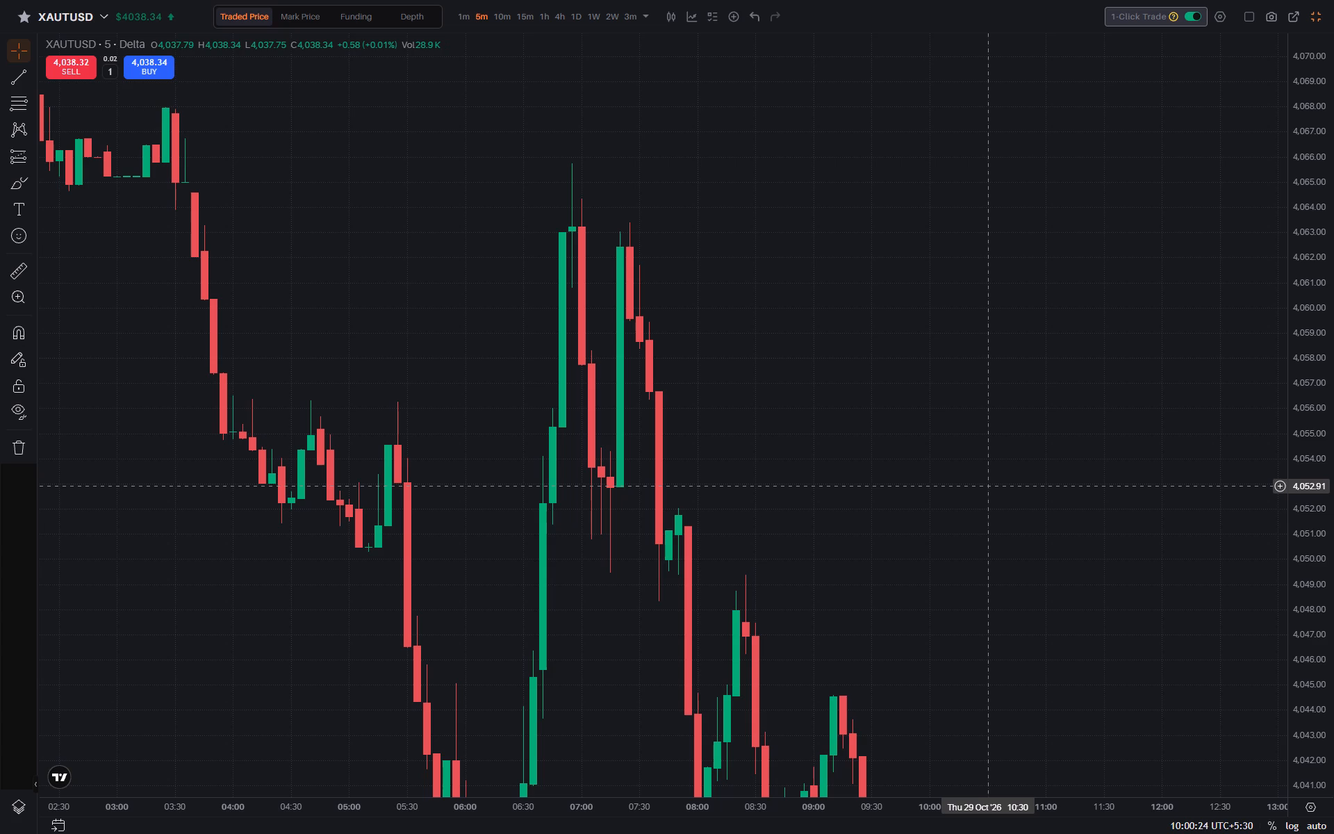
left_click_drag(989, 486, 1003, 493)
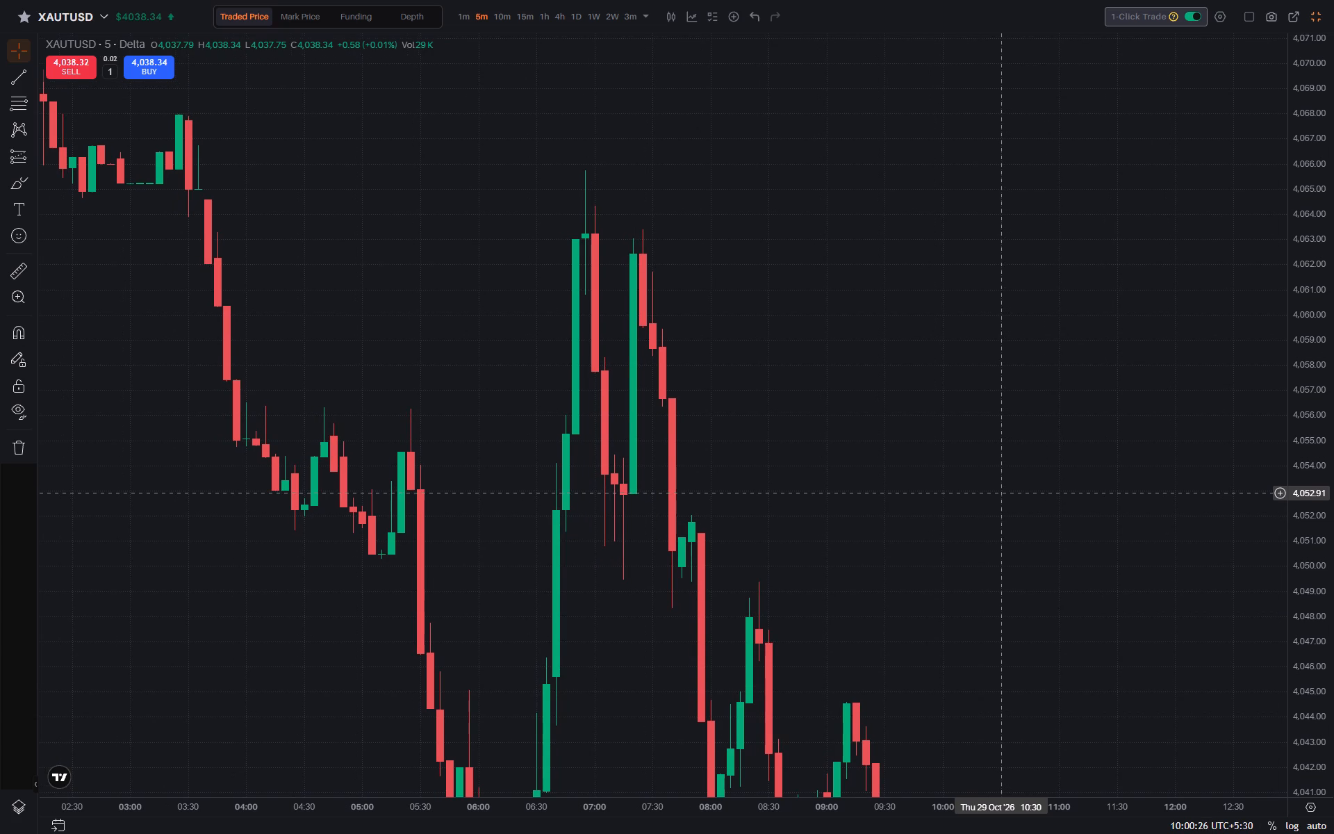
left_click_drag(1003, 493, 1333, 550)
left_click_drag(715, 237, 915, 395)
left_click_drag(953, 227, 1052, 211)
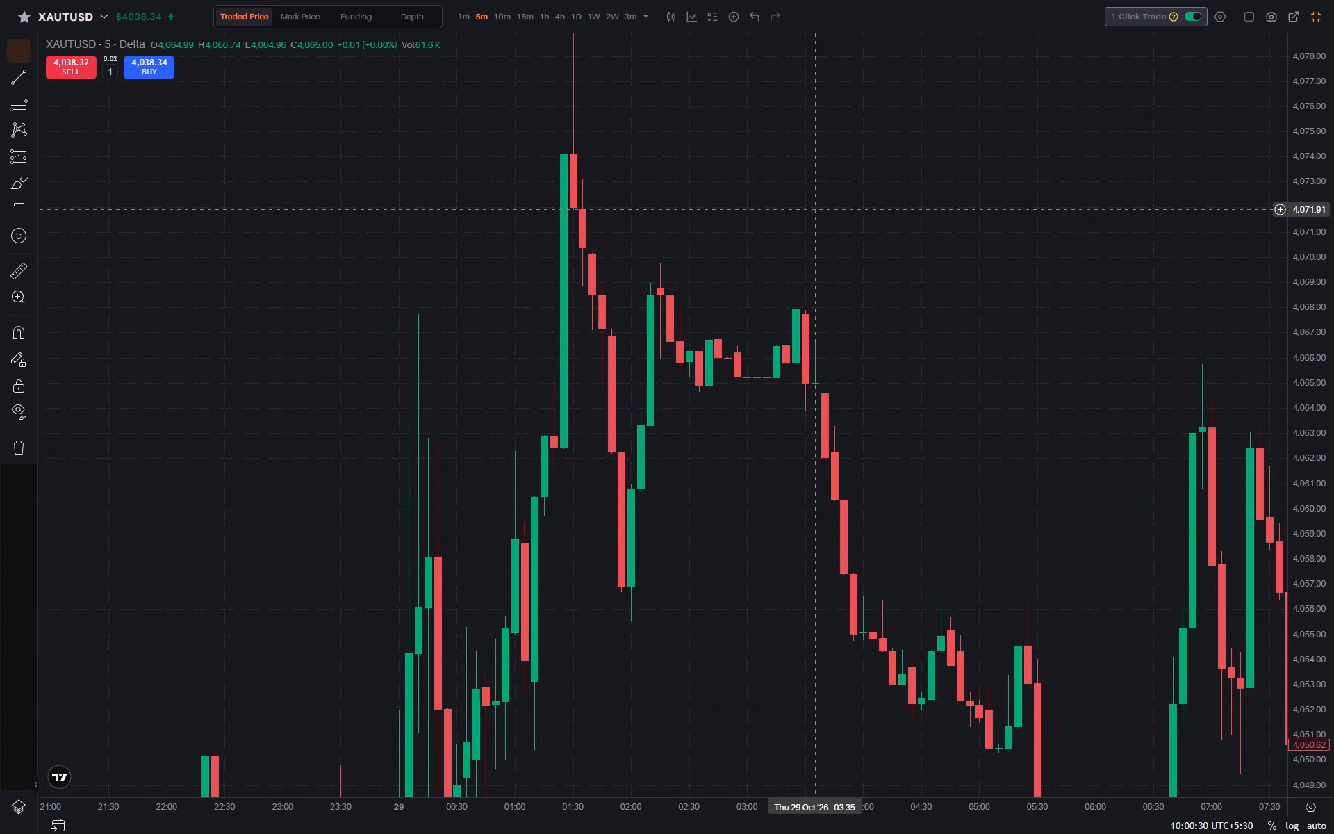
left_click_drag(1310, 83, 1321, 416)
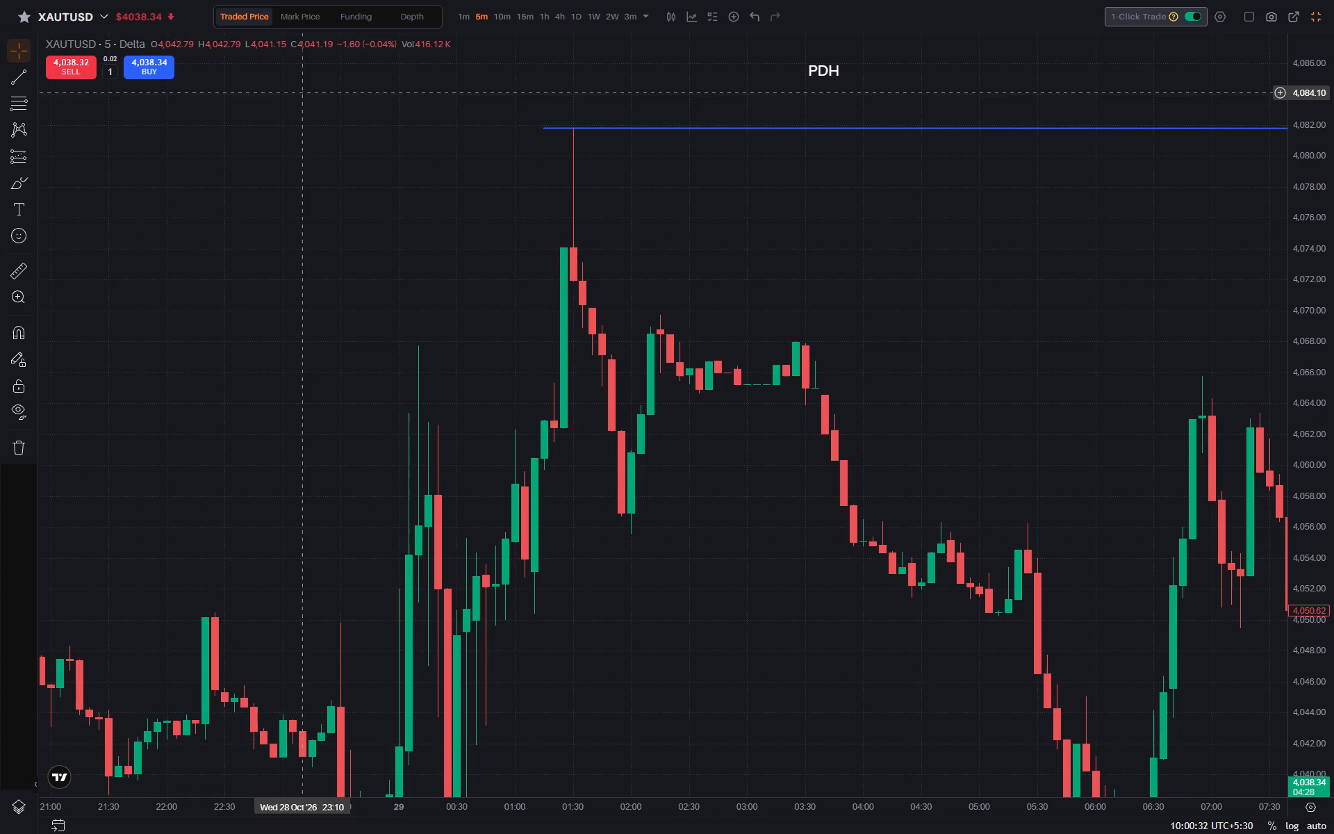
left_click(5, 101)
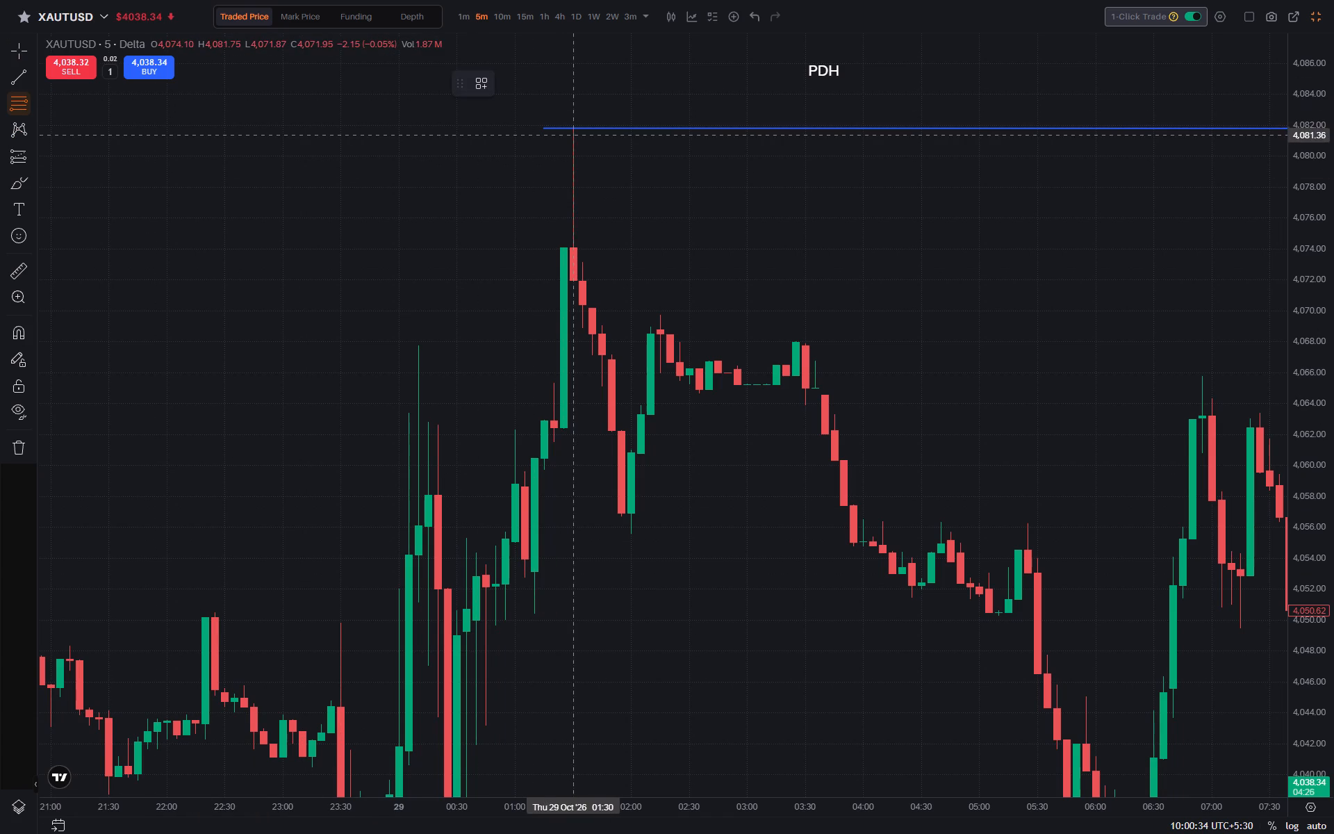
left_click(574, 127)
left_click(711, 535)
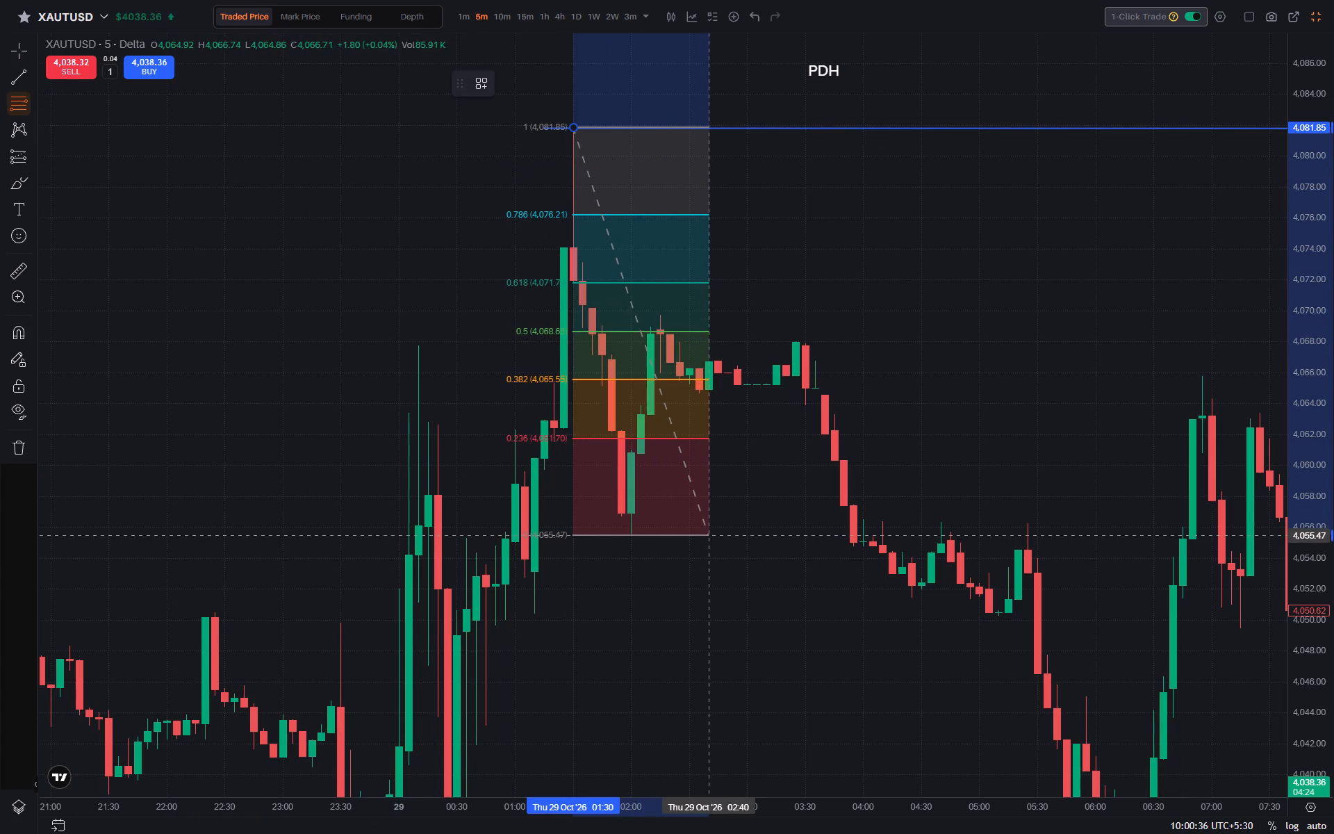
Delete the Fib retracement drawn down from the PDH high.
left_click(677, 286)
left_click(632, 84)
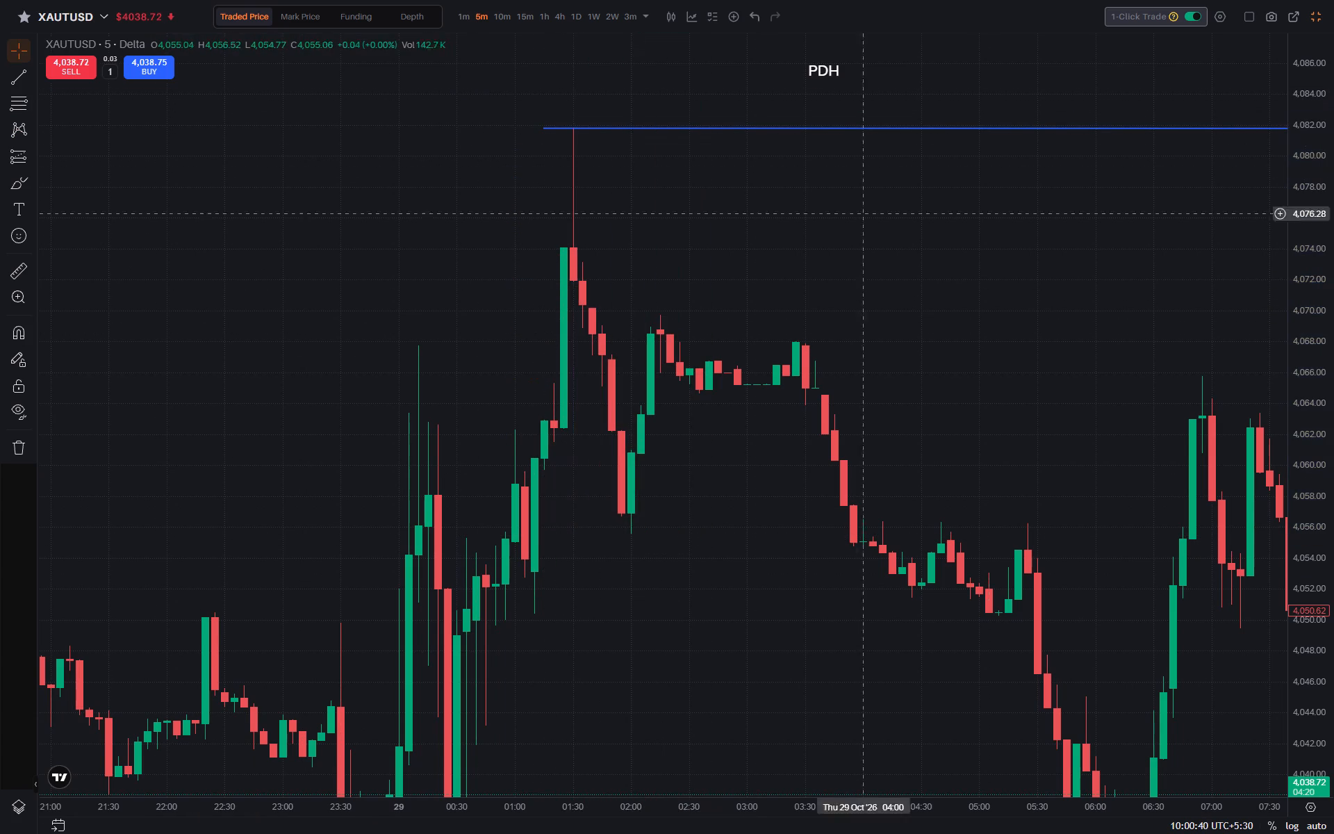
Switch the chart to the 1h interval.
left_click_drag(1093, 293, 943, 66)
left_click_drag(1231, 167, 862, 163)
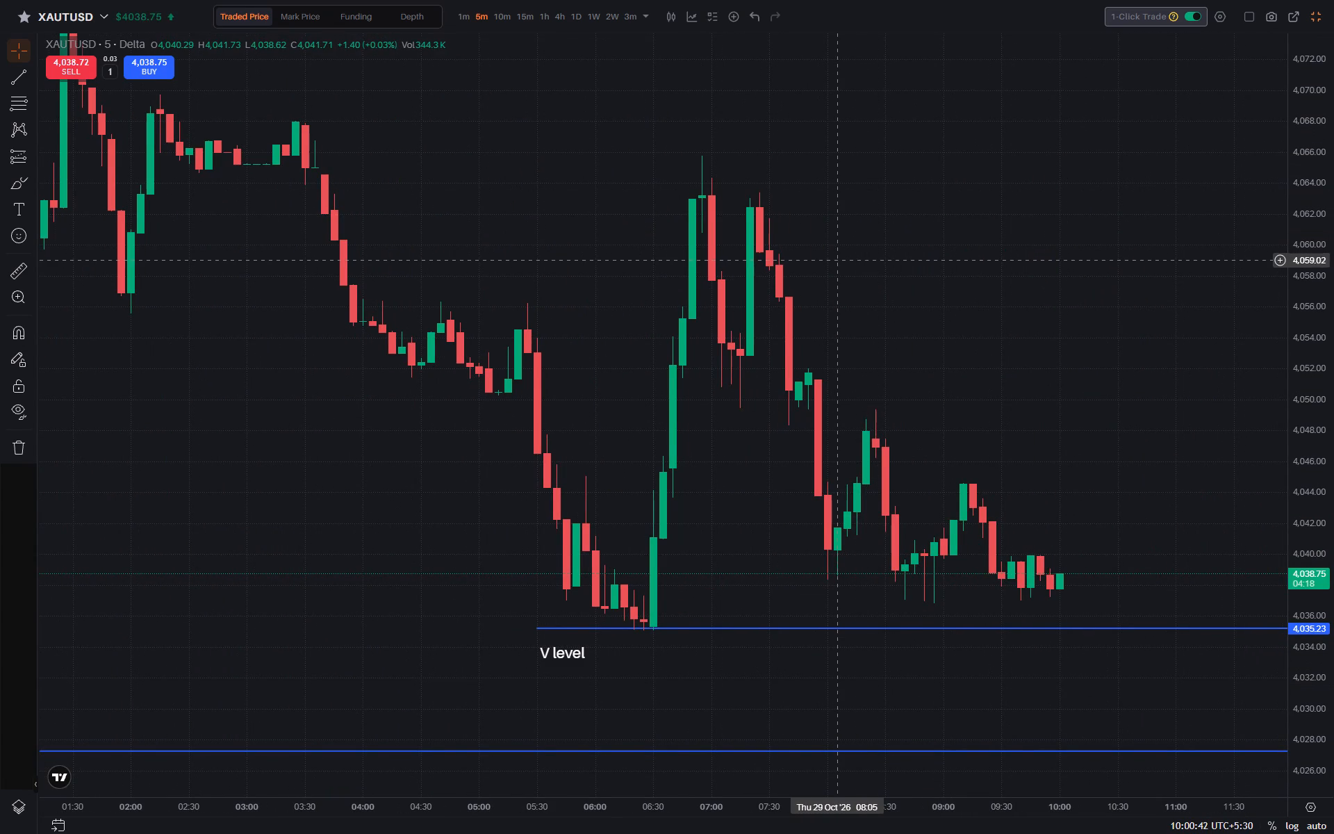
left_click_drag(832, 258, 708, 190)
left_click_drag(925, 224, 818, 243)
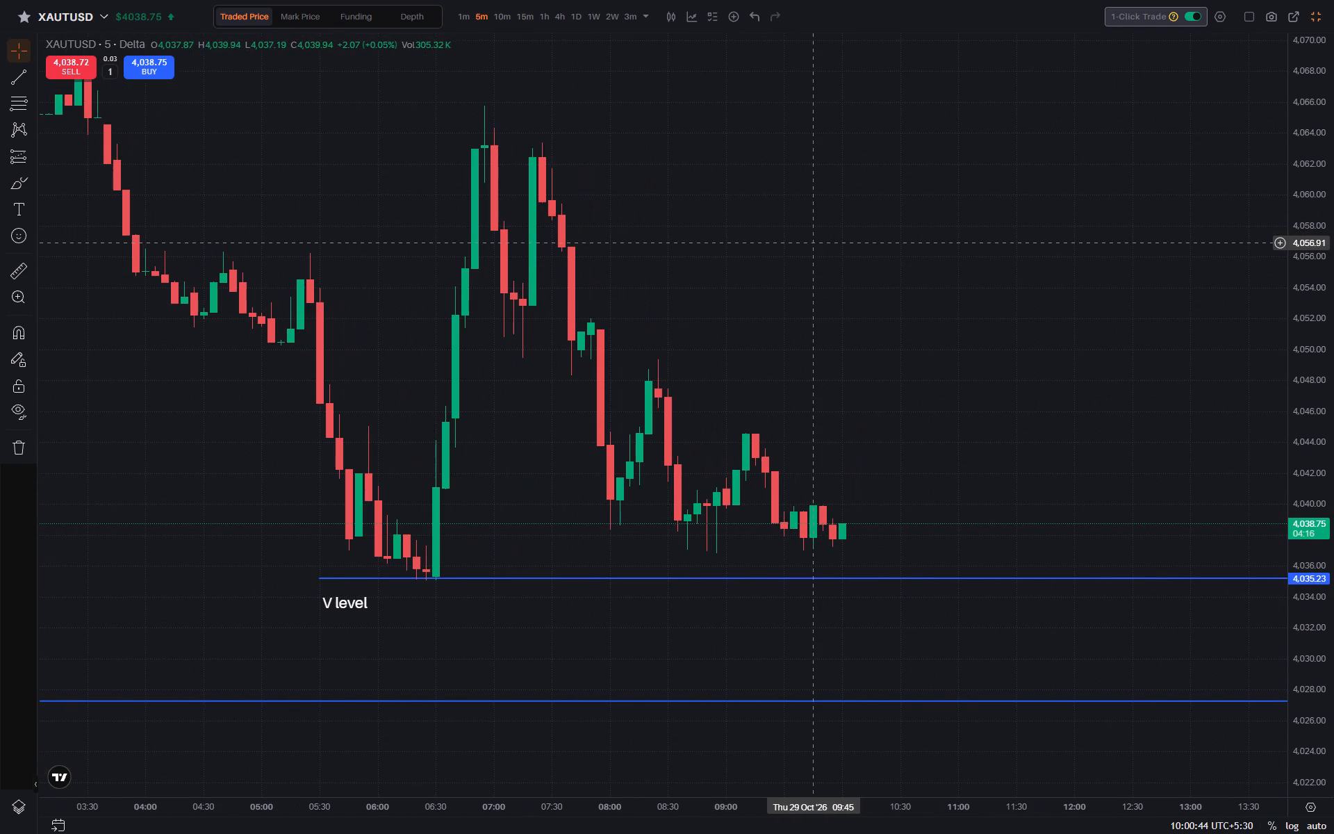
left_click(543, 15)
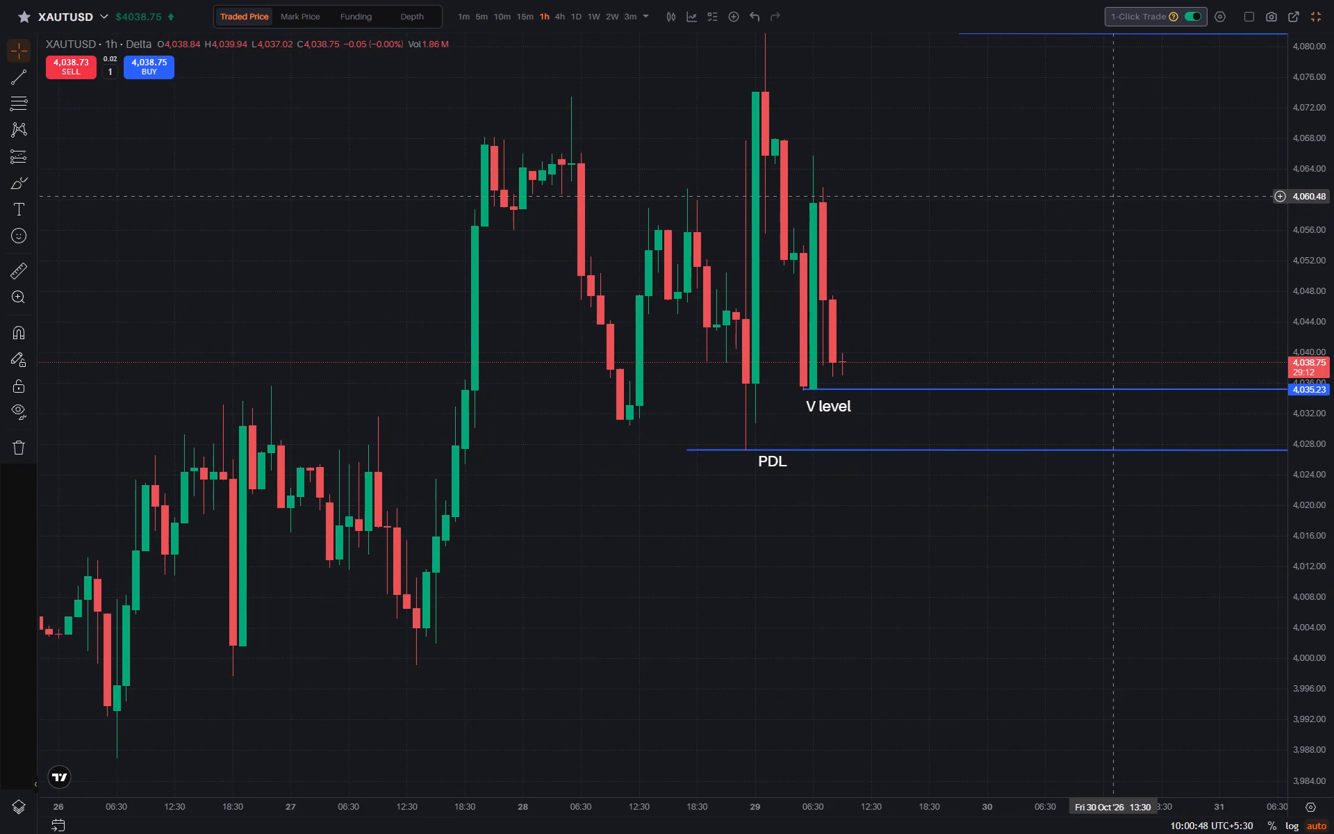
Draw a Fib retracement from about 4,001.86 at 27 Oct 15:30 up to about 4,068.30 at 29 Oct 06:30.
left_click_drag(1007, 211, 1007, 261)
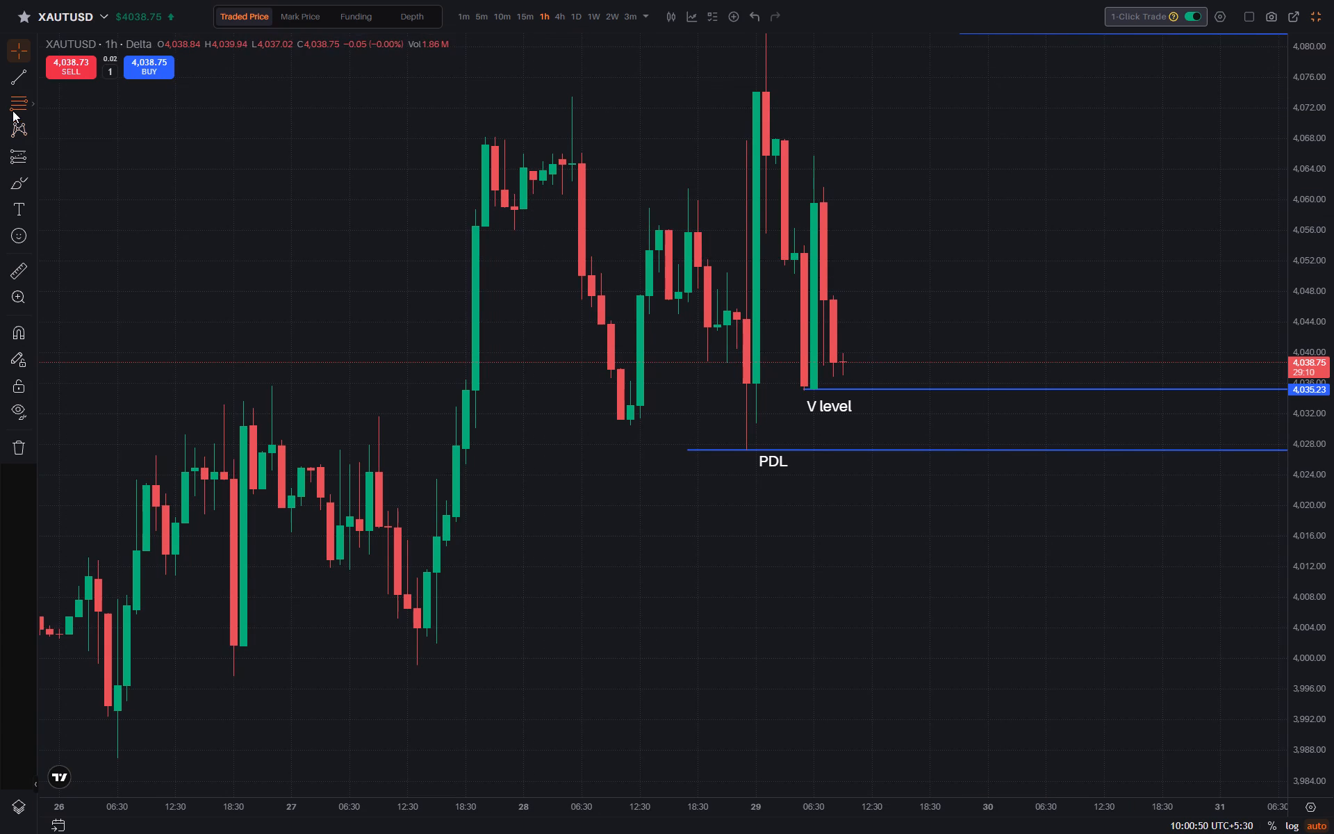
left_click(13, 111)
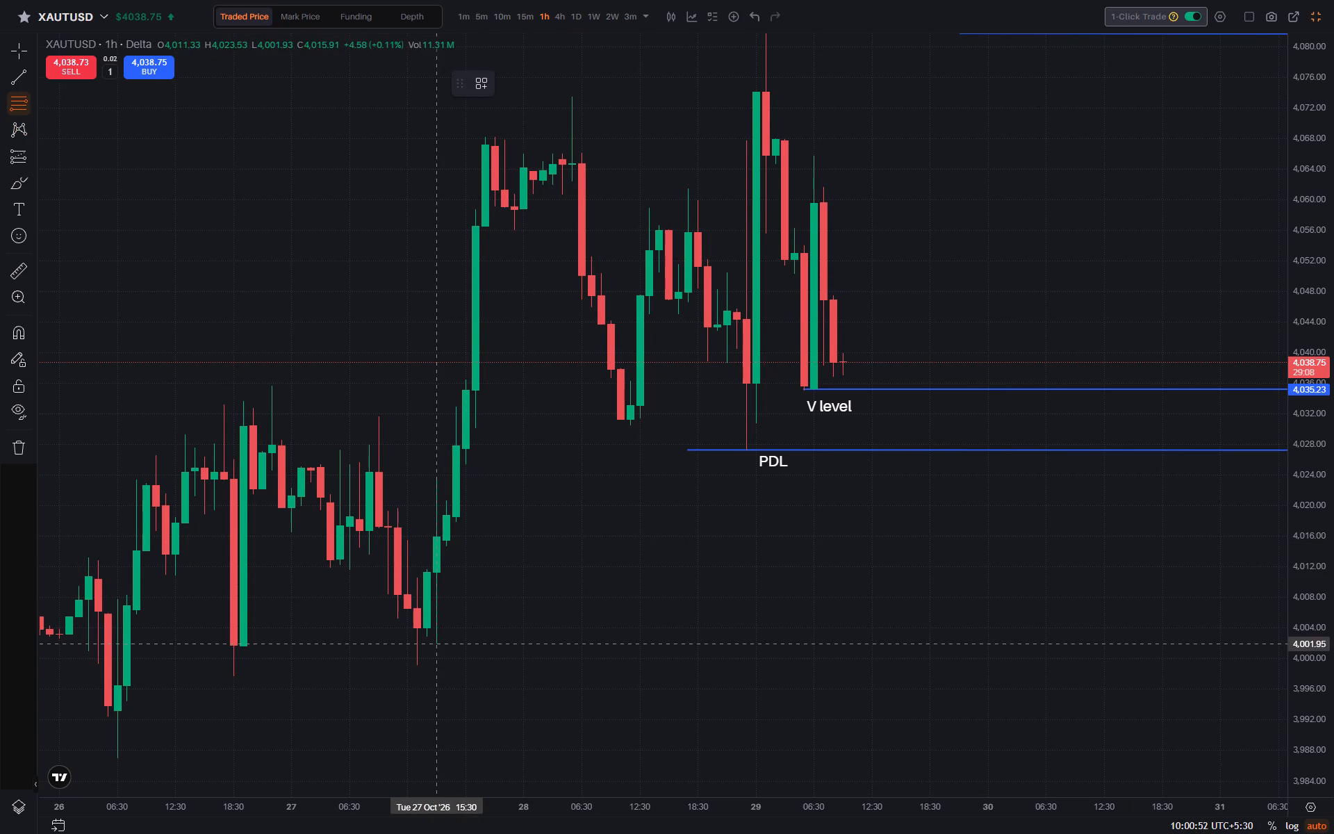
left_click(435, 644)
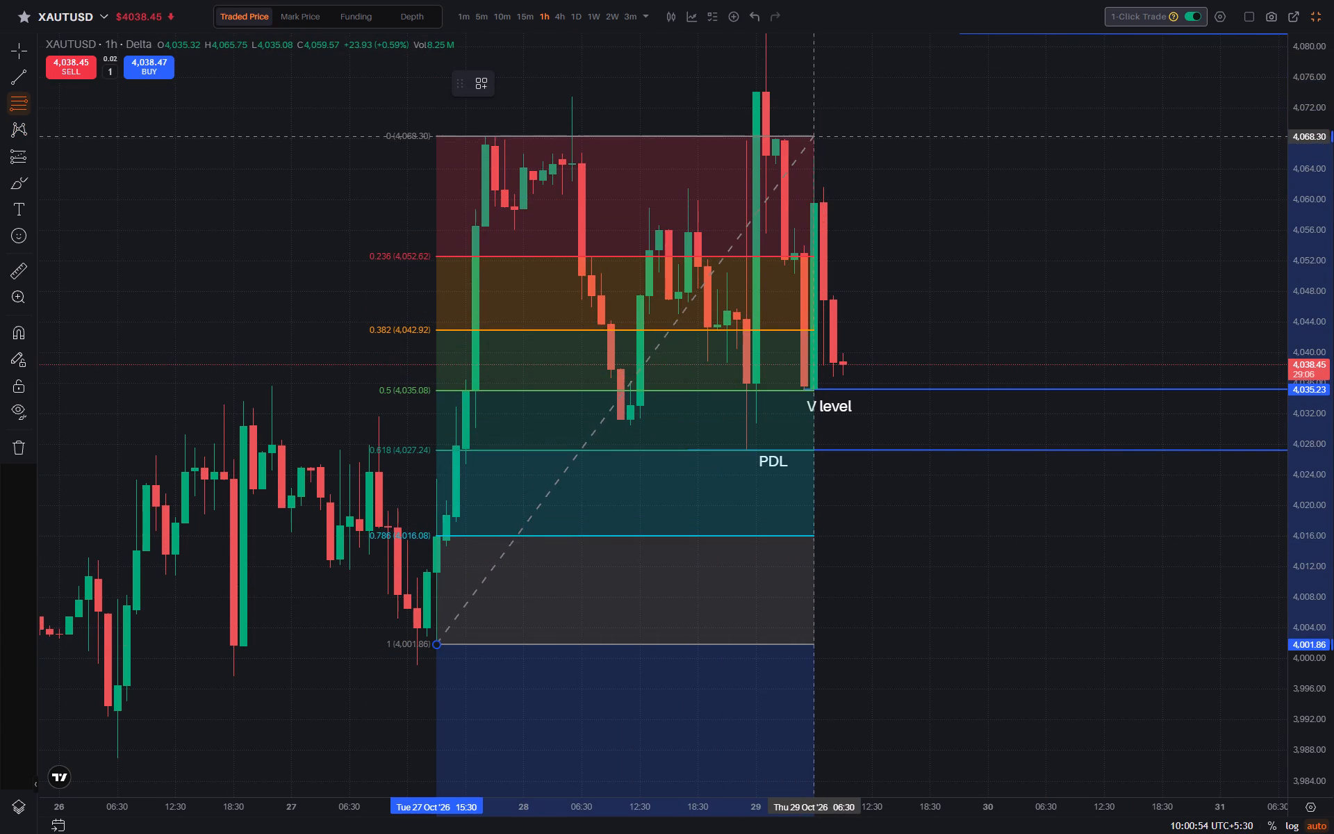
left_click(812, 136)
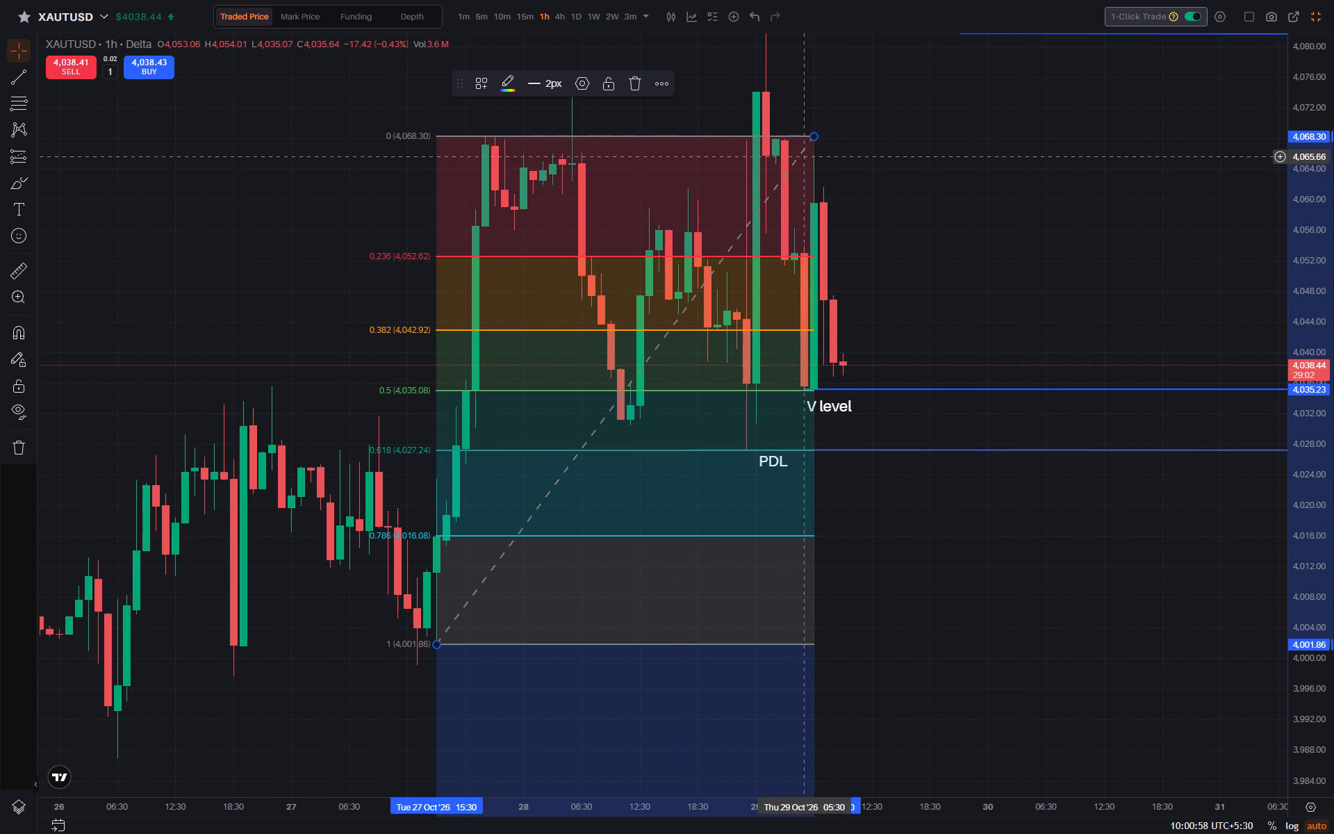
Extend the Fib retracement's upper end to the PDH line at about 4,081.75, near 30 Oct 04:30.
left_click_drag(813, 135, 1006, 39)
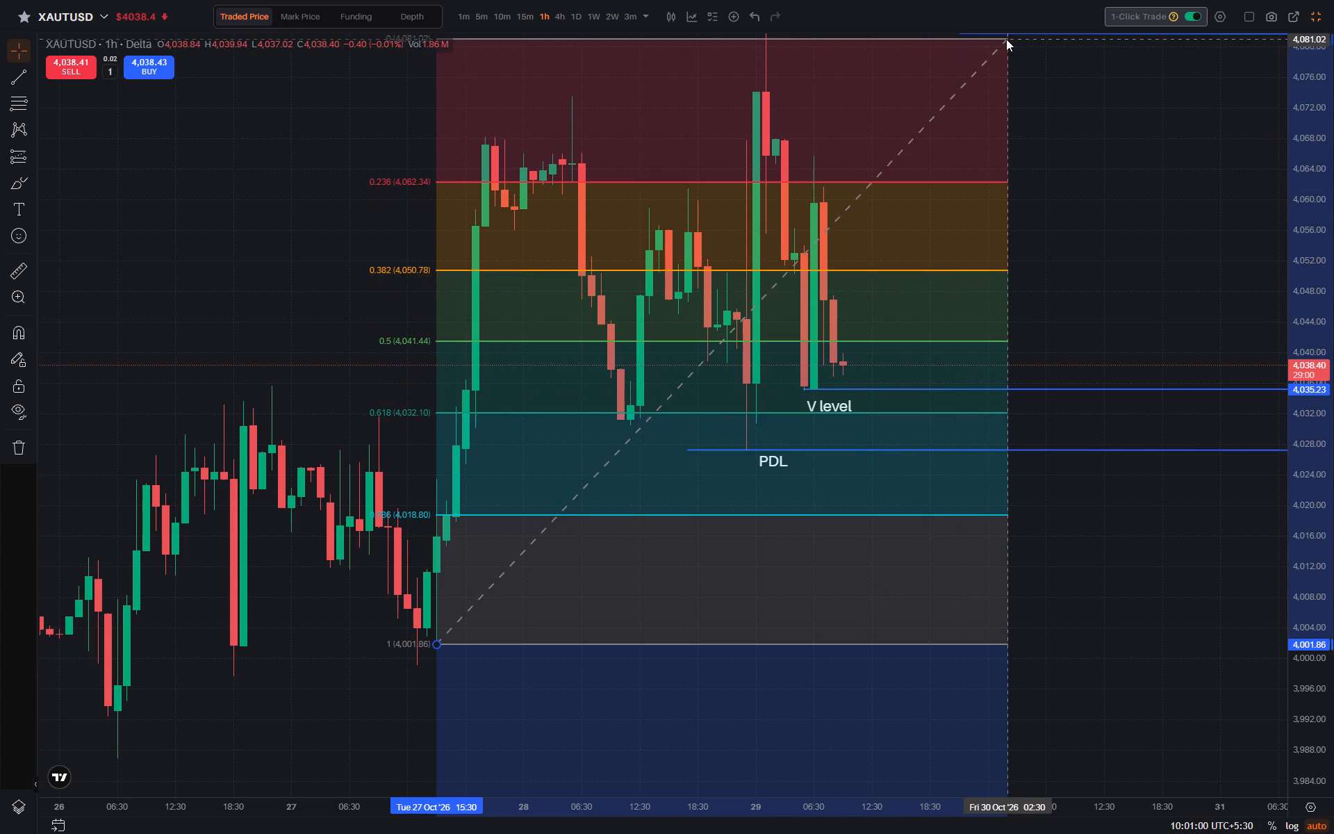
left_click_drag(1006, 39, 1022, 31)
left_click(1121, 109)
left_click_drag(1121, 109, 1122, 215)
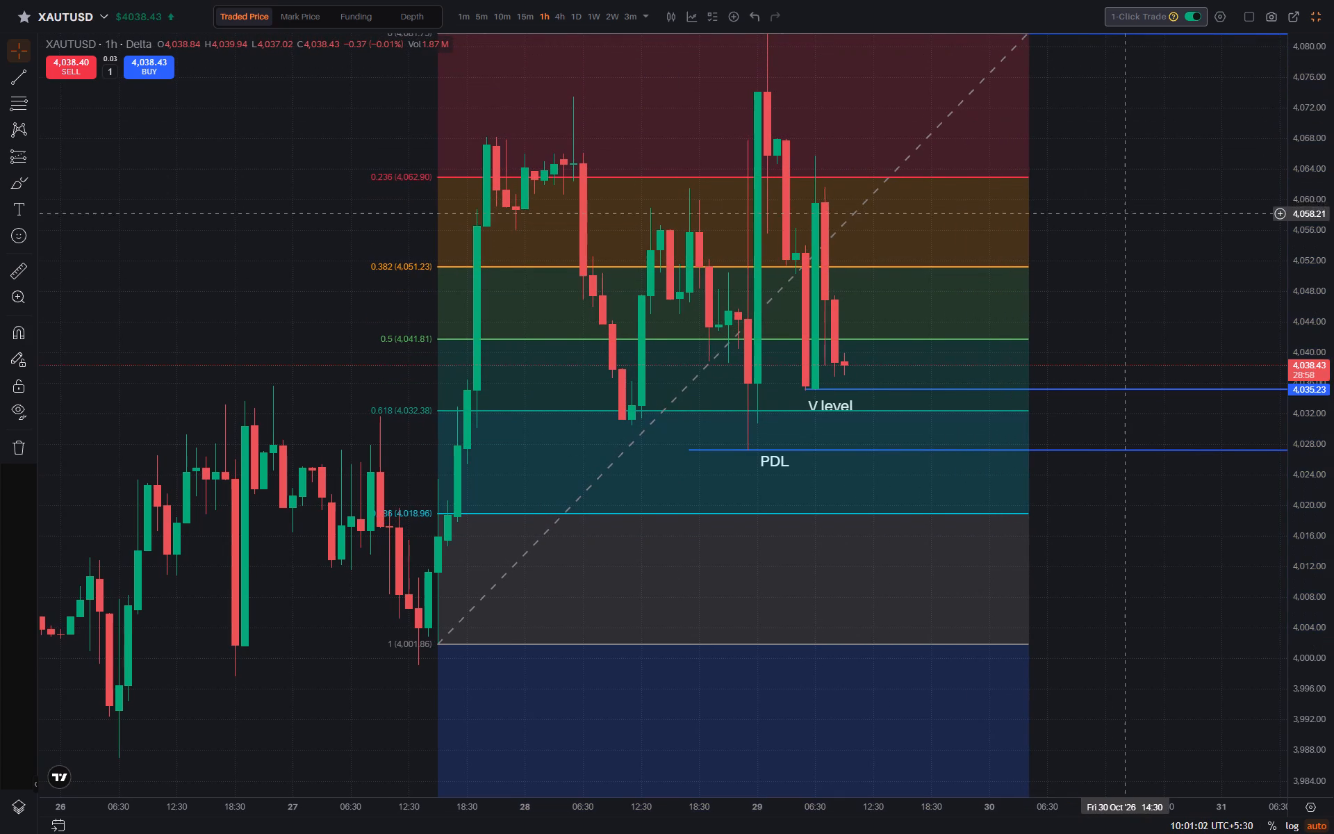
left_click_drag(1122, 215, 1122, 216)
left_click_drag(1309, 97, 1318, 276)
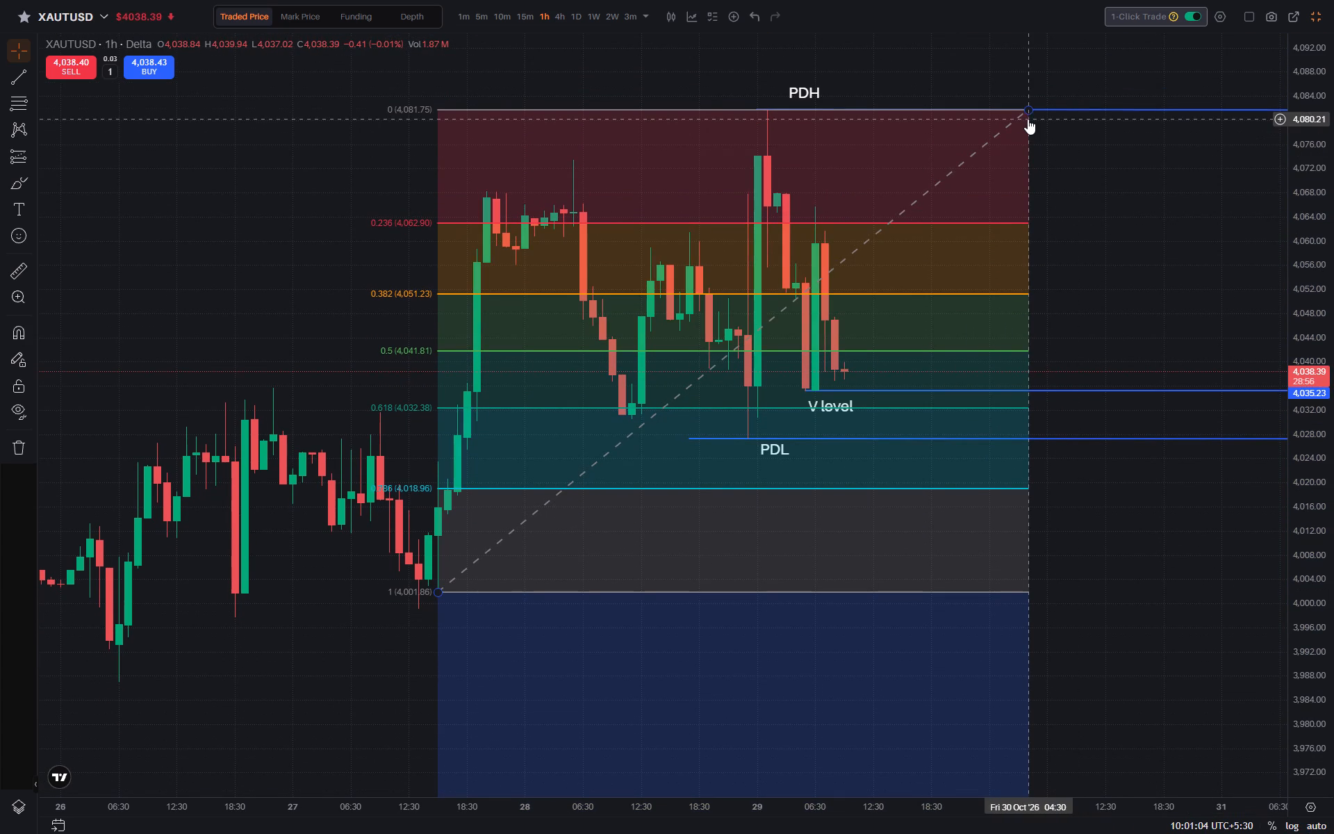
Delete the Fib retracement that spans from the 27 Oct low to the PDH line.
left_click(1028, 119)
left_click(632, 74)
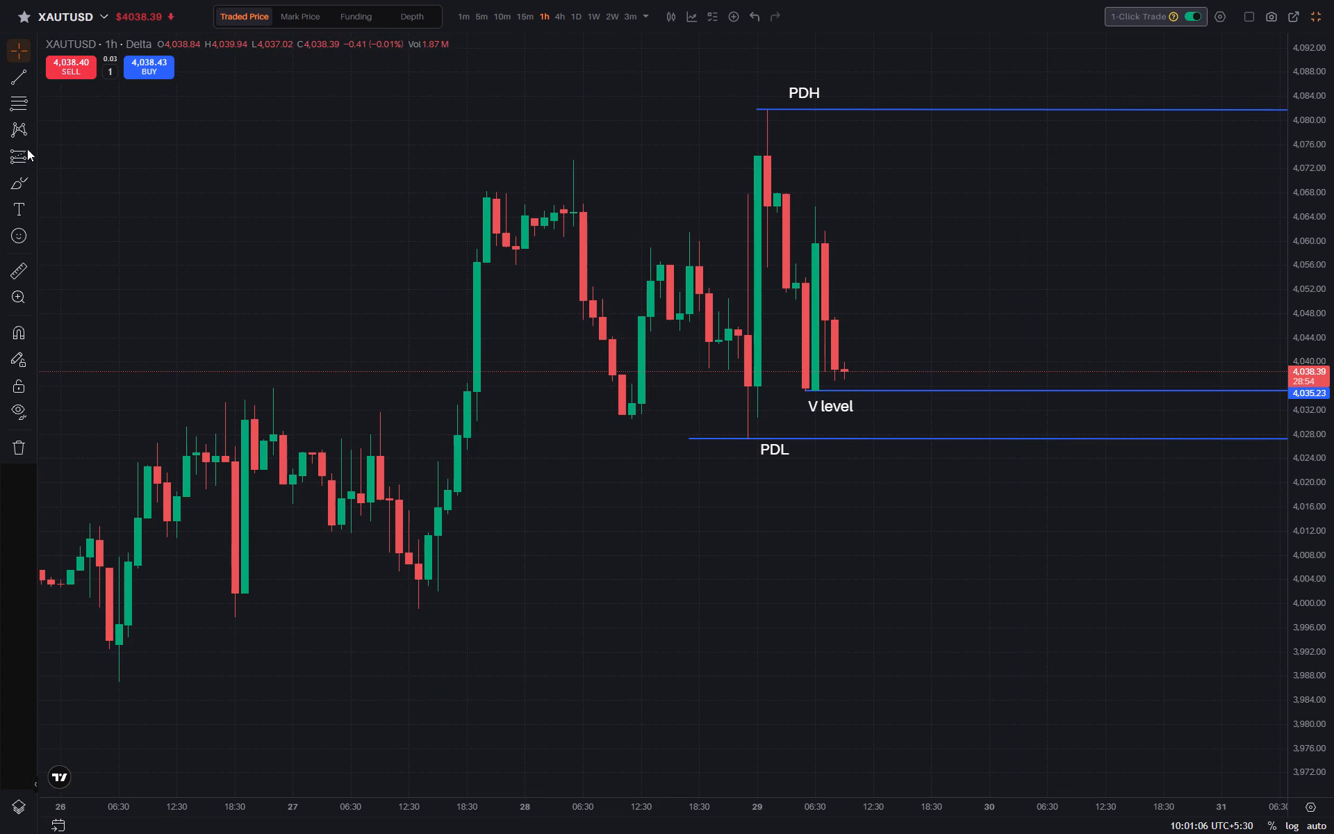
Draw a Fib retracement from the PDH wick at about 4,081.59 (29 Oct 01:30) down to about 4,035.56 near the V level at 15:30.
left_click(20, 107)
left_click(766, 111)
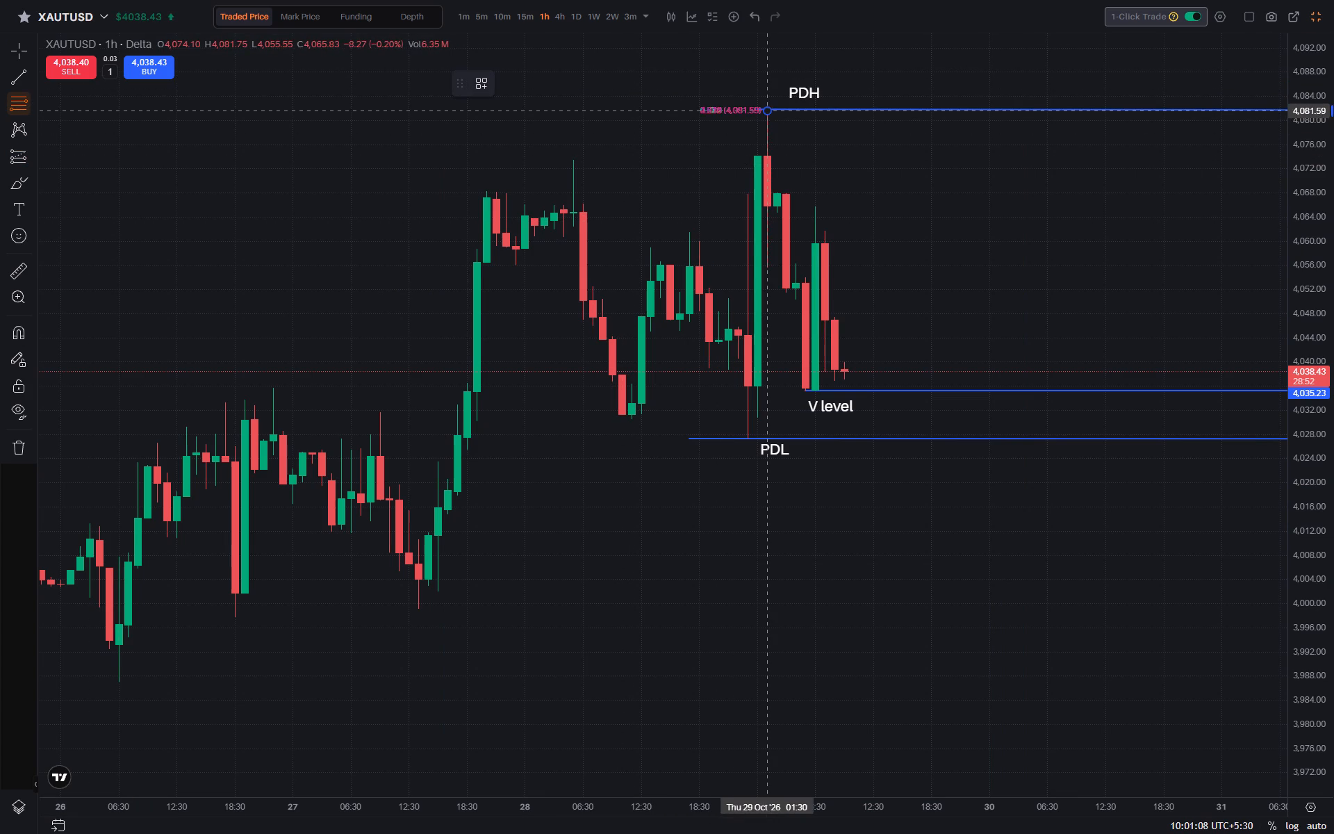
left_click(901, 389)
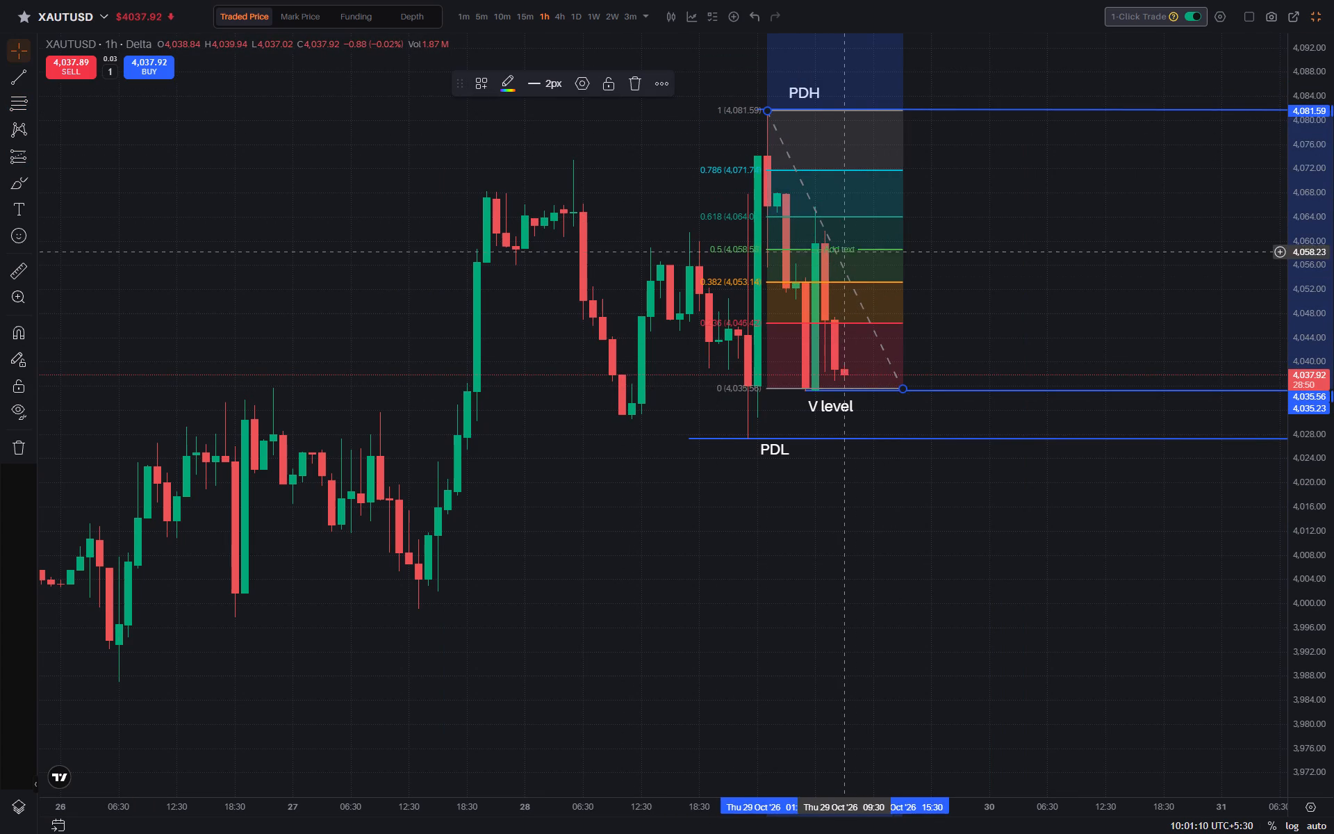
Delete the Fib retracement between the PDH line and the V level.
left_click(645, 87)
Switch the chart to the 5m interval.
left_click_drag(1050, 230, 1023, 156)
left_click_drag(1026, 172, 1058, 245)
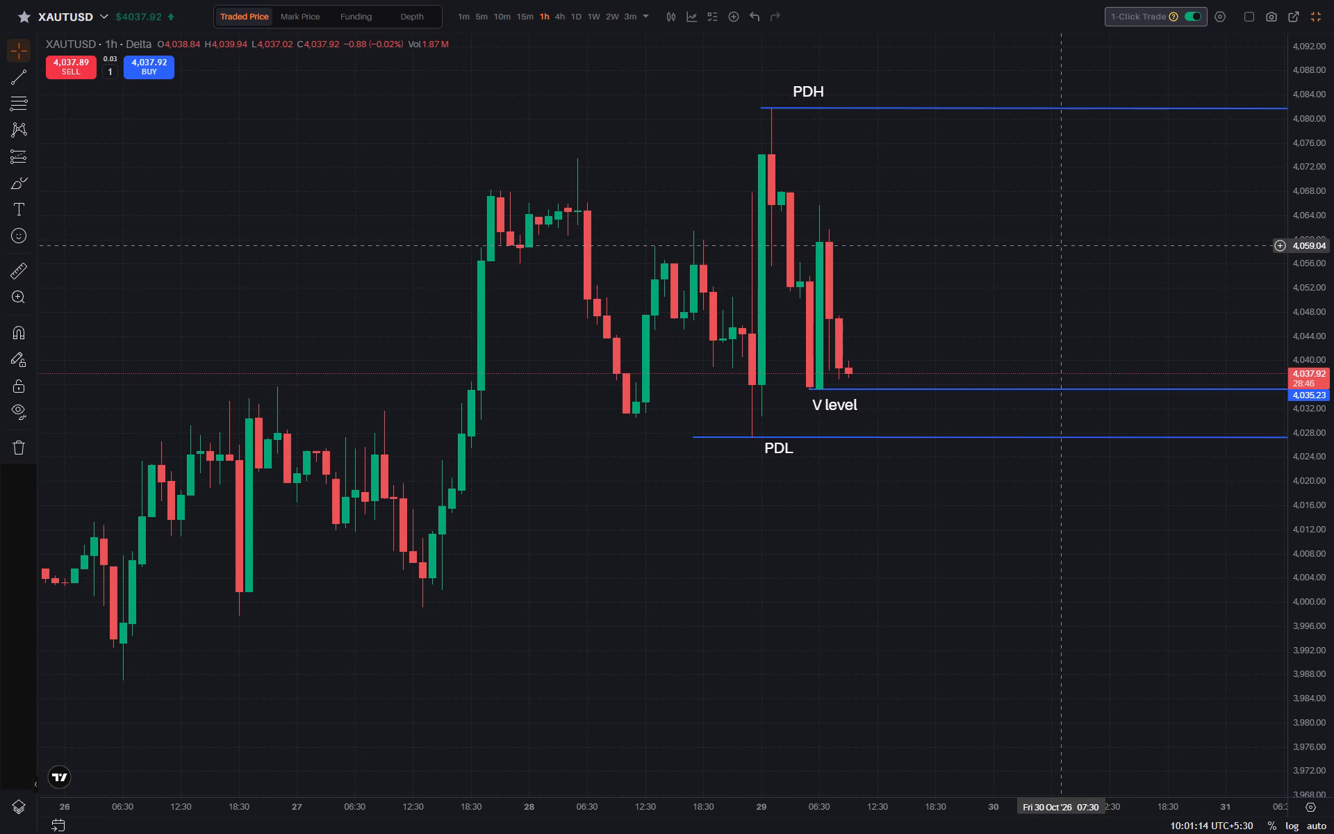
key("3")
key("Return")
left_click(477, 11)
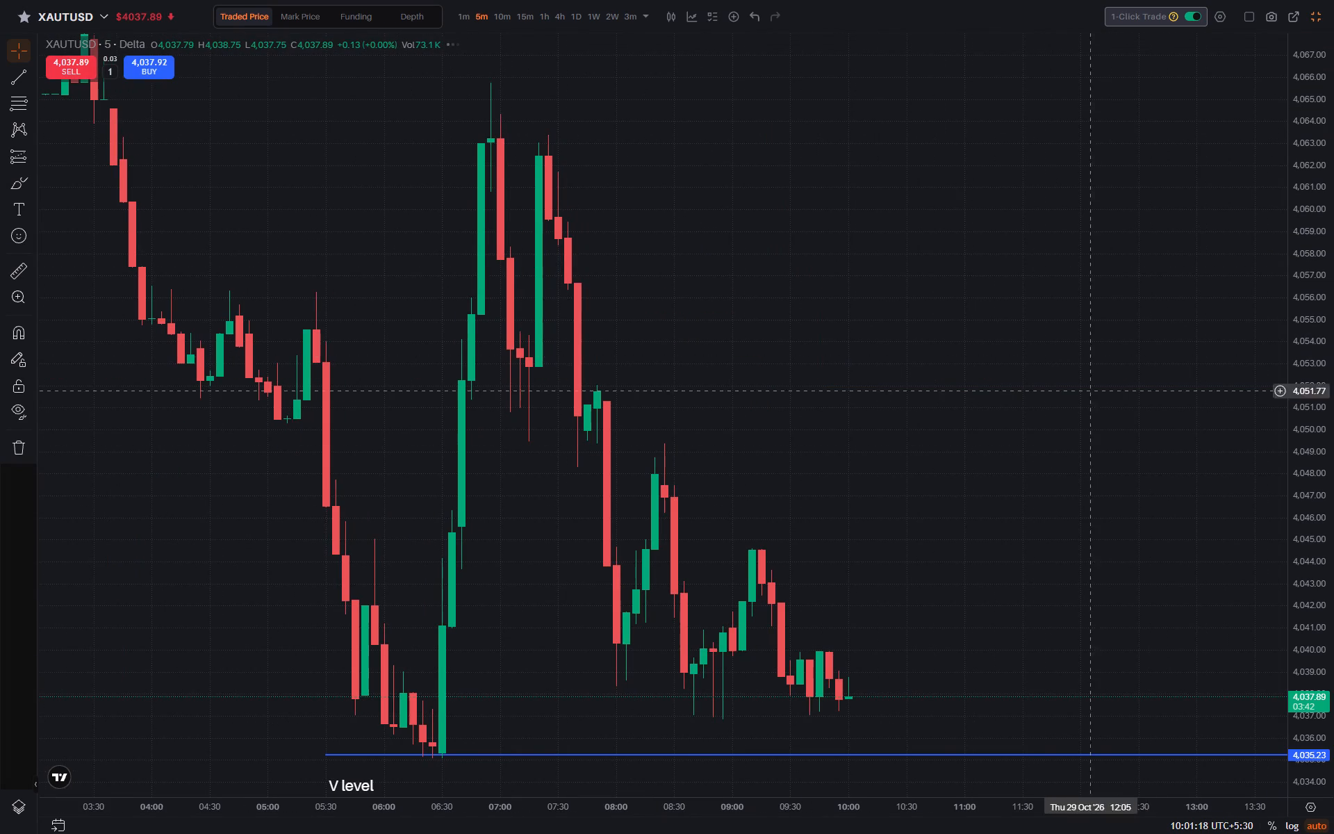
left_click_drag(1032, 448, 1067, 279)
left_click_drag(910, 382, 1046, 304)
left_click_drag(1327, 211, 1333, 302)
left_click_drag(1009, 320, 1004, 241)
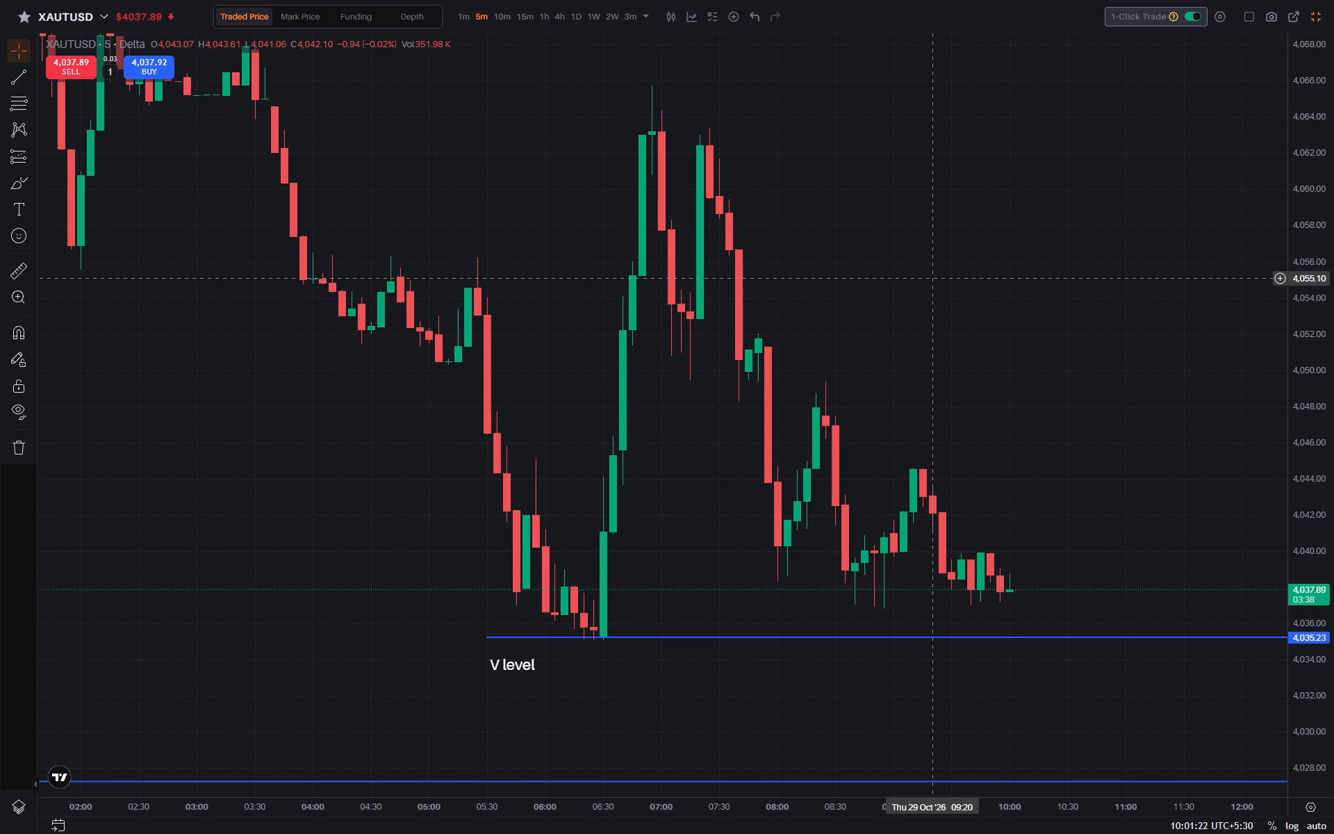
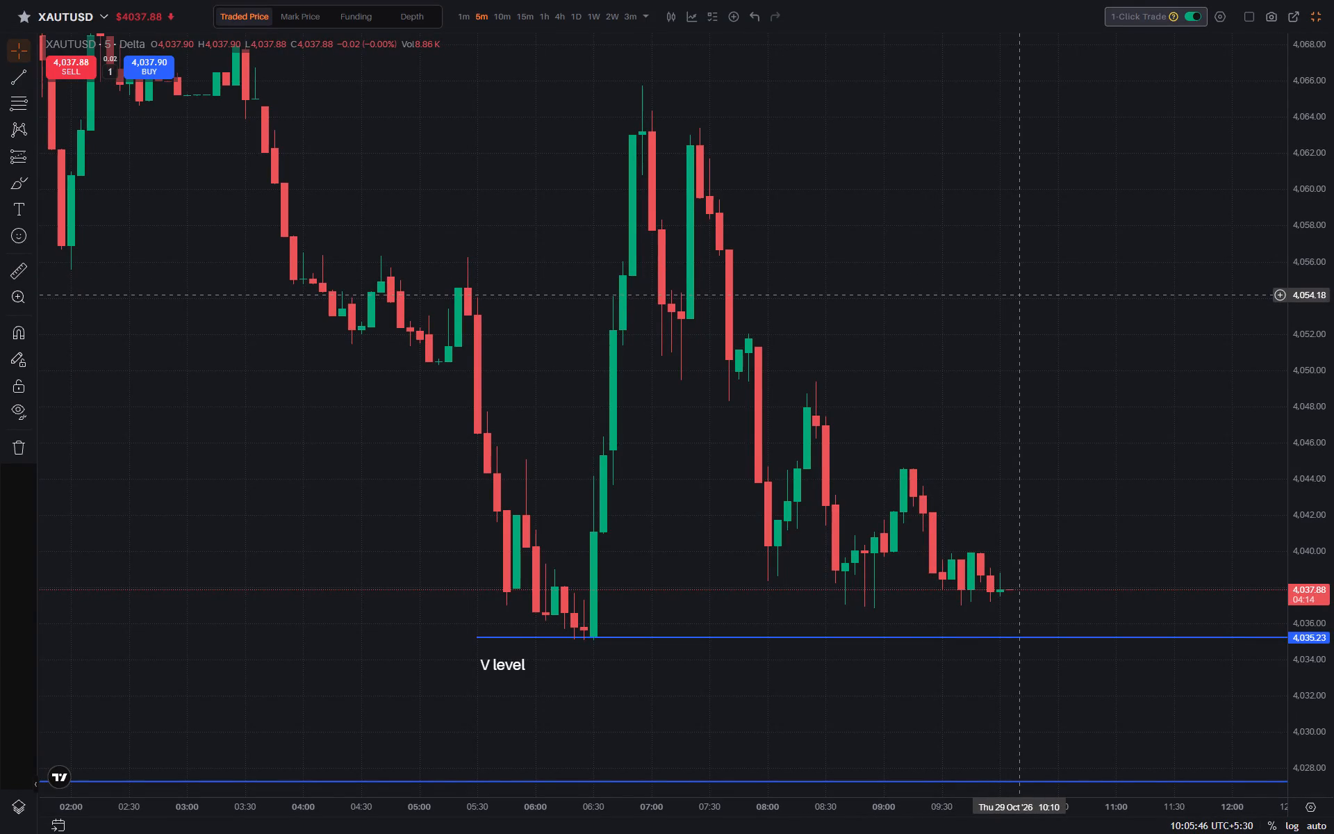
Examine the 5m XAUTUSD price action against the PDH, PDL and V level lines.
left_click_drag(1007, 294, 887, 240)
left_click(1321, 13)
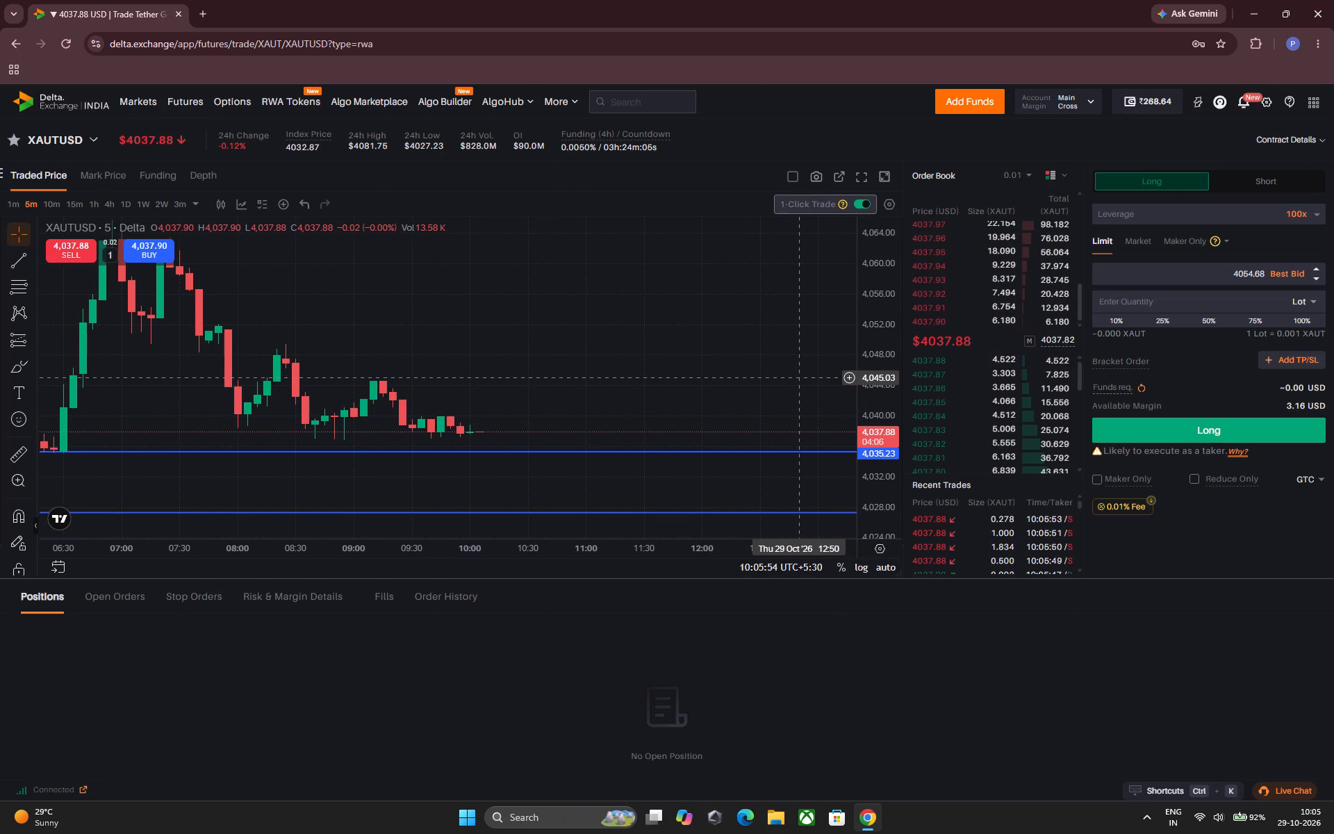
left_click(862, 179)
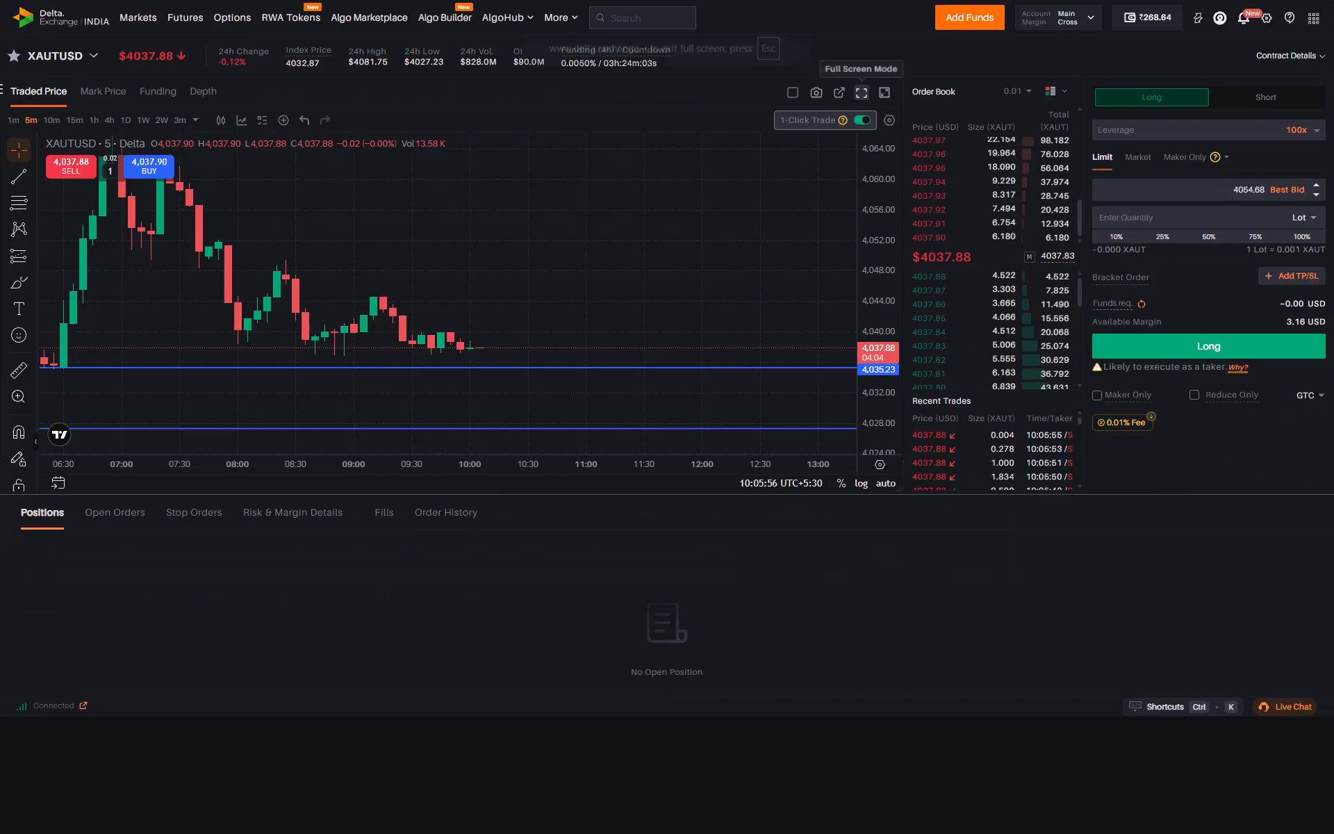
left_click_drag(866, 294, 995, 272)
left_click_drag(1306, 113, 1321, 403)
left_click_drag(1080, 275, 1178, 352)
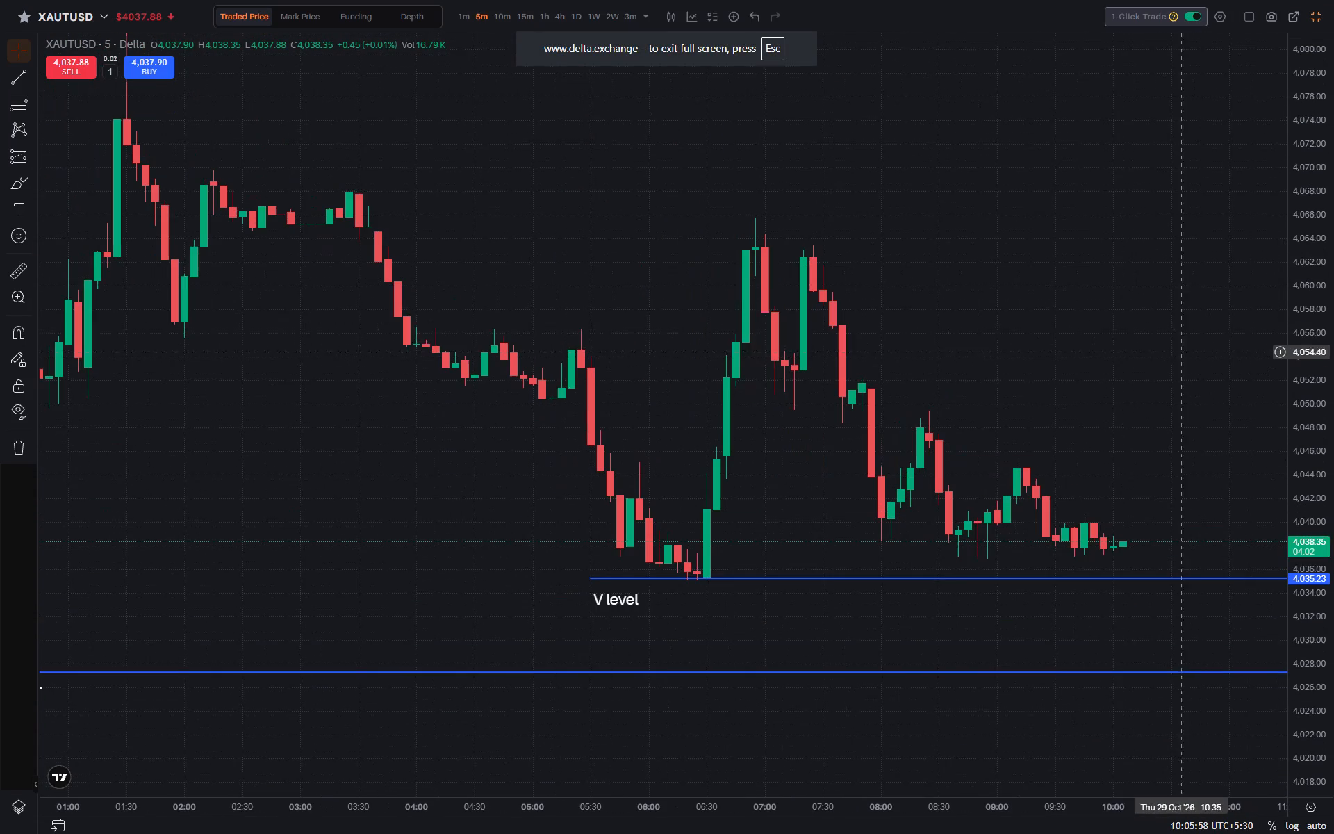
scroll(1124, 312, "down", 6)
left_click_drag(1169, 181, 1063, 262)
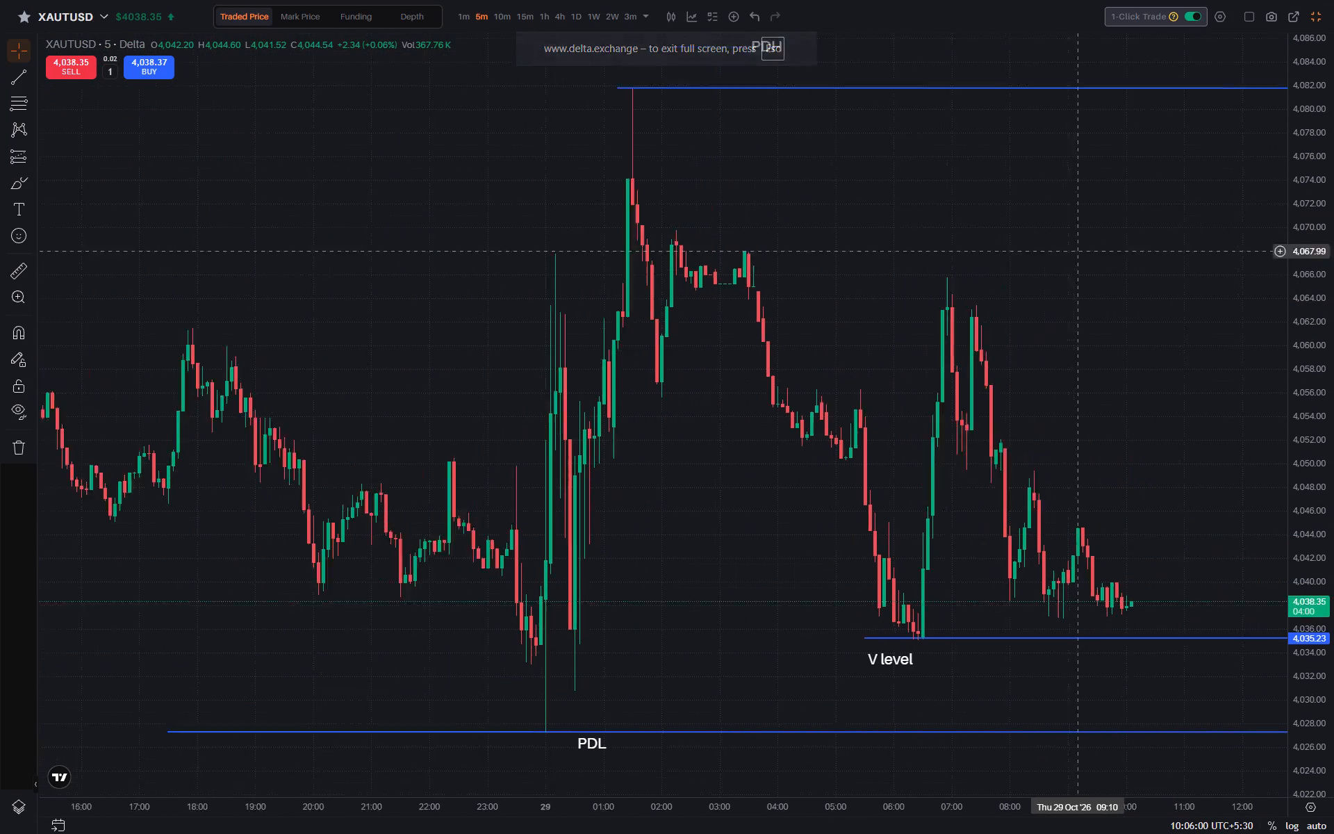
left_click_drag(1063, 262, 989, 269)
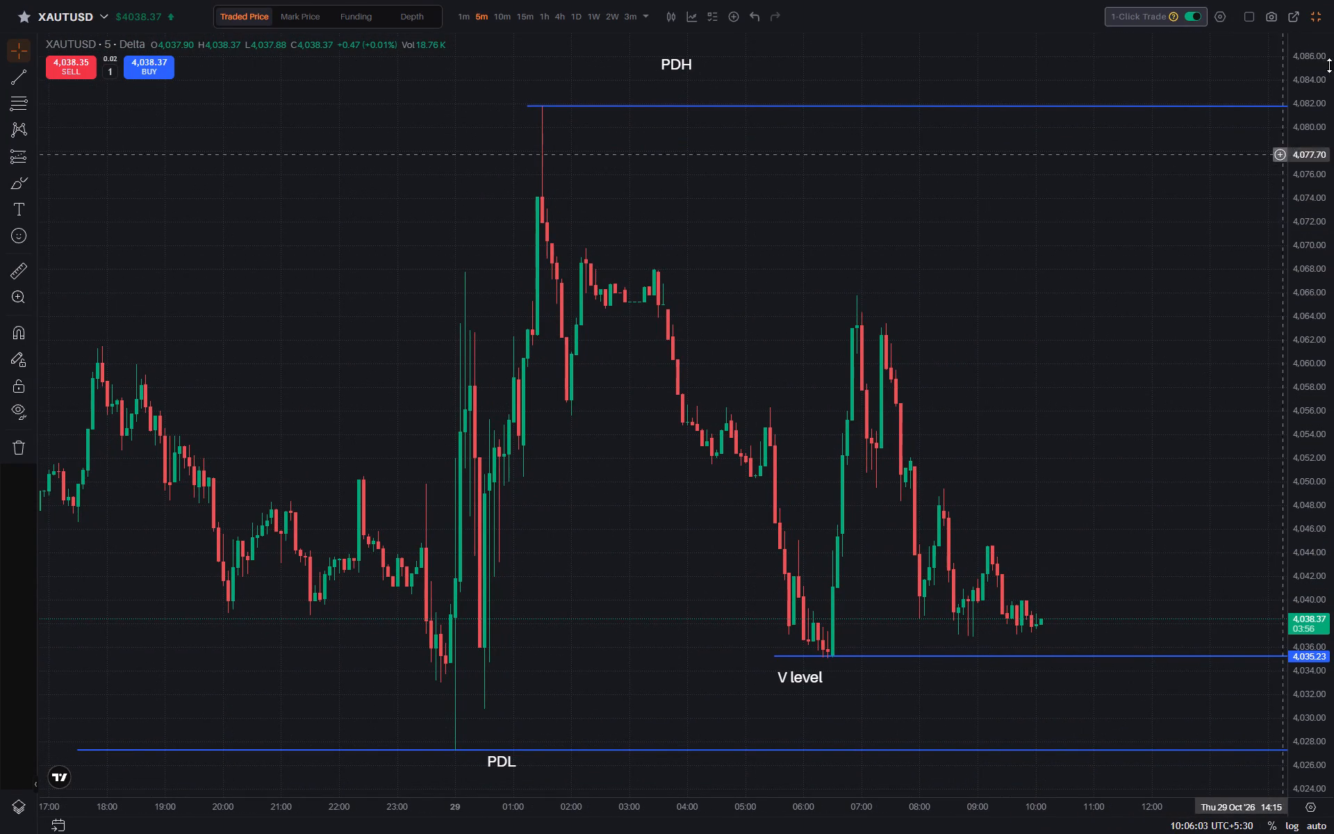
Exit the full-screen chart and close the browser window.
left_click(1312, 17)
left_click(1325, 13)
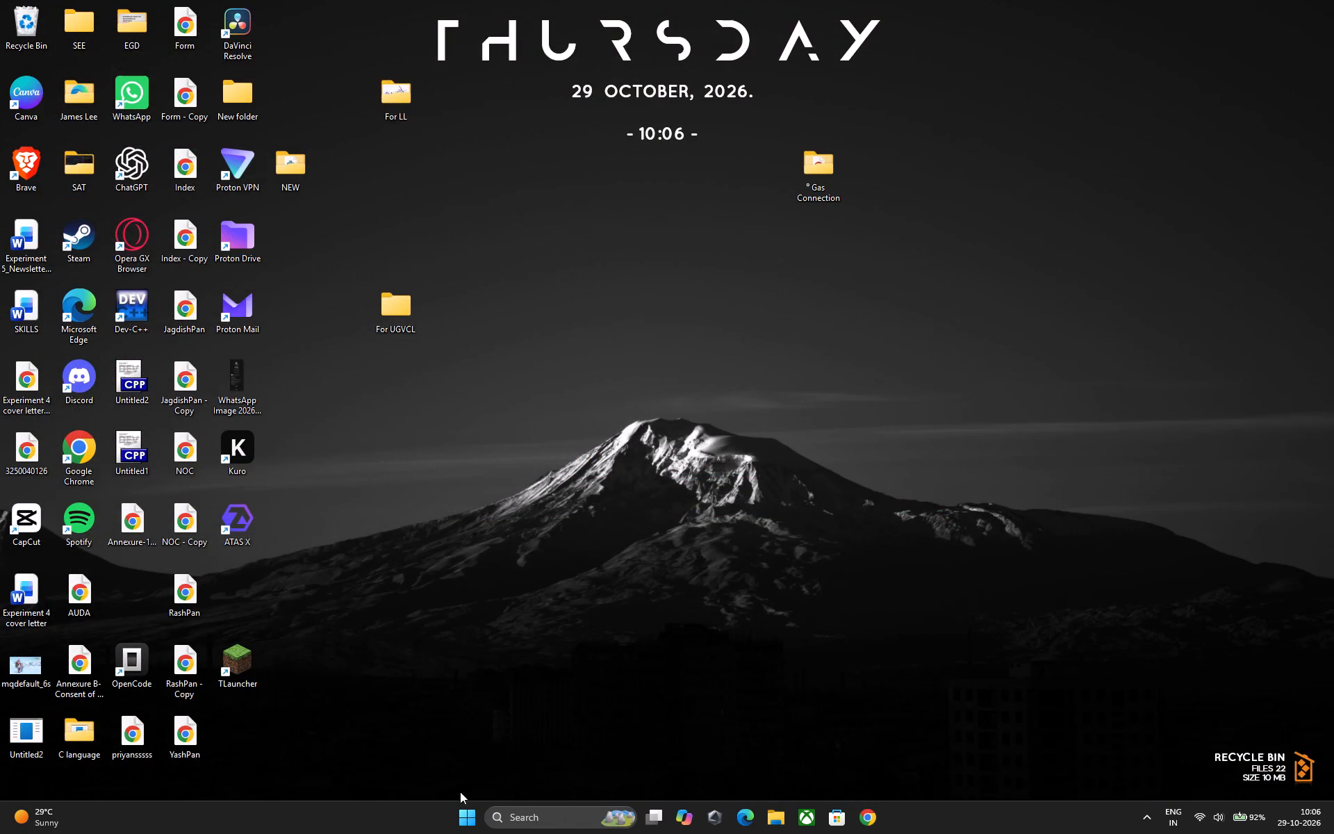
Shut down the computer from Windows.
left_click(449, 815)
left_click(456, 812)
left_click(805, 767)
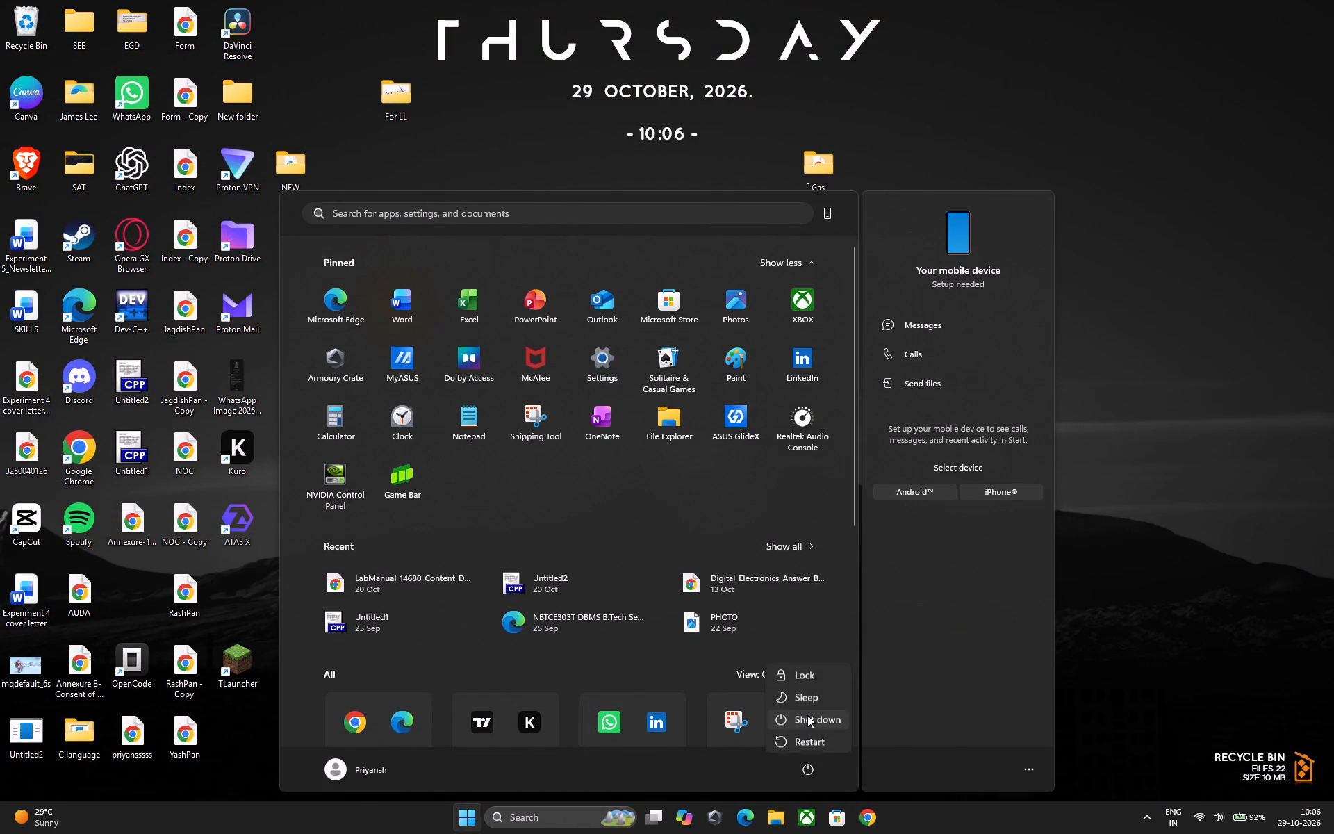
left_click(807, 715)
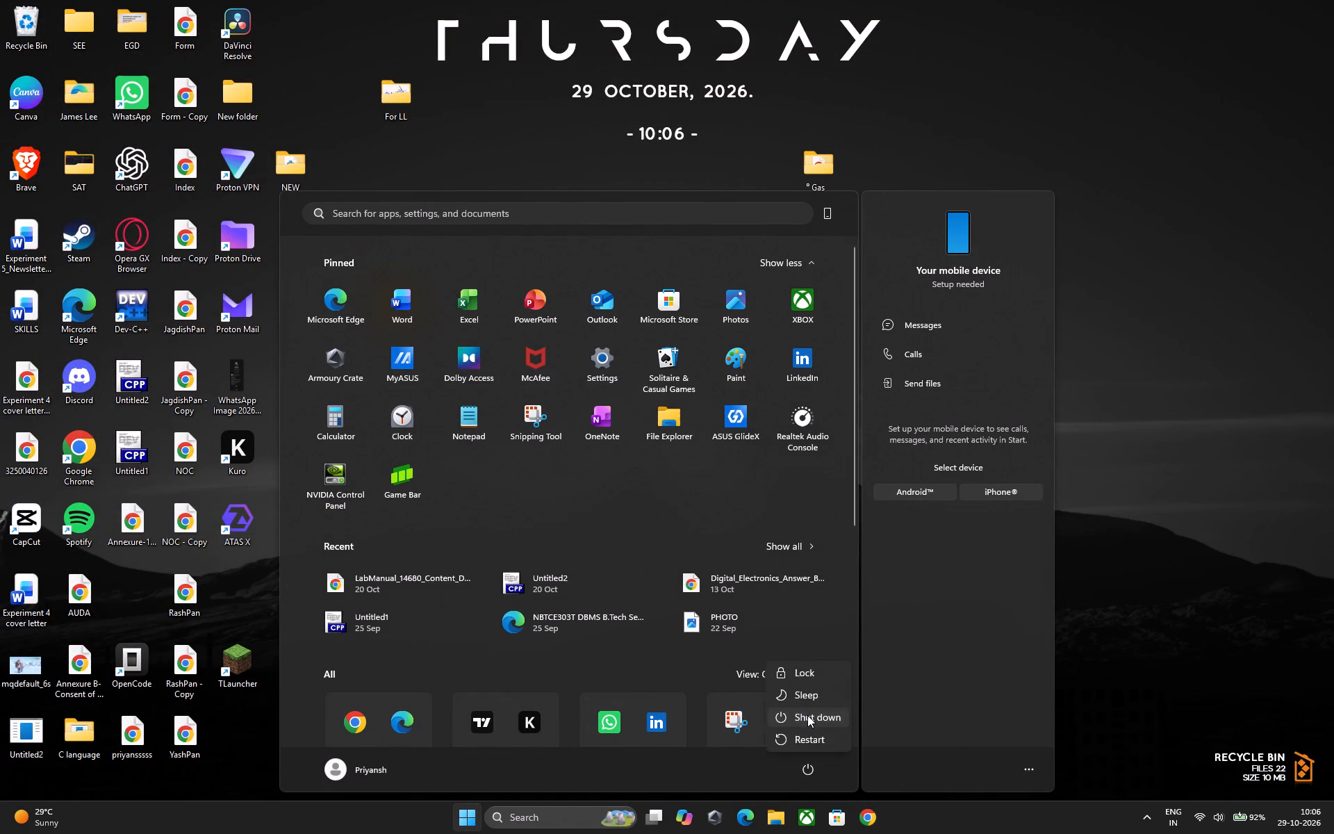